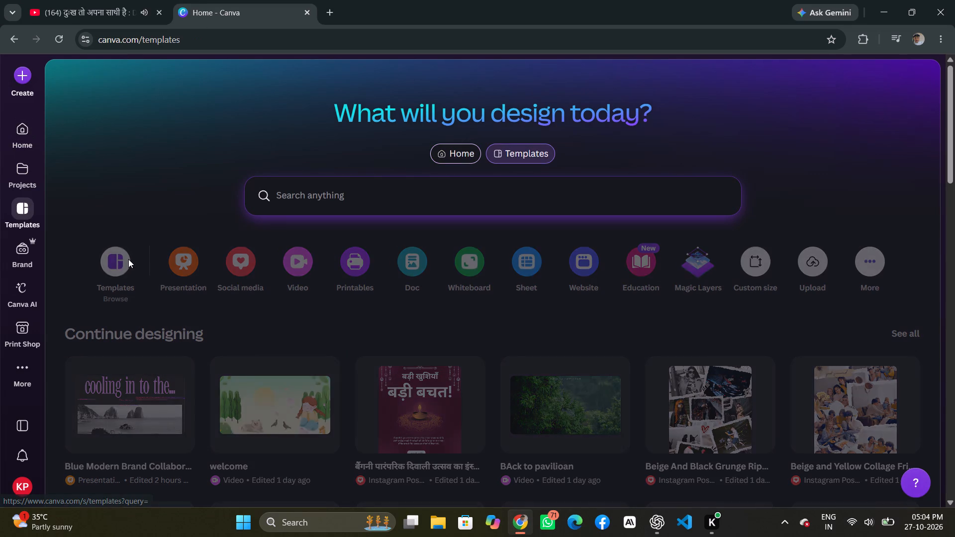
{"action": "scroll", "coordinate": [519, 182], "scroll_direction": "down", "scroll_amount": 5}
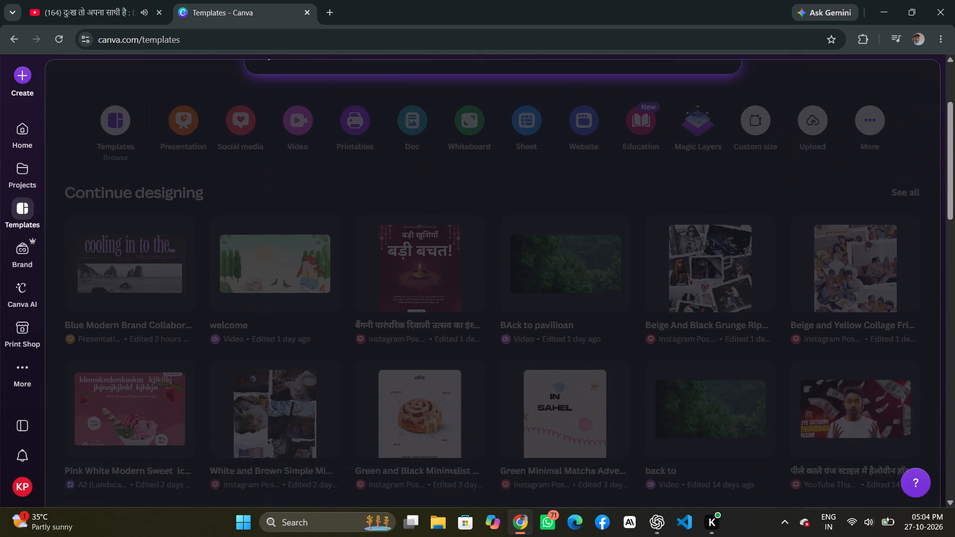
{"action": "scroll", "coordinate": [519, 182], "scroll_direction": "down", "scroll_amount": 1}
{"action": "scroll", "coordinate": [519, 182], "scroll_direction": "up", "scroll_amount": 2}
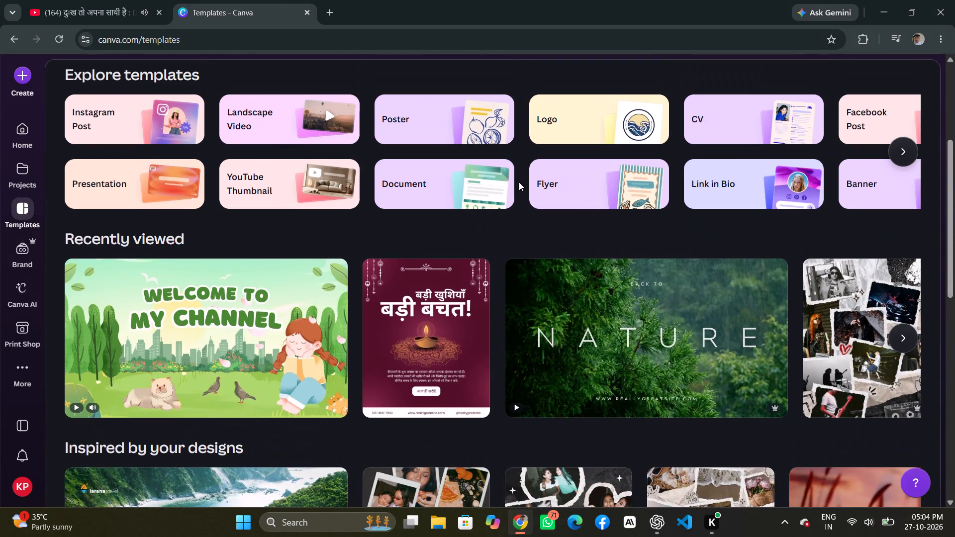
{"action": "left_click", "coordinate": [303, 115]}
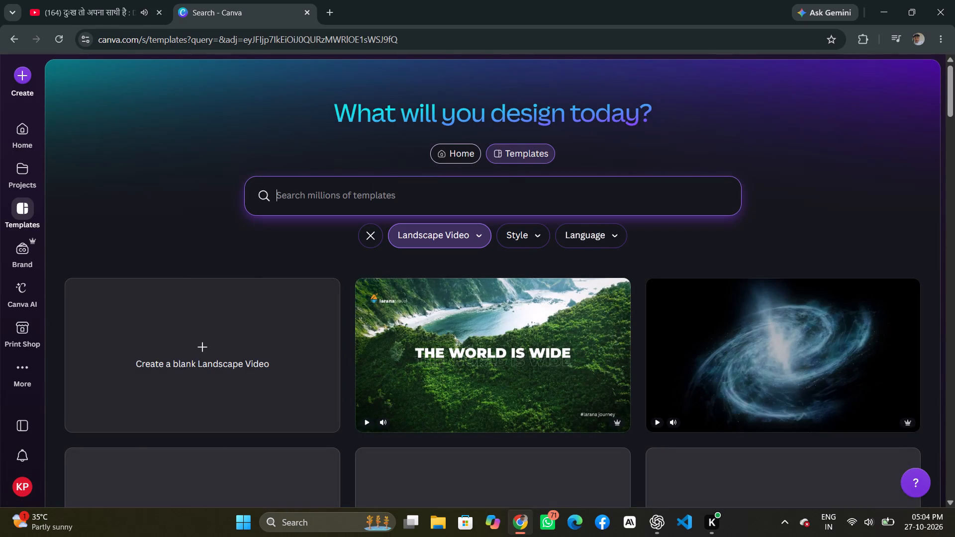
Choose the orange Happy Diwali video template and open it as a new design for editing.
{"action": "scroll", "coordinate": [695, 262], "scroll_direction": "down", "scroll_amount": 4}
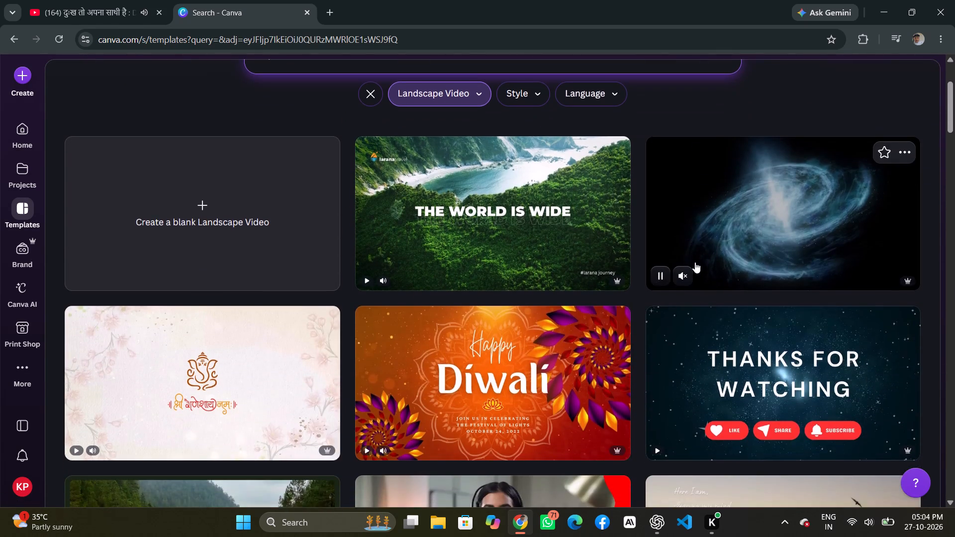
{"action": "scroll", "coordinate": [695, 262], "scroll_direction": "down", "scroll_amount": 3}
{"action": "scroll", "coordinate": [695, 262], "scroll_direction": "up", "scroll_amount": 3}
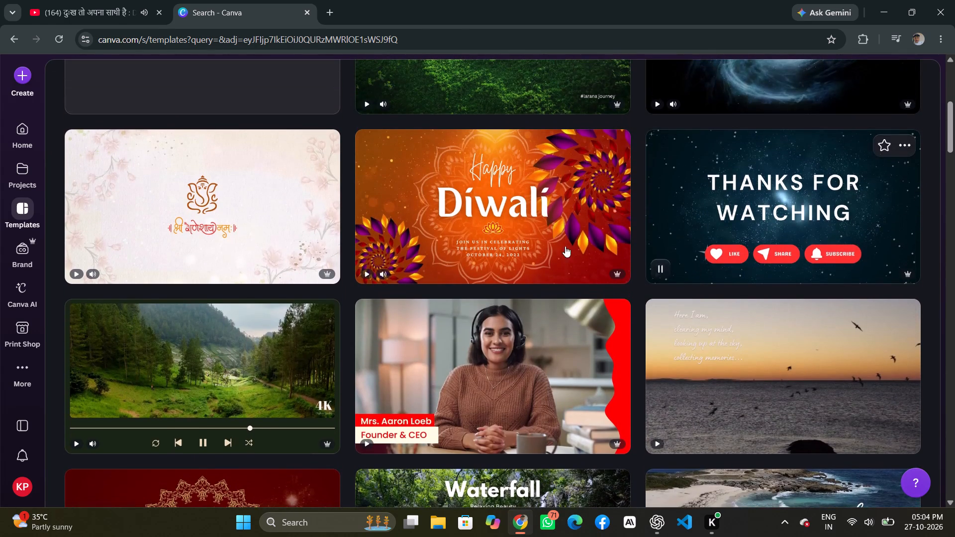
{"action": "left_click", "coordinate": [518, 217]}
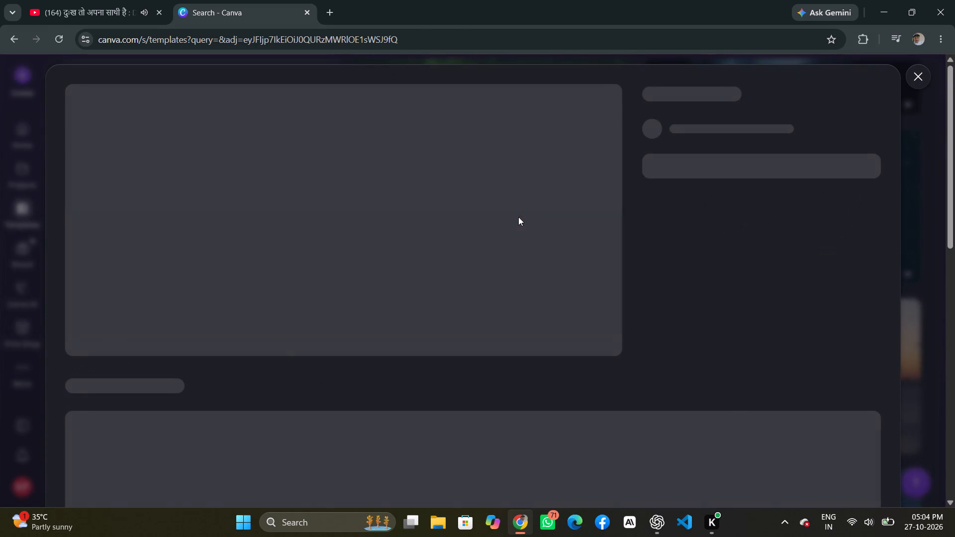
{"action": "left_click", "coordinate": [745, 219]}
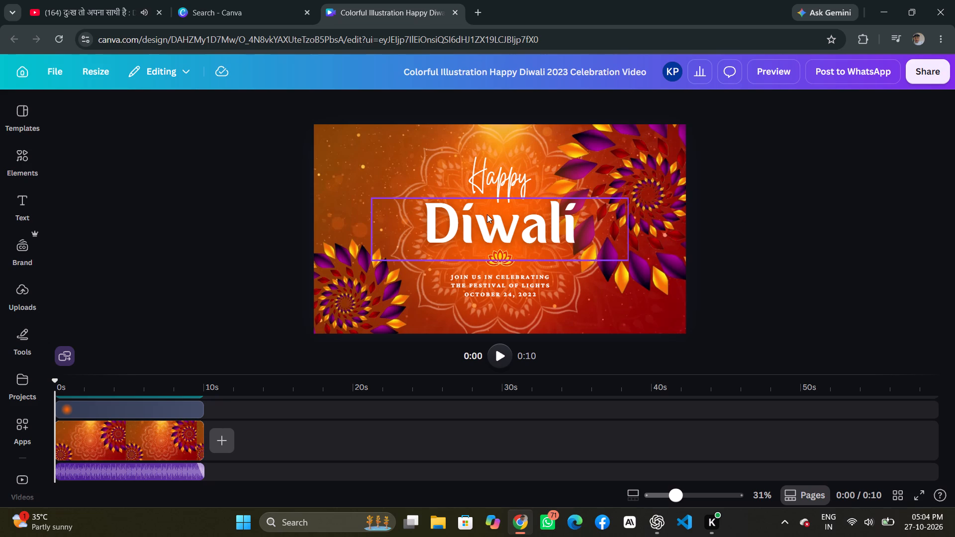
Play the Happy Diwali video and look over its timeline tracks.
{"action": "left_click", "coordinate": [506, 356]}
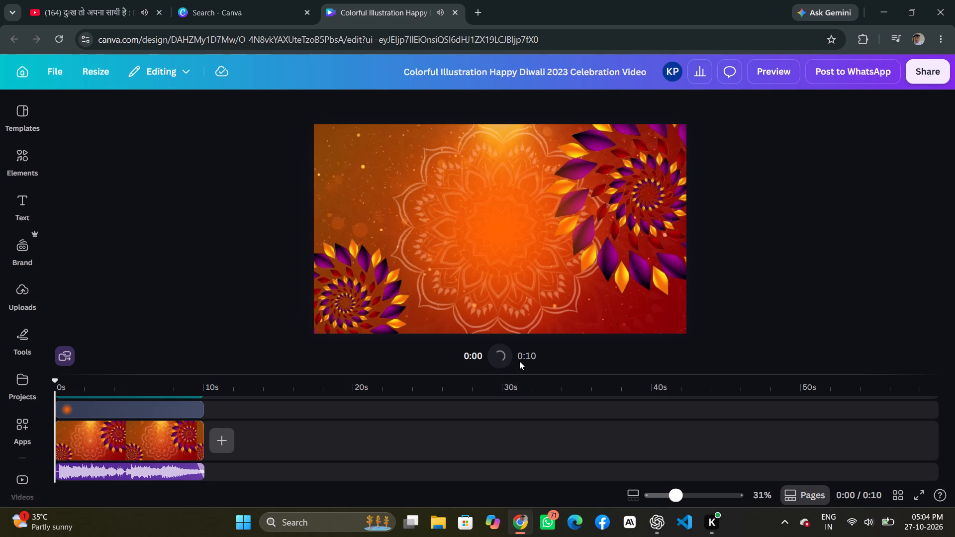
{"action": "scroll", "coordinate": [436, 407], "scroll_direction": "up", "scroll_amount": 3}
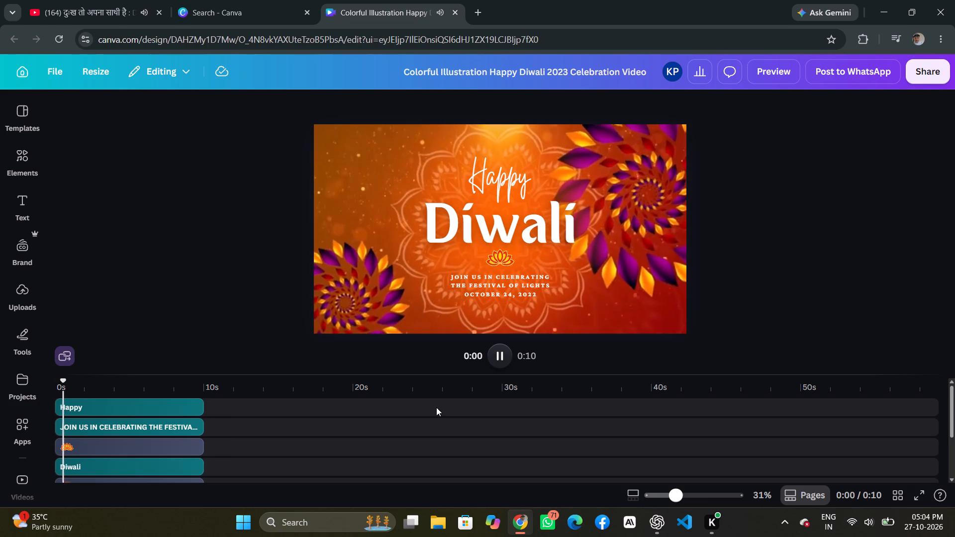
{"action": "scroll", "coordinate": [436, 407], "scroll_direction": "down", "scroll_amount": 7}
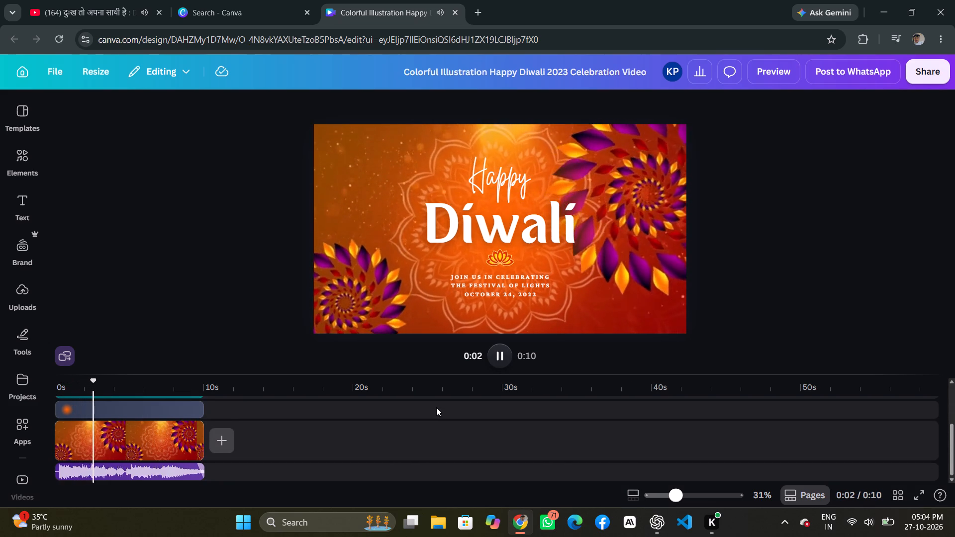
Look over the timeline tracks during playback and pause the video at 0:06.
{"action": "scroll", "coordinate": [436, 407], "scroll_direction": "up", "scroll_amount": 2}
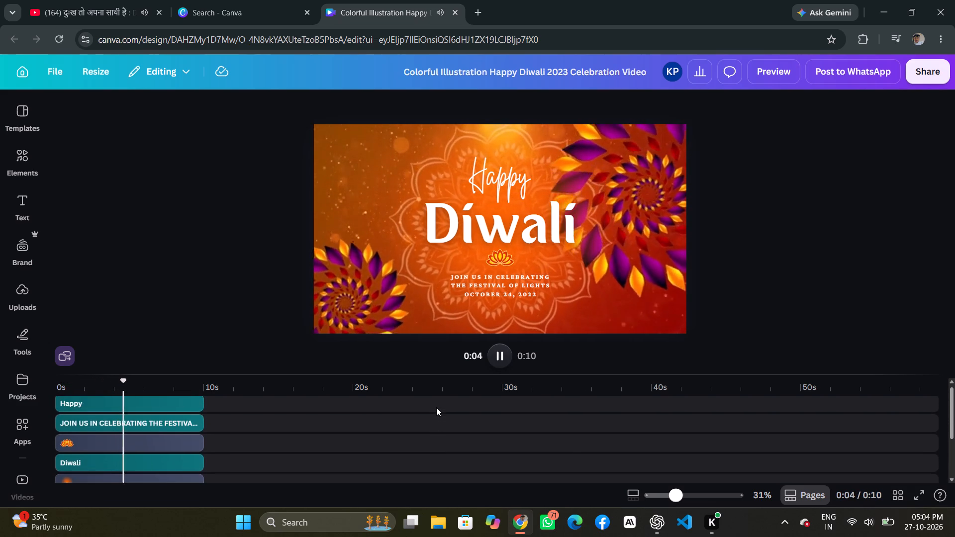
{"action": "scroll", "coordinate": [436, 407], "scroll_direction": "down", "scroll_amount": 1}
{"action": "left_click", "coordinate": [495, 359]}
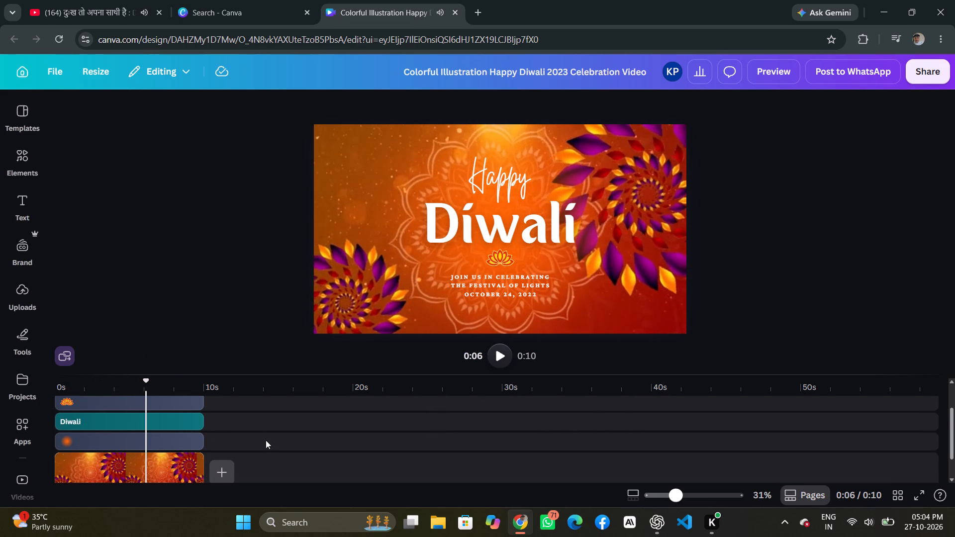
Set the volume of the "Out of India (Sting Version)" audio track to 0.
{"action": "scroll", "coordinate": [266, 440], "scroll_direction": "down", "scroll_amount": 4}
{"action": "left_click", "coordinate": [178, 469]}
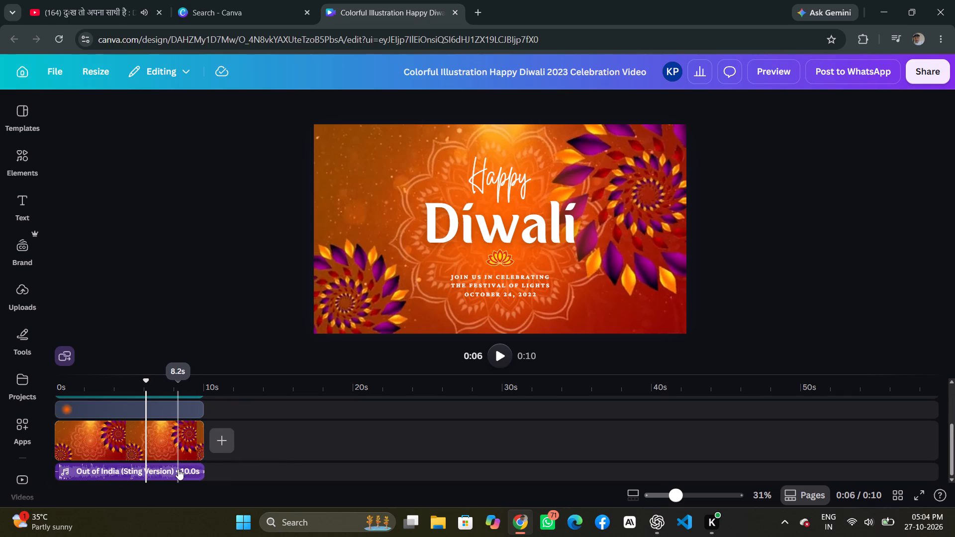
{"action": "left_click", "coordinate": [66, 466]}
{"action": "left_click", "coordinate": [60, 473]}
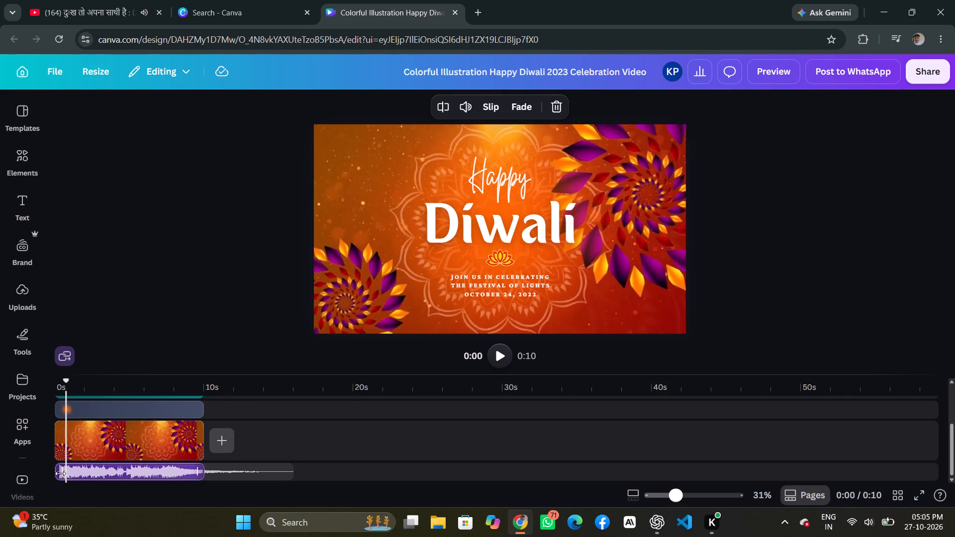
{"action": "right_click", "coordinate": [167, 464]}
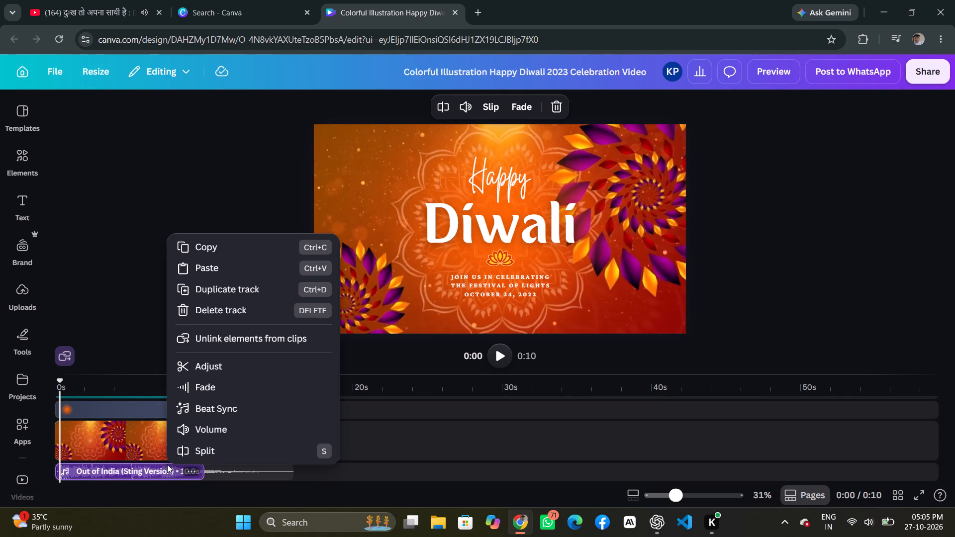
{"action": "left_click", "coordinate": [222, 432]}
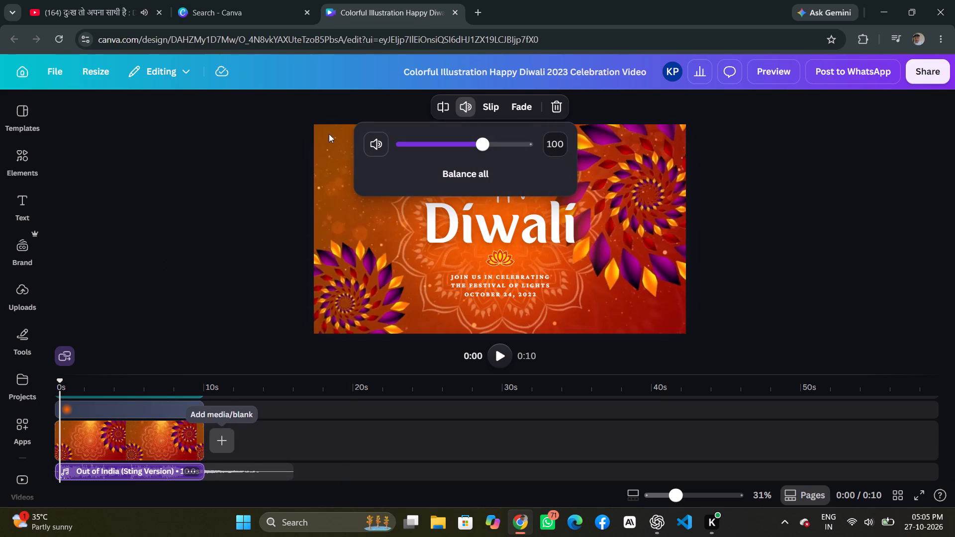
{"action": "left_click", "coordinate": [485, 148]}
{"action": "left_click_drag", "start_coordinate": [485, 148], "coordinate": [371, 165]}
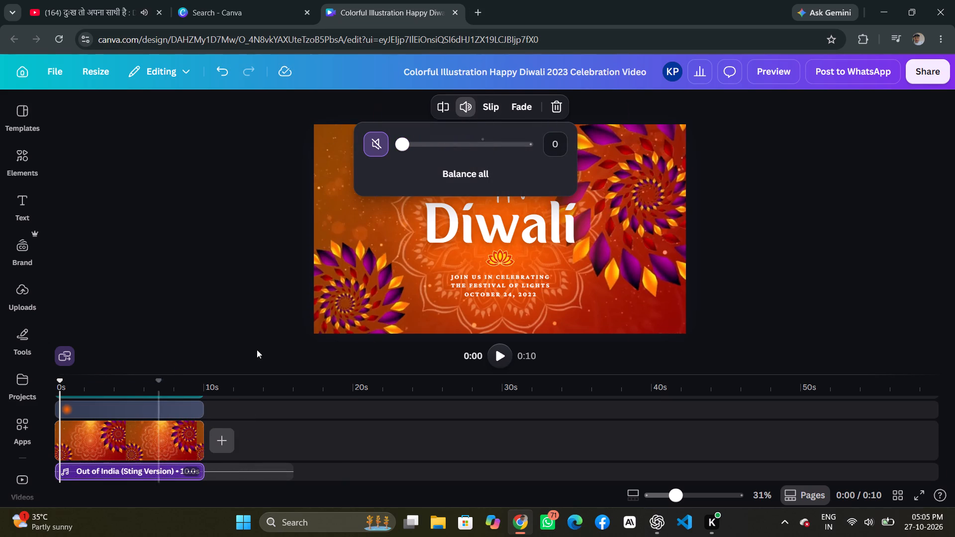
Play the video briefly to check it with the audio muted, and pause it at 0:02.
{"action": "left_click", "coordinate": [492, 356]}
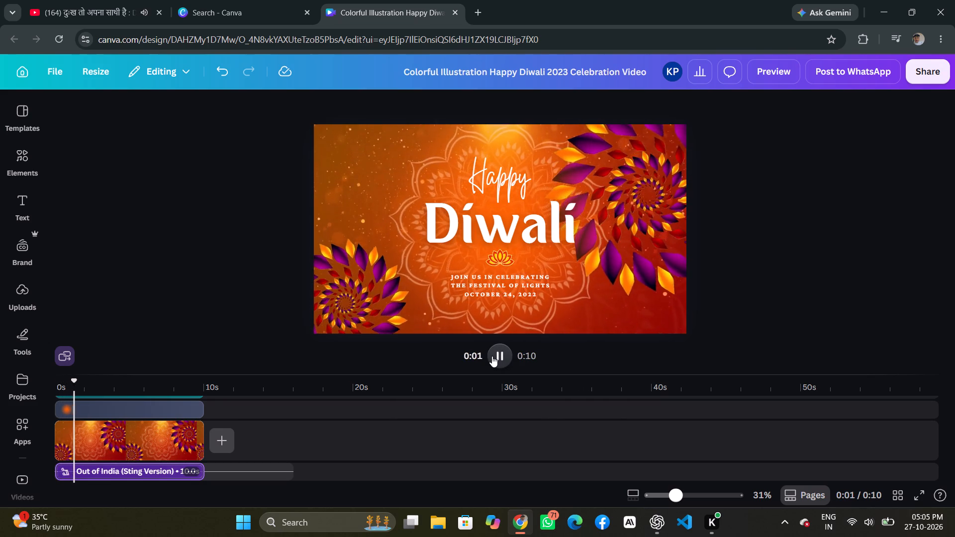
{"action": "left_click", "coordinate": [498, 354]}
Move the "Happy" text up to the top edge of the design and widen its text box on both sides.
{"action": "scroll", "coordinate": [322, 427], "scroll_direction": "up", "scroll_amount": 2}
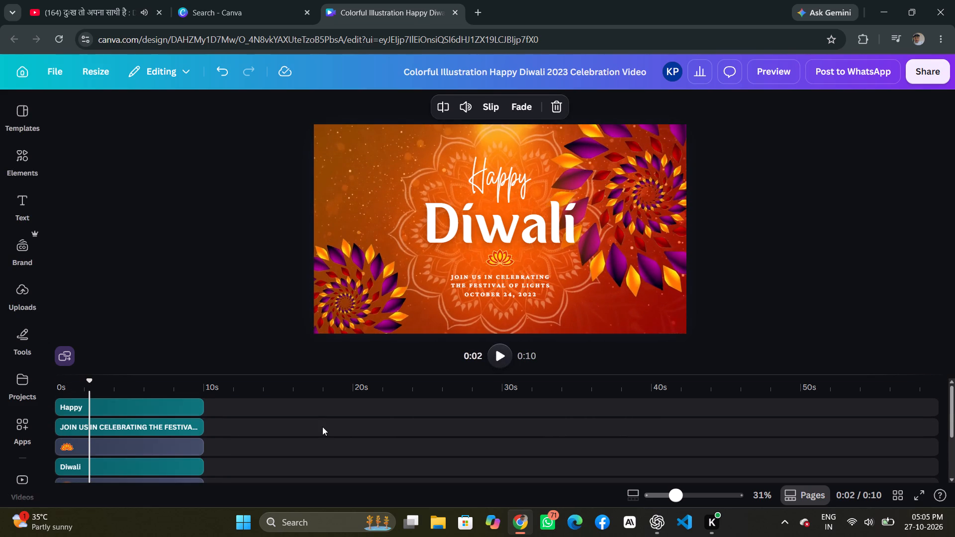
{"action": "left_click", "coordinate": [508, 186]}
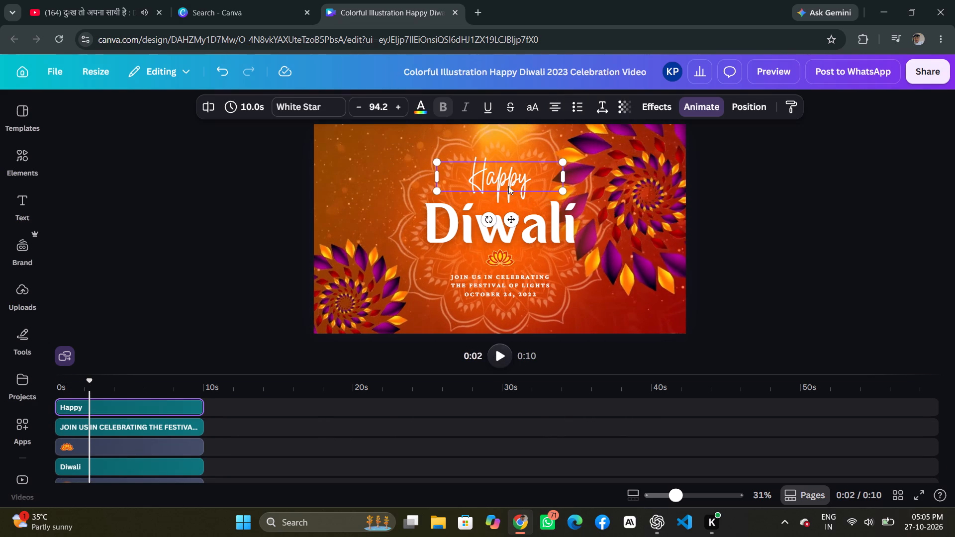
{"action": "left_click", "coordinate": [508, 186]}
{"action": "left_click", "coordinate": [596, 213]}
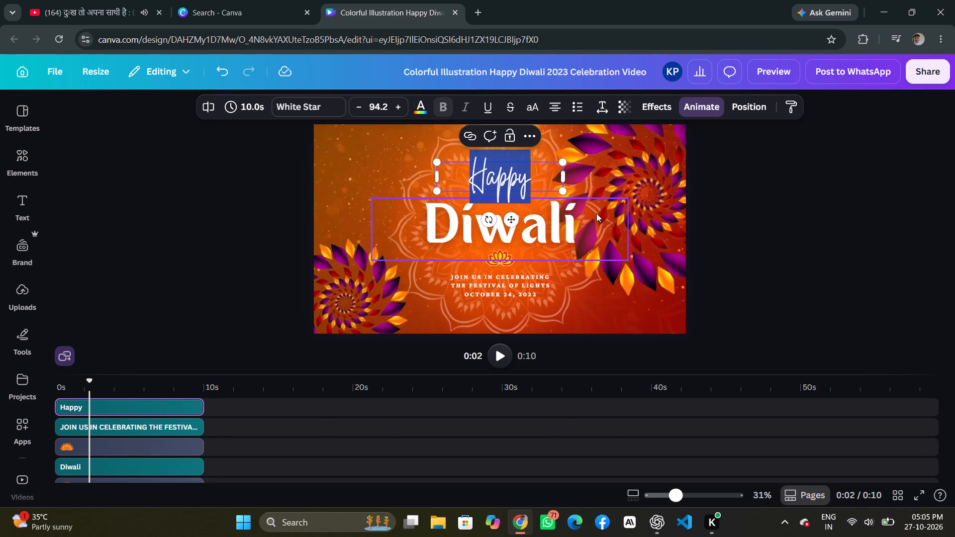
{"action": "left_click", "coordinate": [661, 158]}
{"action": "left_click_drag", "start_coordinate": [507, 175], "coordinate": [508, 142]}
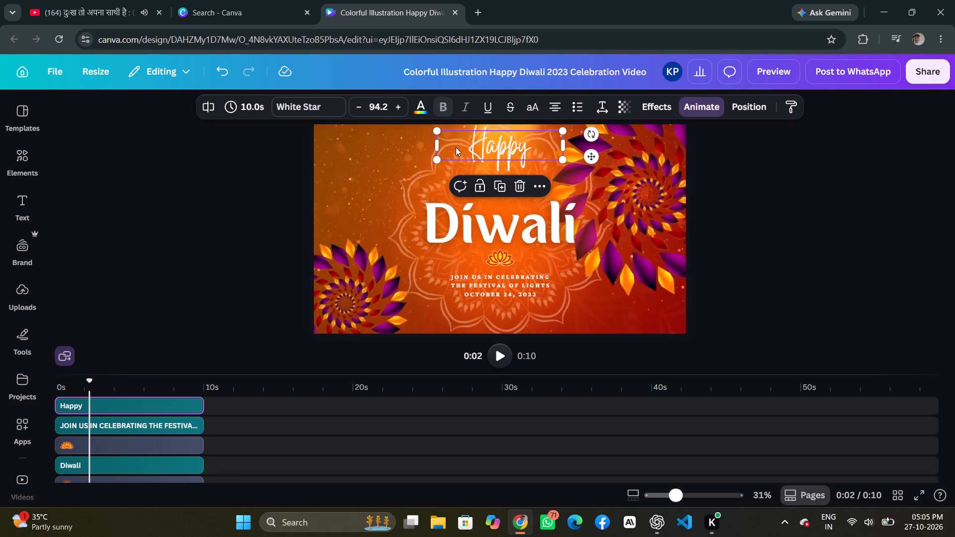
{"action": "left_click_drag", "start_coordinate": [436, 144], "coordinate": [403, 146]}
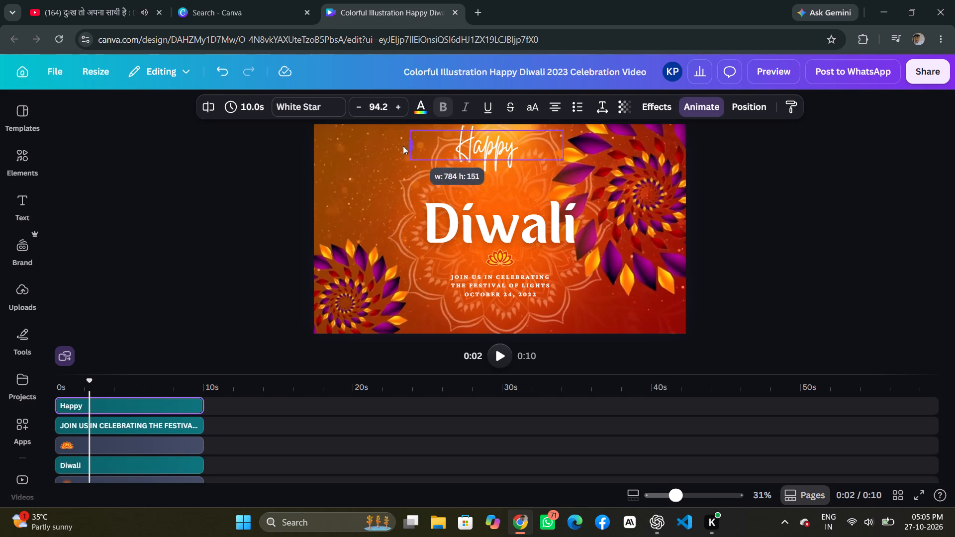
{"action": "left_click_drag", "start_coordinate": [403, 146], "coordinate": [385, 147]}
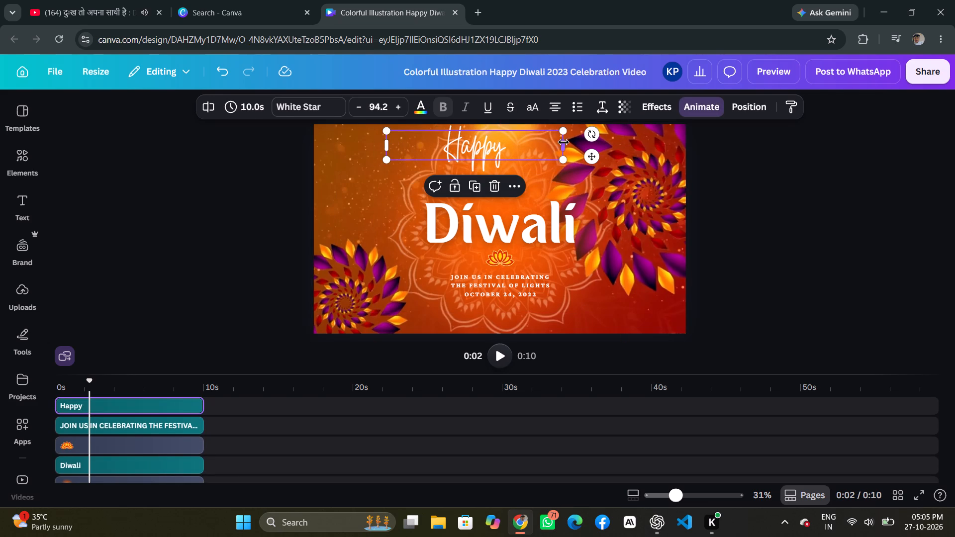
{"action": "left_click_drag", "start_coordinate": [563, 145], "coordinate": [596, 144]}
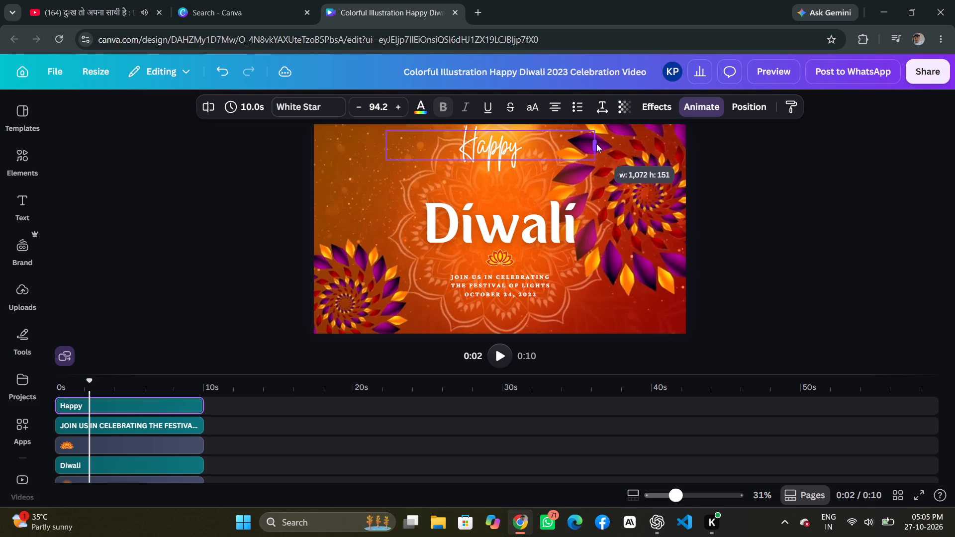
{"action": "left_click_drag", "start_coordinate": [596, 144], "coordinate": [602, 144]}
Move the "Diwali" text up just below "Happy", scale it down to font size 185, and centre it above the lotus.
{"action": "left_click_drag", "start_coordinate": [490, 228], "coordinate": [482, 197]}
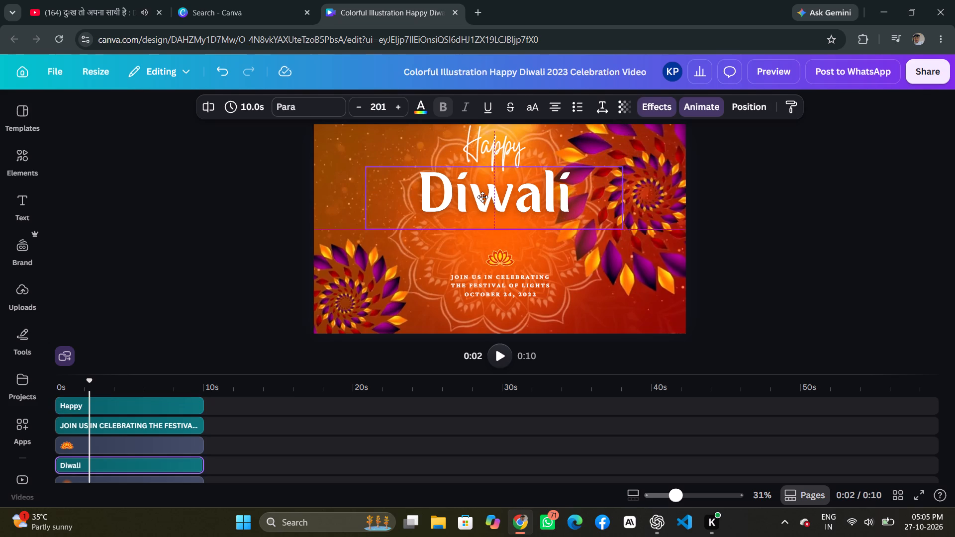
{"action": "left_click_drag", "start_coordinate": [482, 197], "coordinate": [481, 195]}
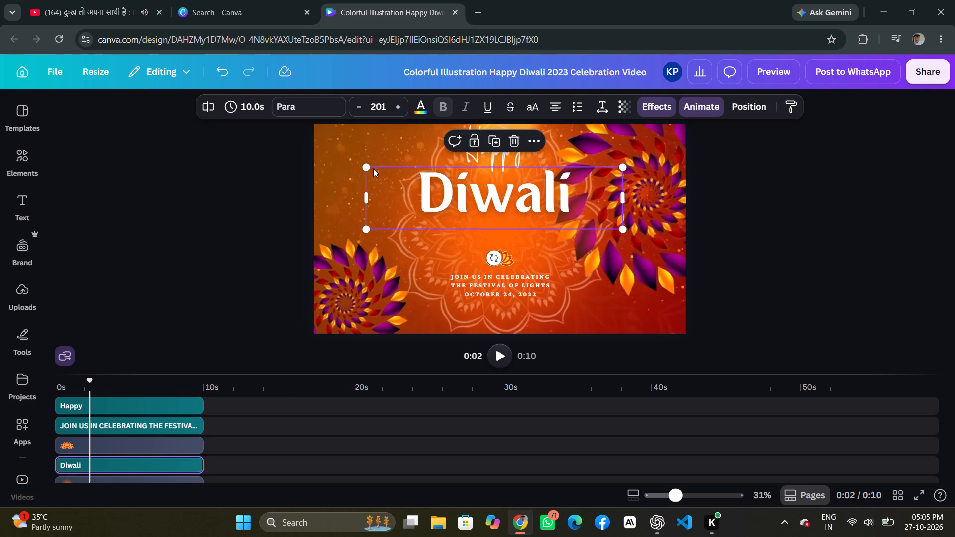
{"action": "left_click_drag", "start_coordinate": [367, 167], "coordinate": [389, 175]}
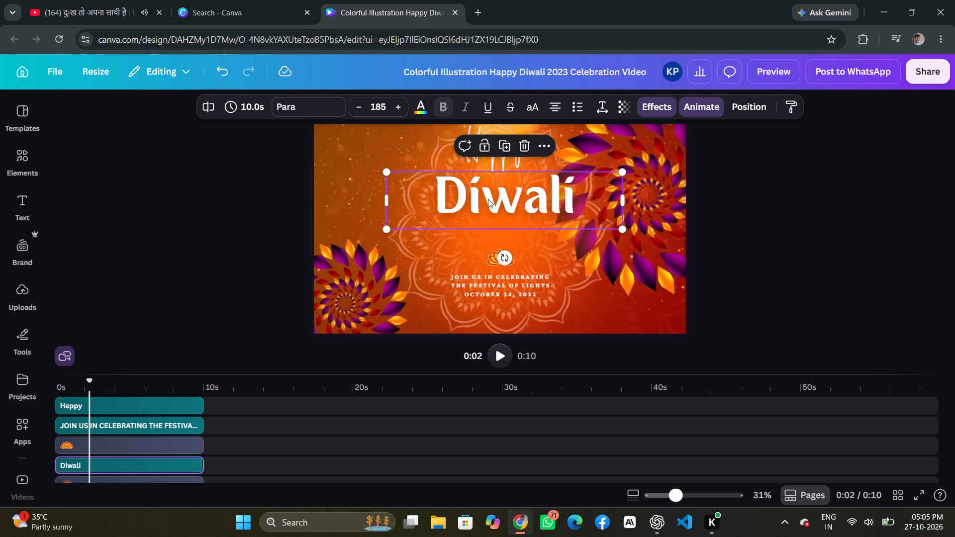
{"action": "left_click_drag", "start_coordinate": [488, 199], "coordinate": [481, 198]}
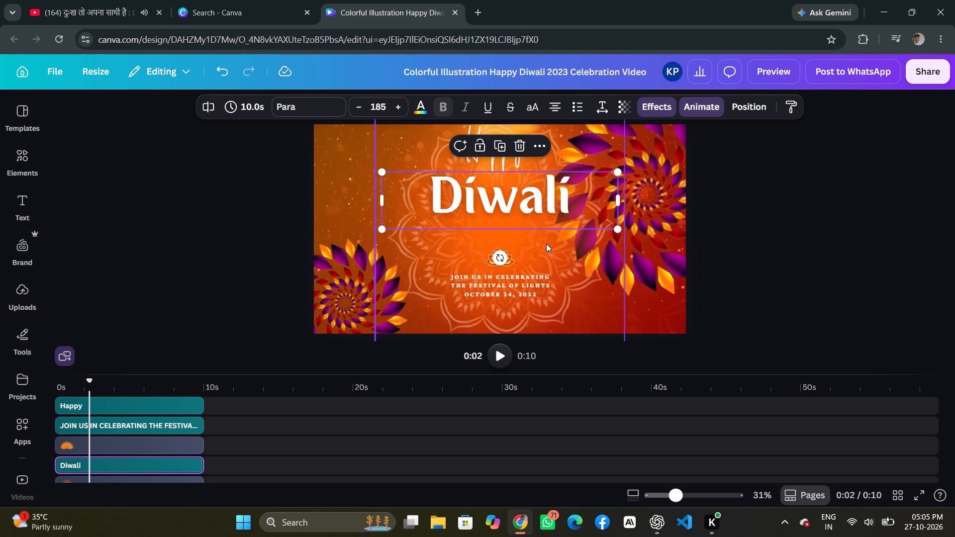
{"action": "left_click", "coordinate": [546, 244]}
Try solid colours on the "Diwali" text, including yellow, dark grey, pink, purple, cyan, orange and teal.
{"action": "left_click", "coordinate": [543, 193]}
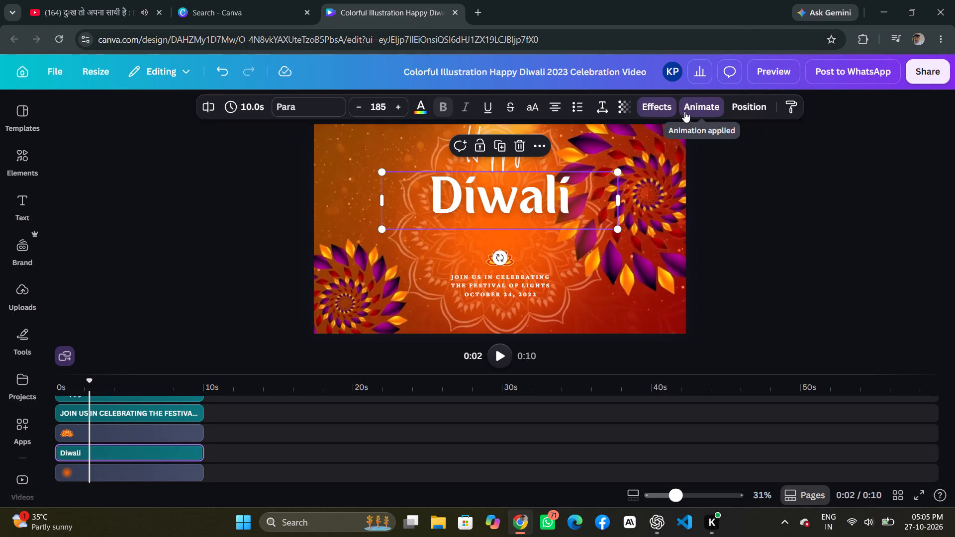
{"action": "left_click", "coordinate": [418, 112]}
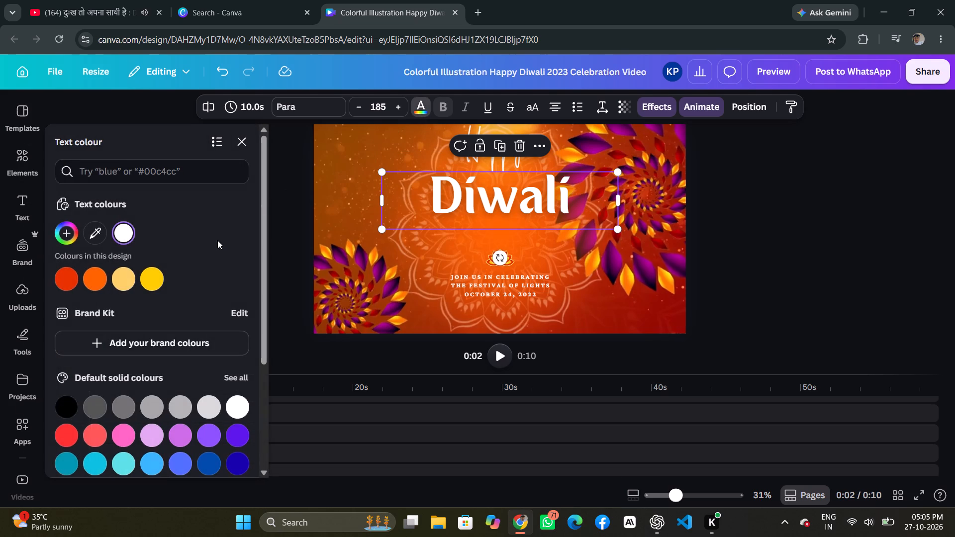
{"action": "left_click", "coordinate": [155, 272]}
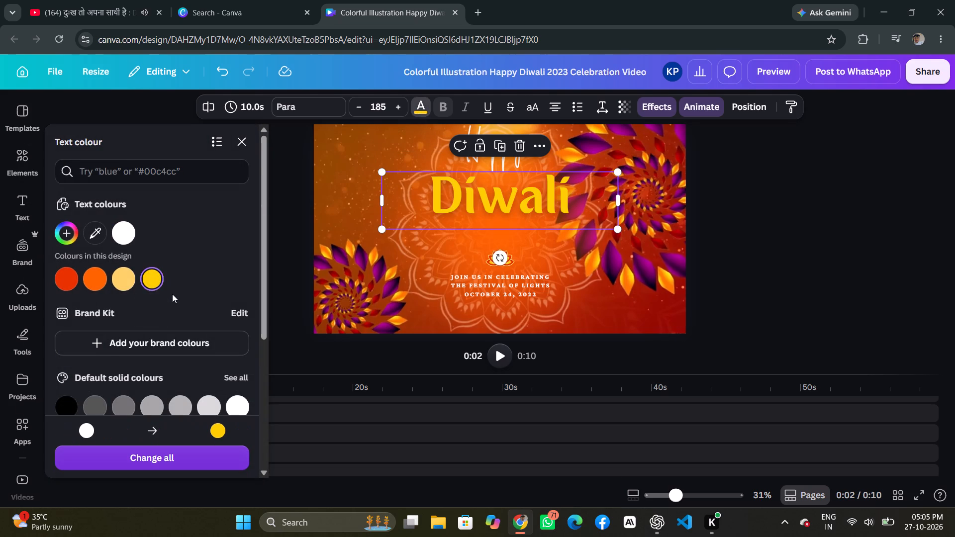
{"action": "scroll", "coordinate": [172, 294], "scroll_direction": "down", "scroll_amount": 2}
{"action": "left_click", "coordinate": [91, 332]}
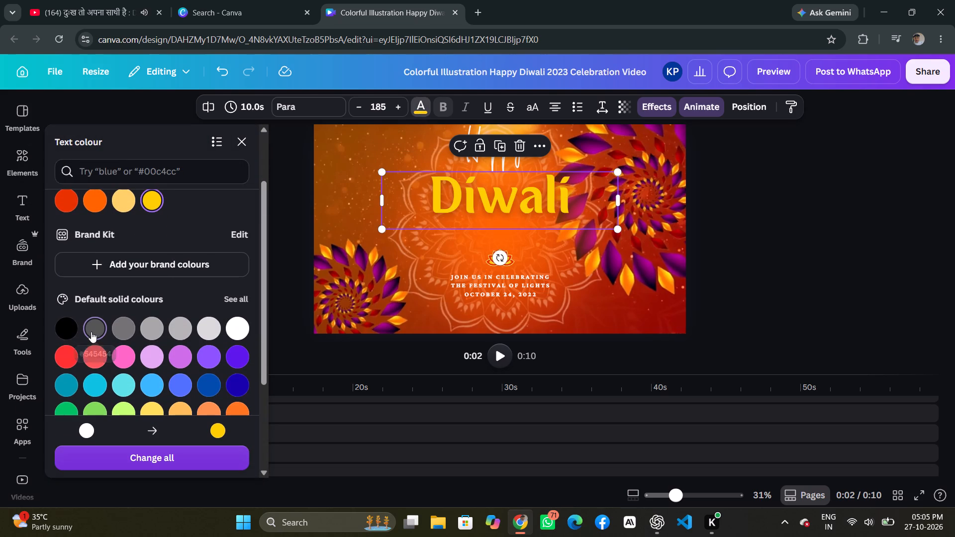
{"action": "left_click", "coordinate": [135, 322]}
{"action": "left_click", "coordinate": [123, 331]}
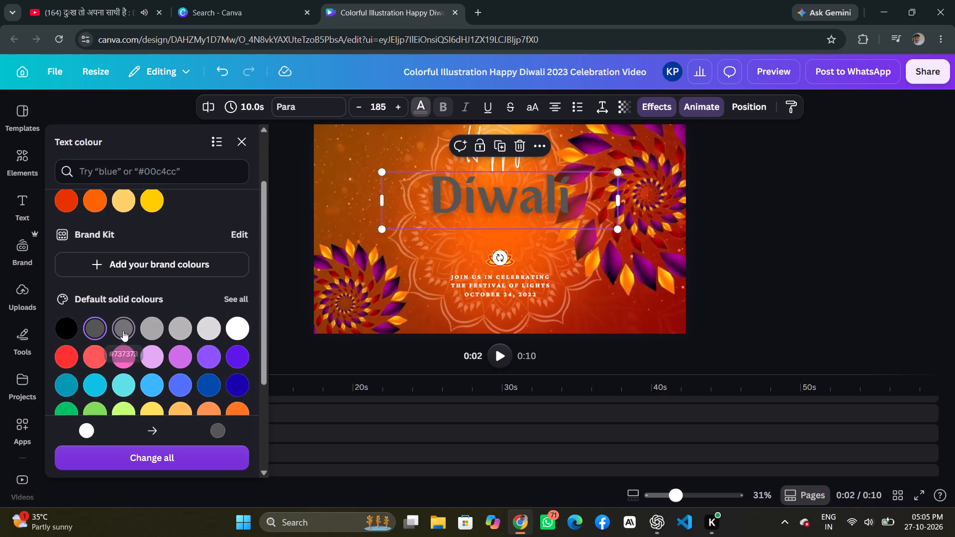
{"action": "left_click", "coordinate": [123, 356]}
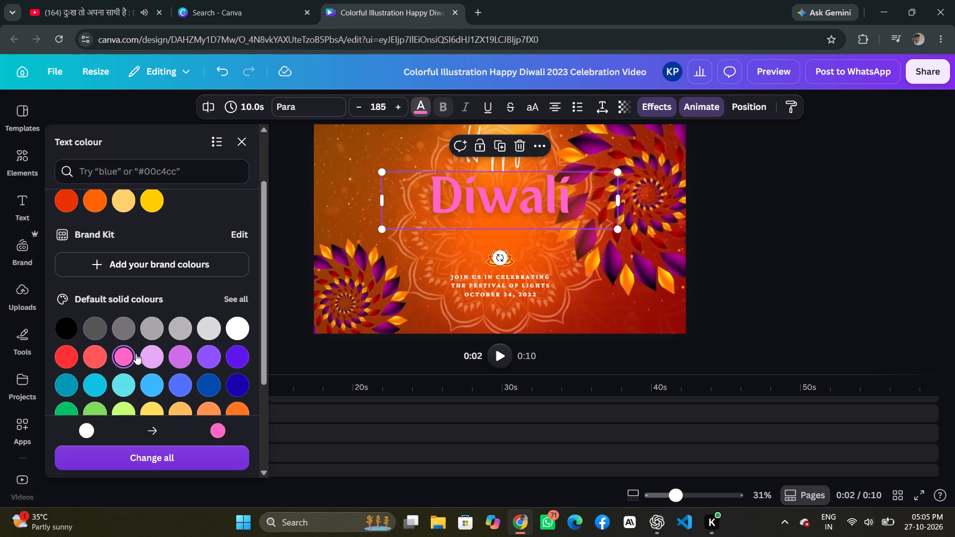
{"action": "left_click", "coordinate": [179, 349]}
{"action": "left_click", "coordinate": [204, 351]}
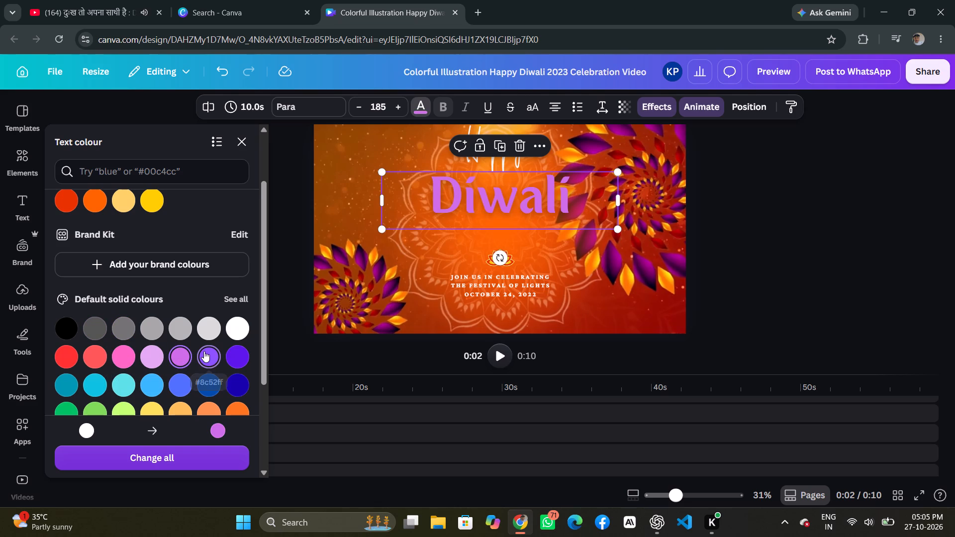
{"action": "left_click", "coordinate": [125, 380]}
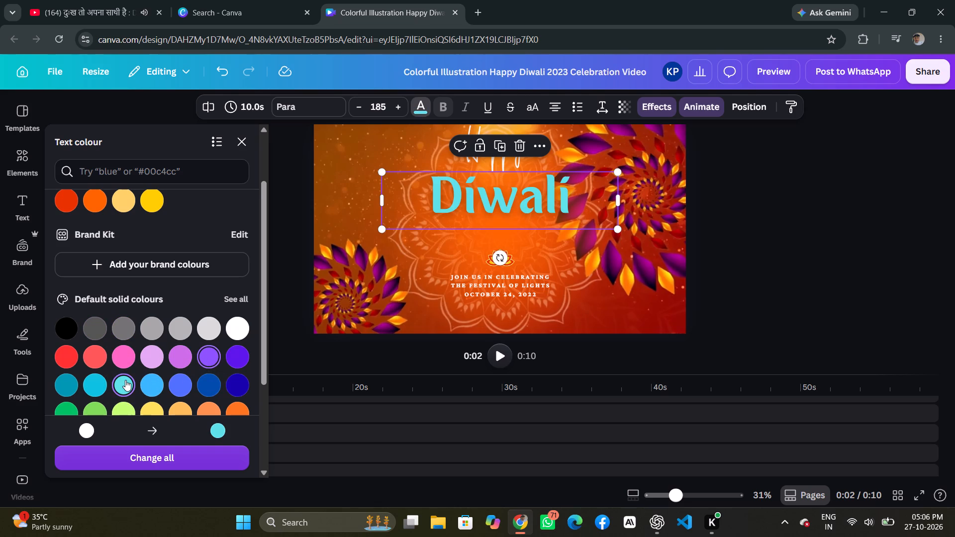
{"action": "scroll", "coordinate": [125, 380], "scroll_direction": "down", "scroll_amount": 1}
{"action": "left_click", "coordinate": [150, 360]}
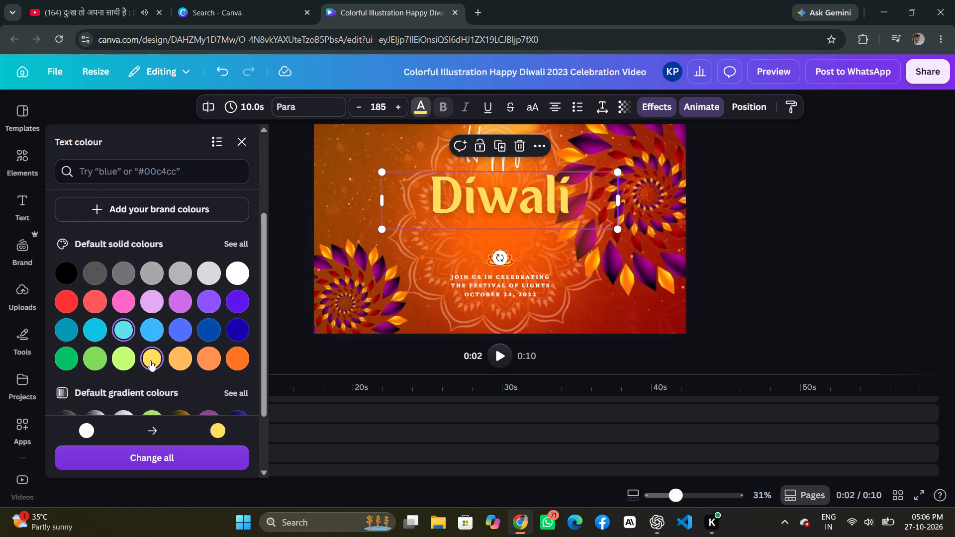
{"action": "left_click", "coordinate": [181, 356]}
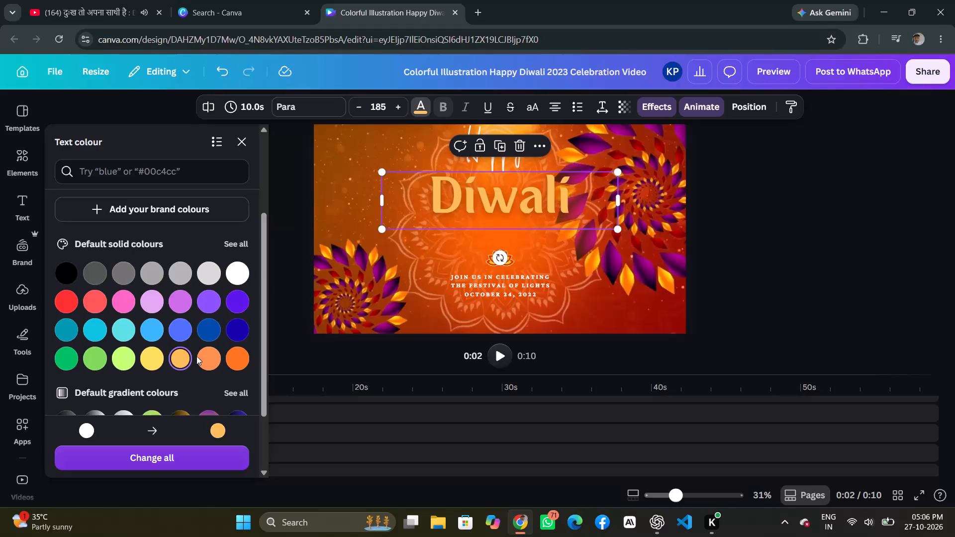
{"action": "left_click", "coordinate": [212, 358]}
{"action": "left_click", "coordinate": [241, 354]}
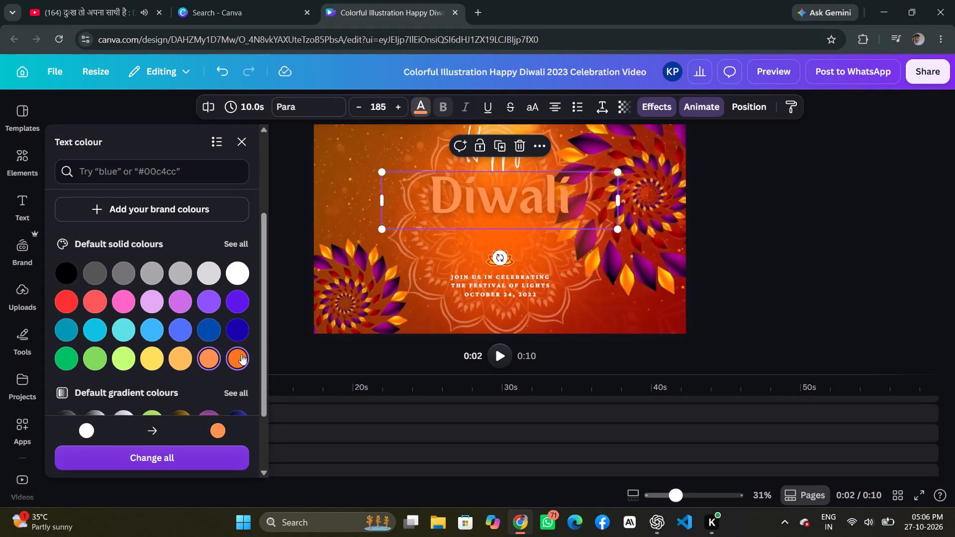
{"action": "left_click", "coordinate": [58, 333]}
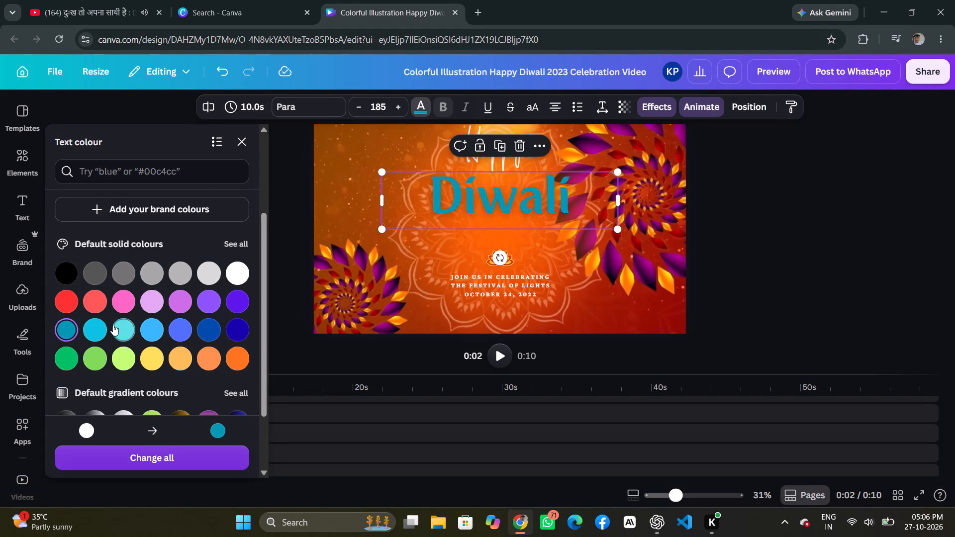
Compare the grey-toned default gradients on the "Diwali" text and apply the black-to-white linear gradient (#000000, #ffffff).
{"action": "scroll", "coordinate": [113, 325], "scroll_direction": "down", "scroll_amount": 3}
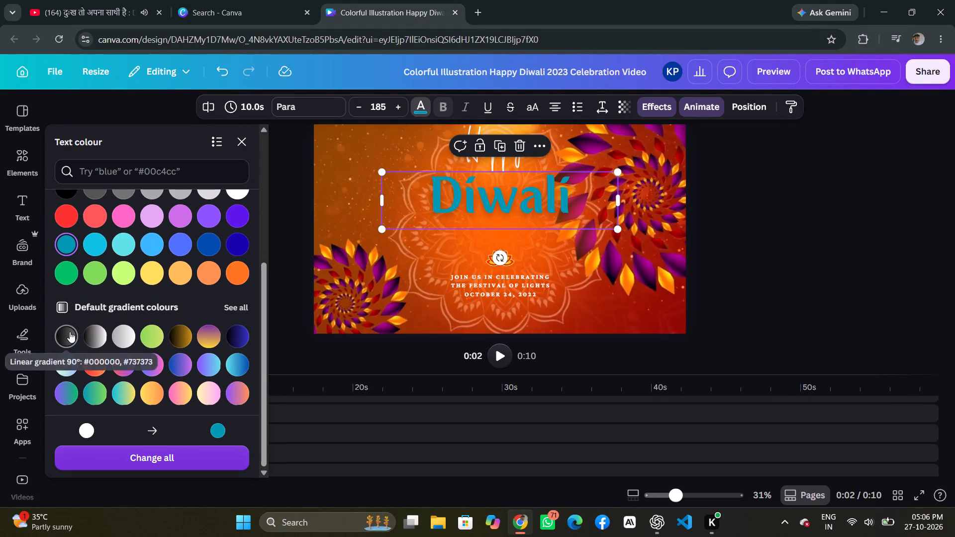
{"action": "left_click", "coordinate": [70, 332]}
{"action": "left_click", "coordinate": [96, 328]}
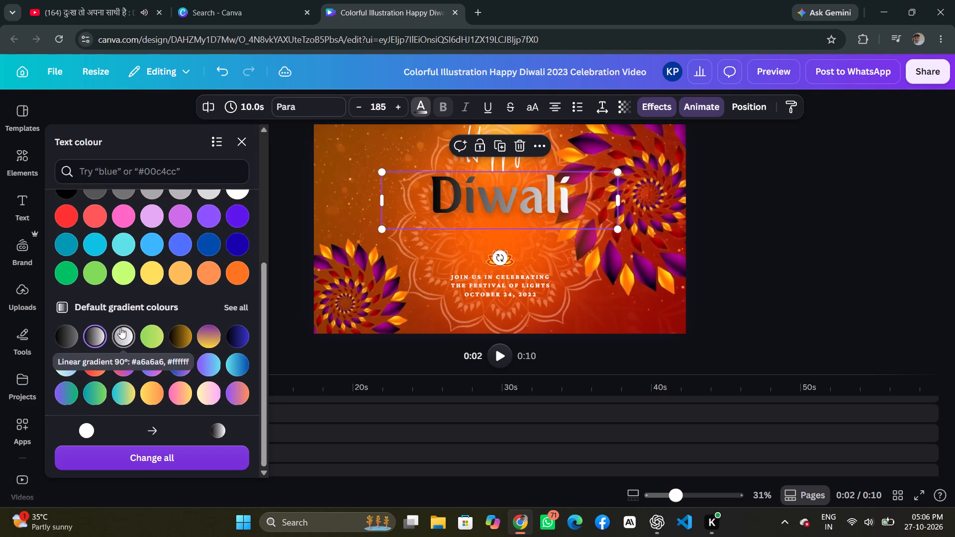
{"action": "left_click", "coordinate": [120, 328]}
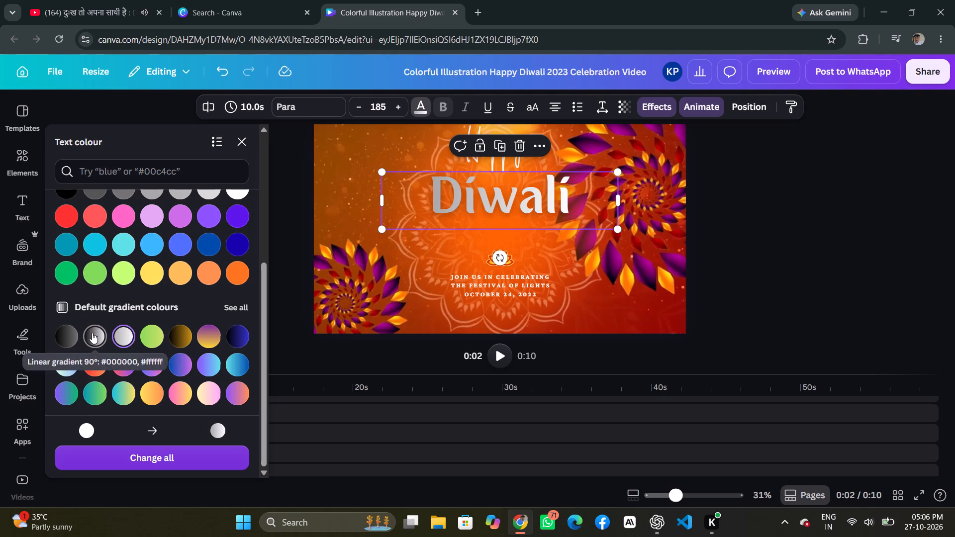
{"action": "left_click", "coordinate": [92, 333]}
{"action": "left_click", "coordinate": [295, 350]}
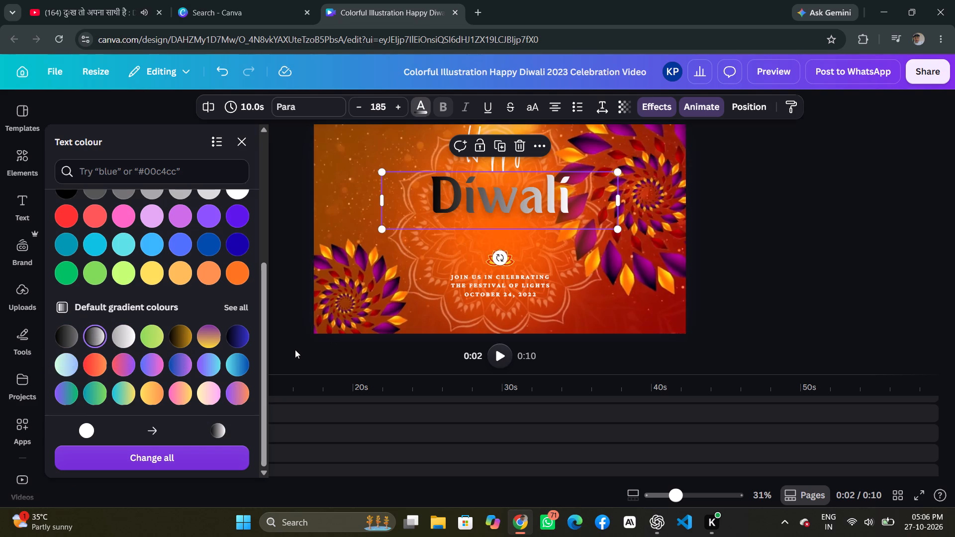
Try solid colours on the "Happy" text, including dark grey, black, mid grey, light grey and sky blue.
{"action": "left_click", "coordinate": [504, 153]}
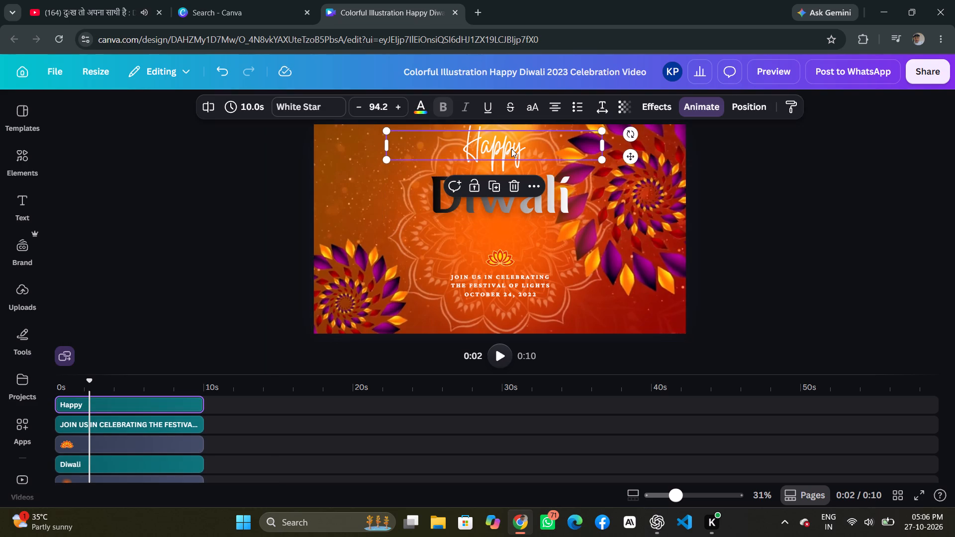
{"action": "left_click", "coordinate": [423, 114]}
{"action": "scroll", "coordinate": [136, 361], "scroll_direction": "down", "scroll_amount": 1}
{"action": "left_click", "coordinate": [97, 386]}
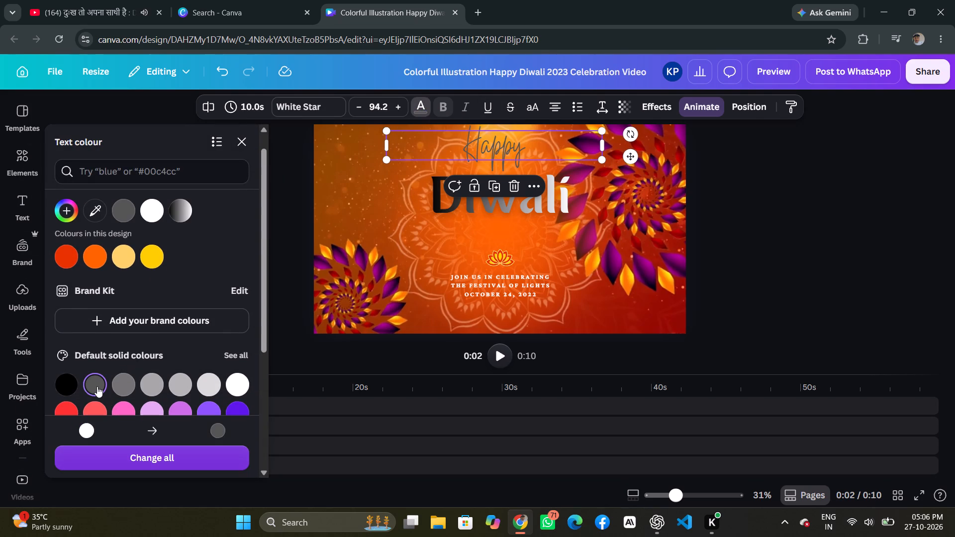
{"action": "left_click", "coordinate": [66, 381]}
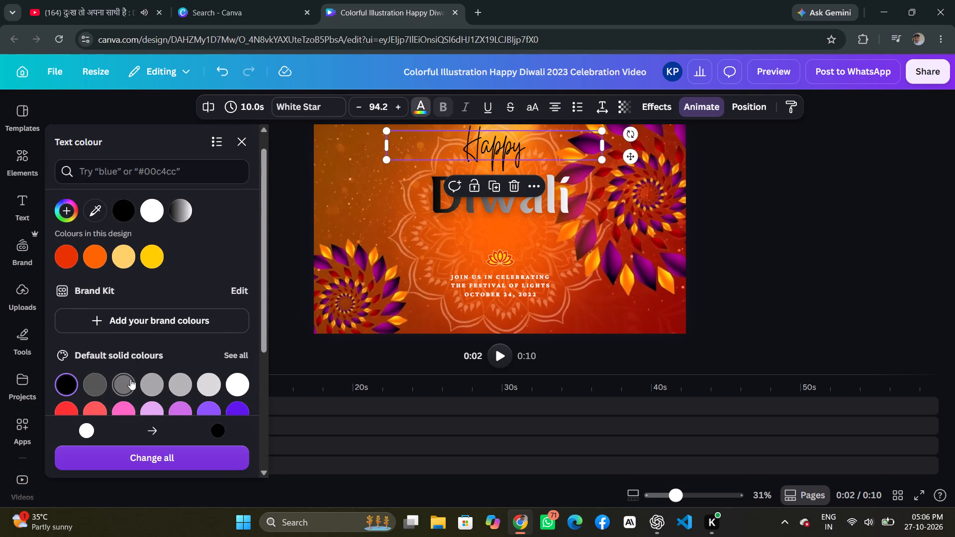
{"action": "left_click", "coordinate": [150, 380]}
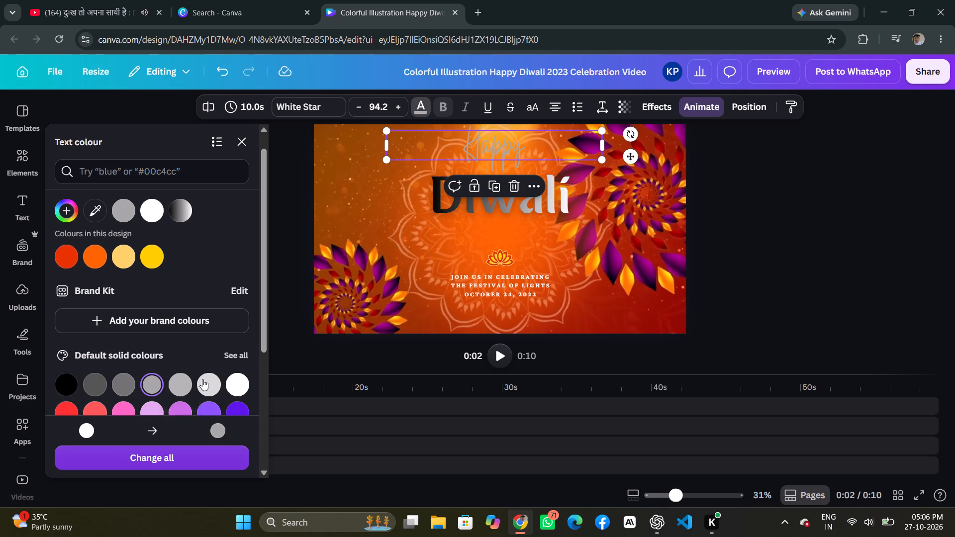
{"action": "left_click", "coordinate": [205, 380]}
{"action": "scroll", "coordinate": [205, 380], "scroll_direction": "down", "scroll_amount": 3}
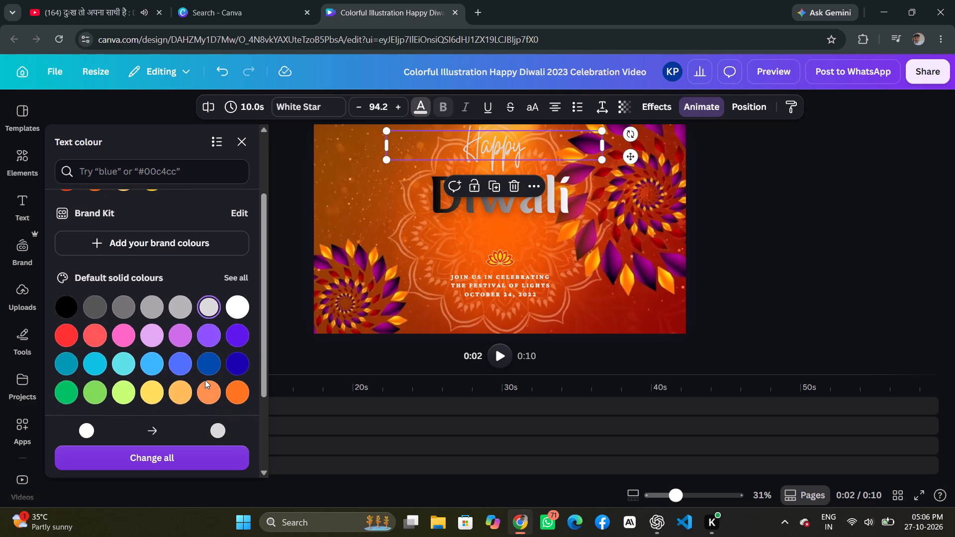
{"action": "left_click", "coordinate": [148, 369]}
Compare the grey-toned default gradients on the "Happy" text and apply the black-to-white linear gradient (#000000, #ffffff).
{"action": "scroll", "coordinate": [148, 369], "scroll_direction": "down", "scroll_amount": 1}
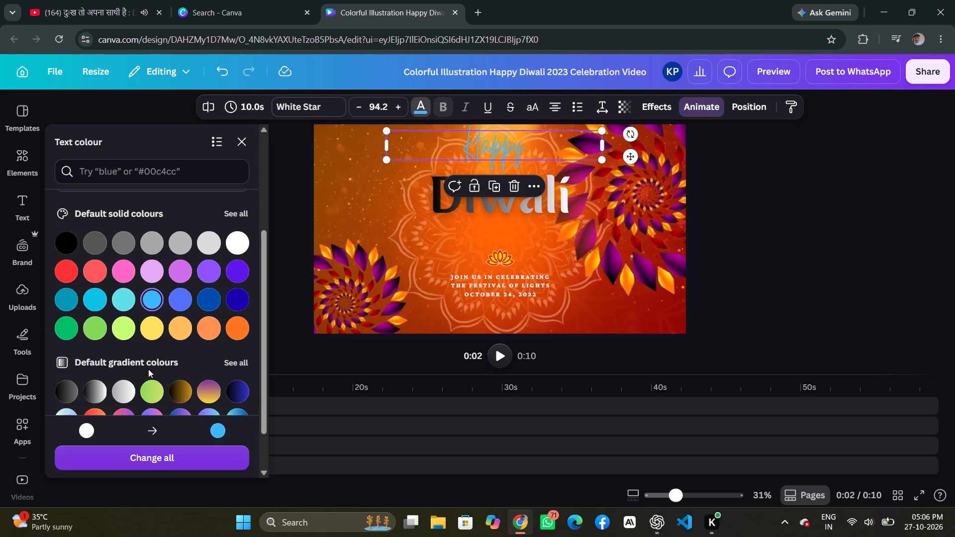
{"action": "left_click", "coordinate": [62, 392]}
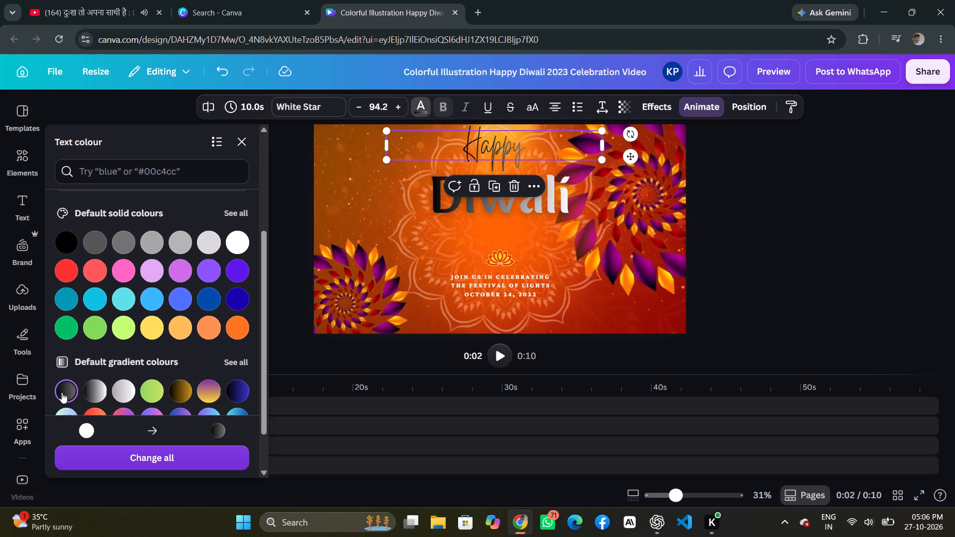
{"action": "left_click", "coordinate": [91, 391]}
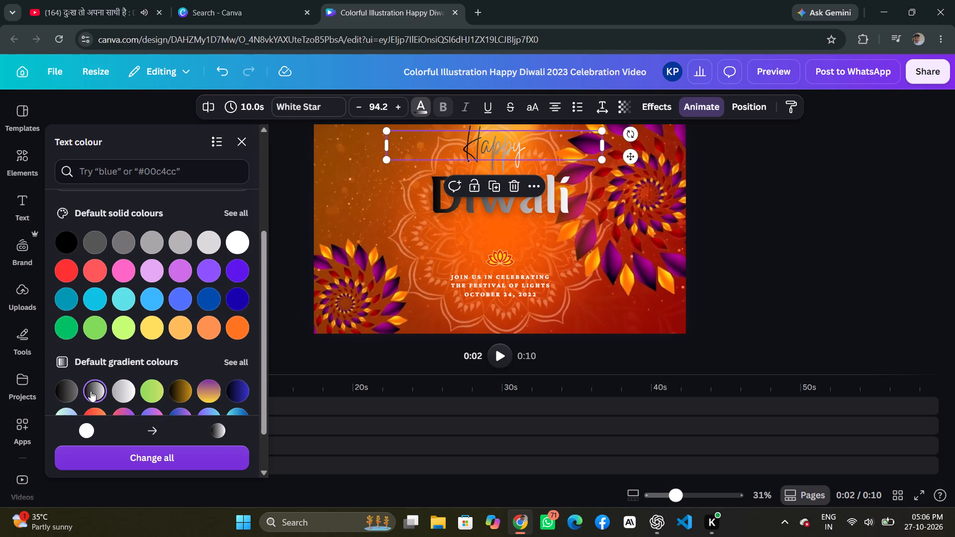
{"action": "left_click", "coordinate": [123, 390]}
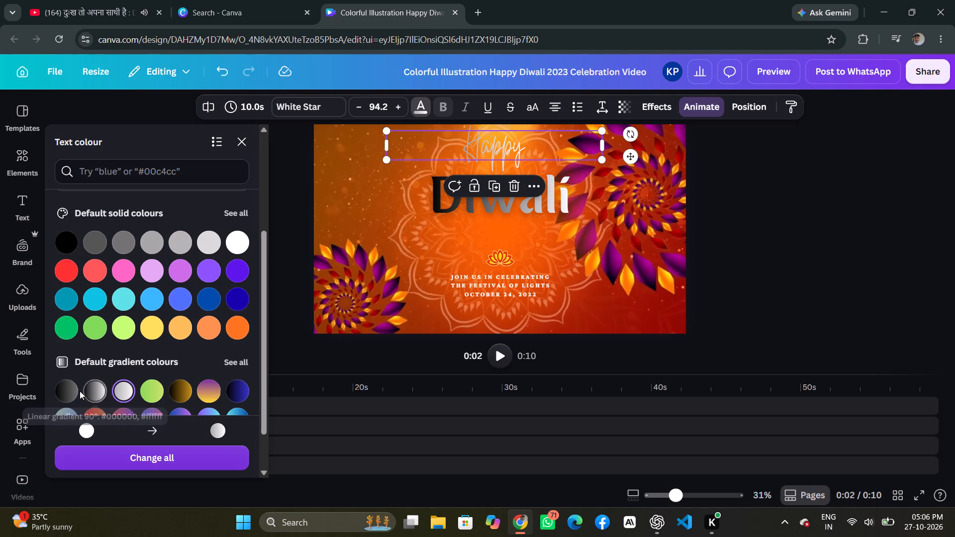
{"action": "left_click", "coordinate": [97, 390]}
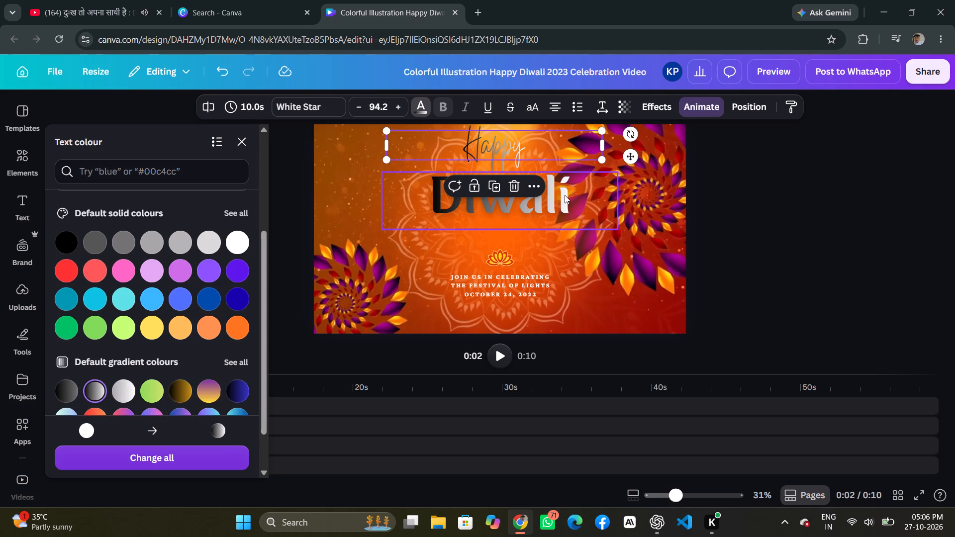
Move the "Diwali" text slightly down so it sits evenly spaced between "Happy" and the lotus.
{"action": "left_click_drag", "start_coordinate": [565, 195], "coordinate": [563, 200]}
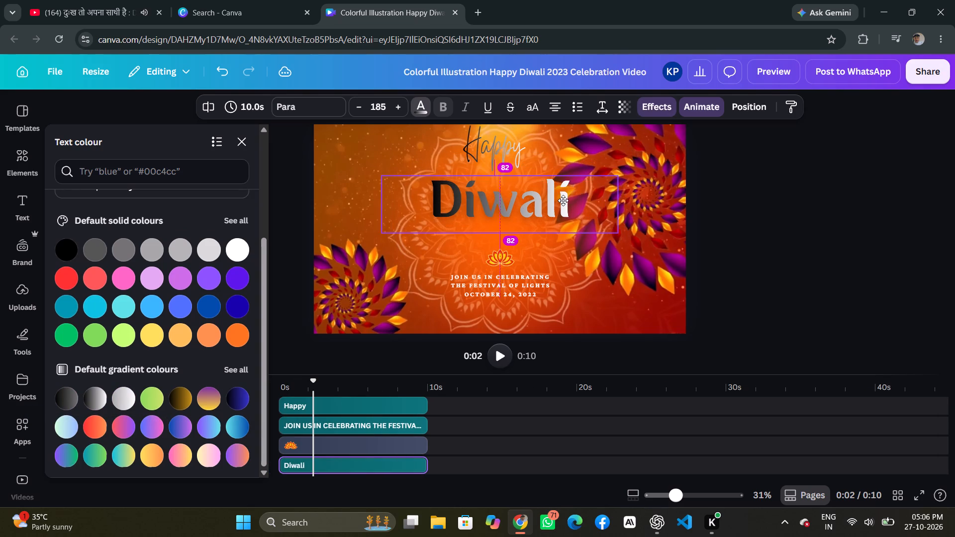
{"action": "left_click_drag", "start_coordinate": [563, 200], "coordinate": [563, 201]}
{"action": "left_click", "coordinate": [759, 190]}
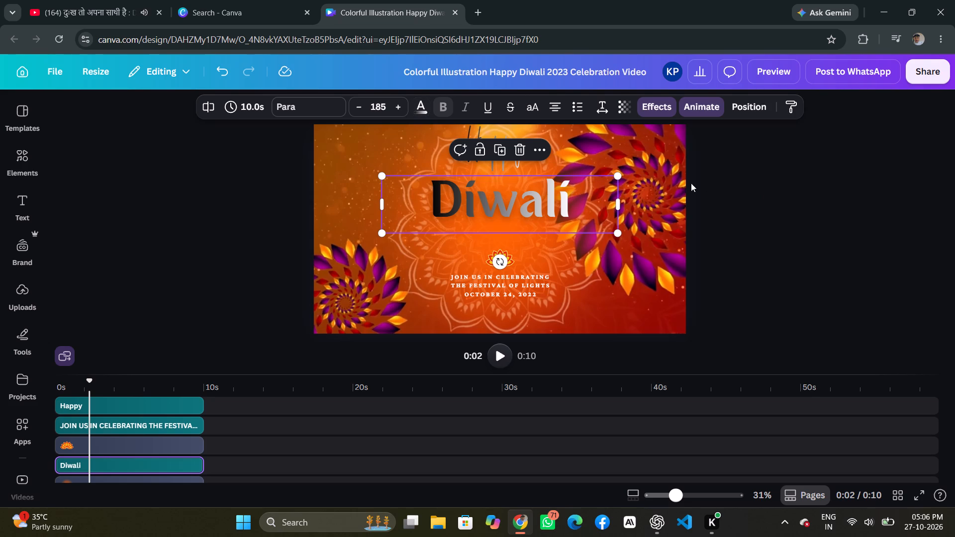
{"action": "left_click", "coordinate": [661, 190]}
Replace the invitation text below the lotus with "wish you happy dipawali".
{"action": "left_click", "coordinate": [525, 282]}
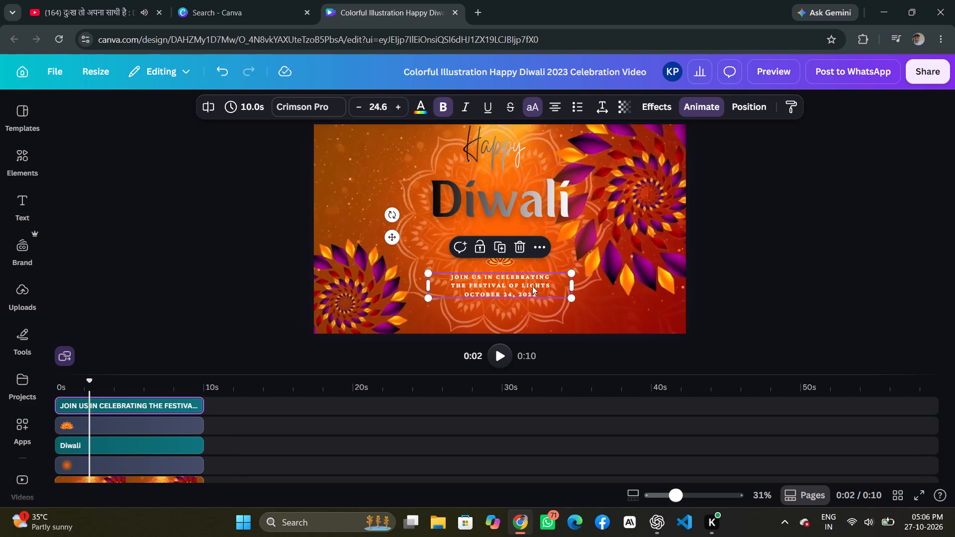
{"action": "left_click", "coordinate": [532, 292]}
{"action": "key", "text": "BackSpace"}
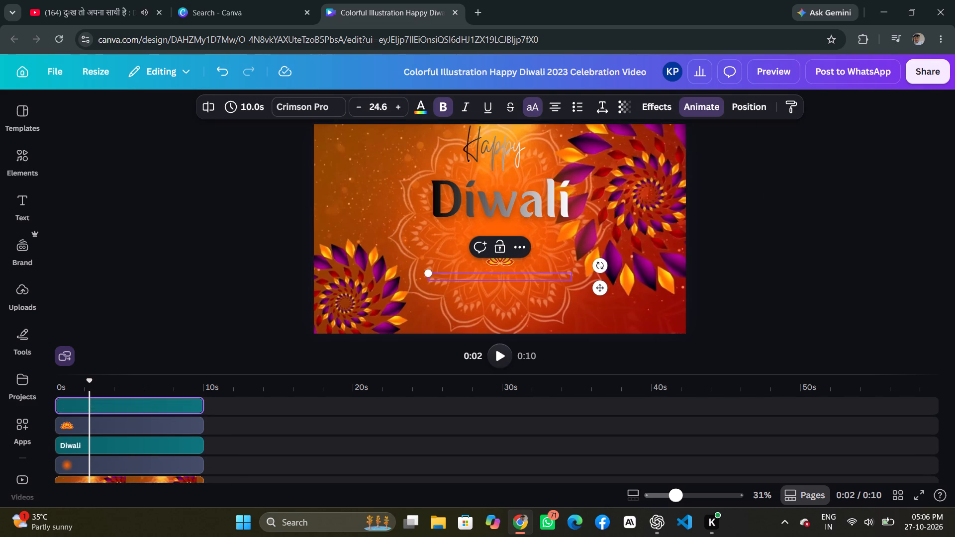
{"action": "type", "text": "wi"}
{"action": "type", "text": "sh you"}
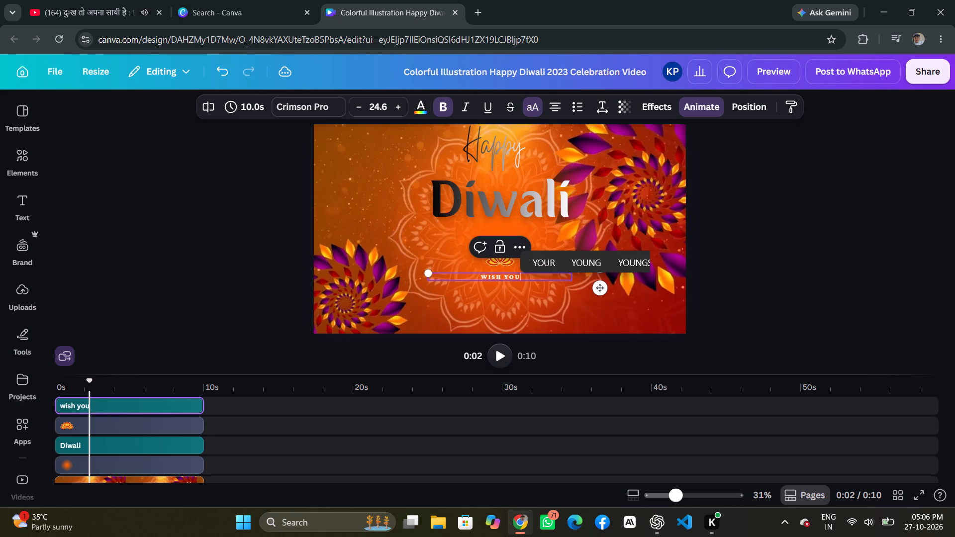
{"action": "key", "text": "space"}
{"action": "type", "text": "happy"}
{"action": "key", "text": "space"}
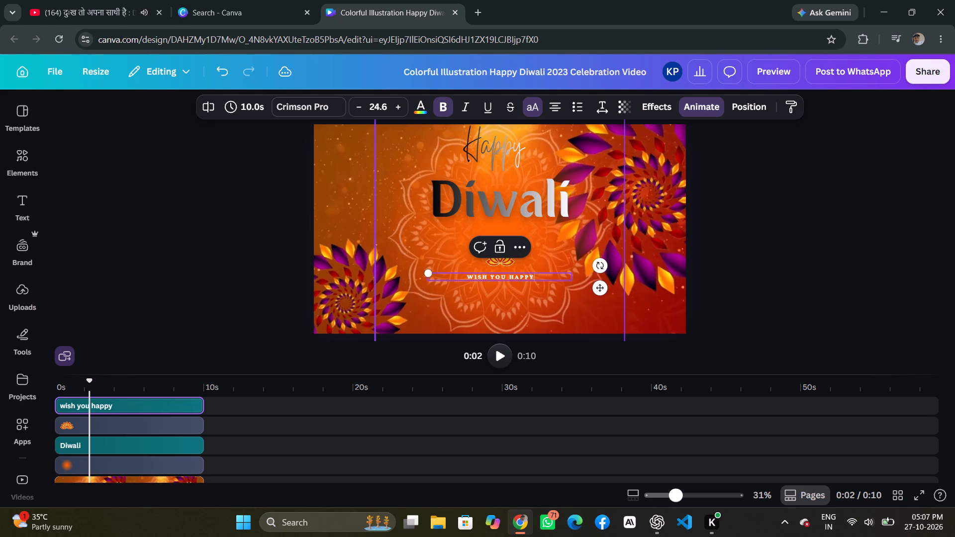
{"action": "type", "text": "dipa"}
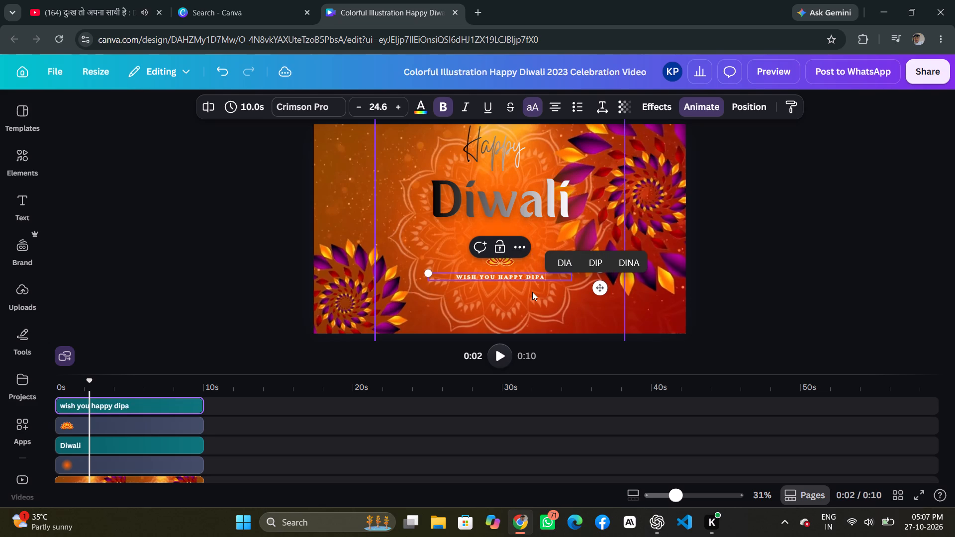
{"action": "type", "text": "wali"}
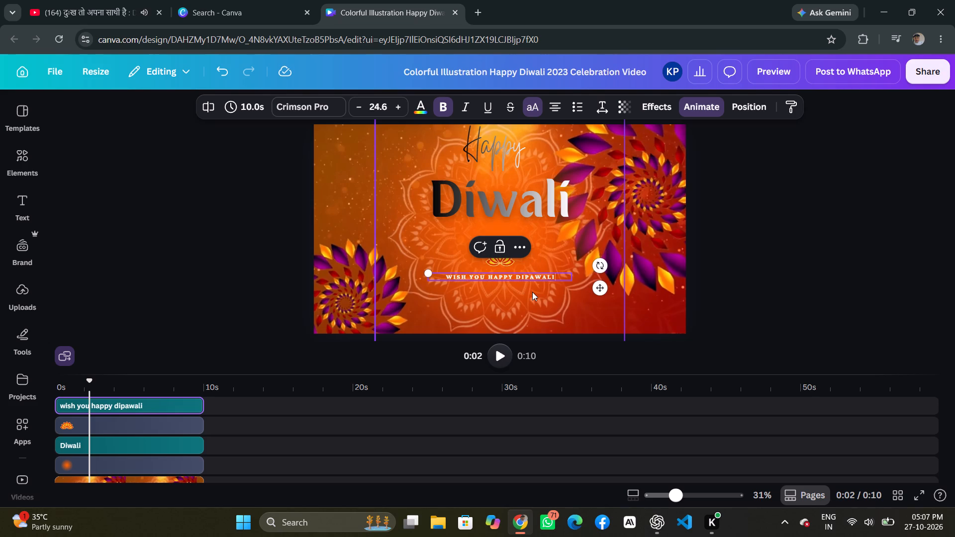
Continue the greeting below the lotus with "and i wish your familly safe and long age".
{"action": "key", "text": "space"}
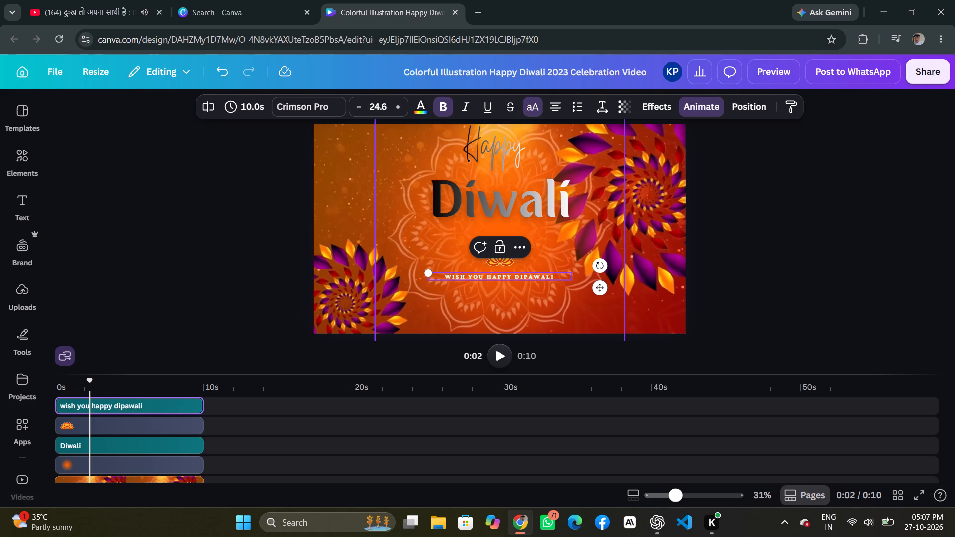
{"action": "type", "text": "and i wish your familly"}
{"action": "key", "text": "space"}
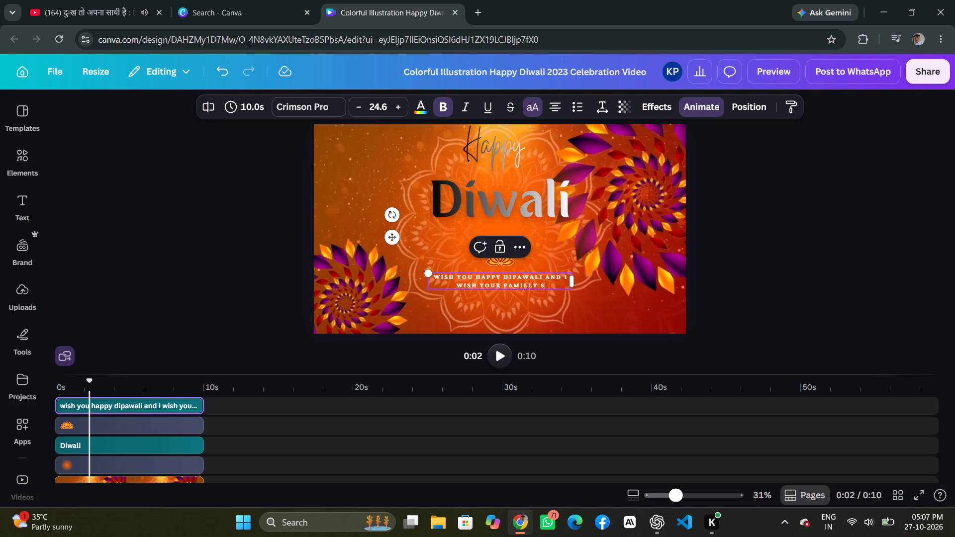
{"action": "key", "text": "BackSpace"}
{"action": "type", "text": "safe"}
{"action": "key", "text": "space"}
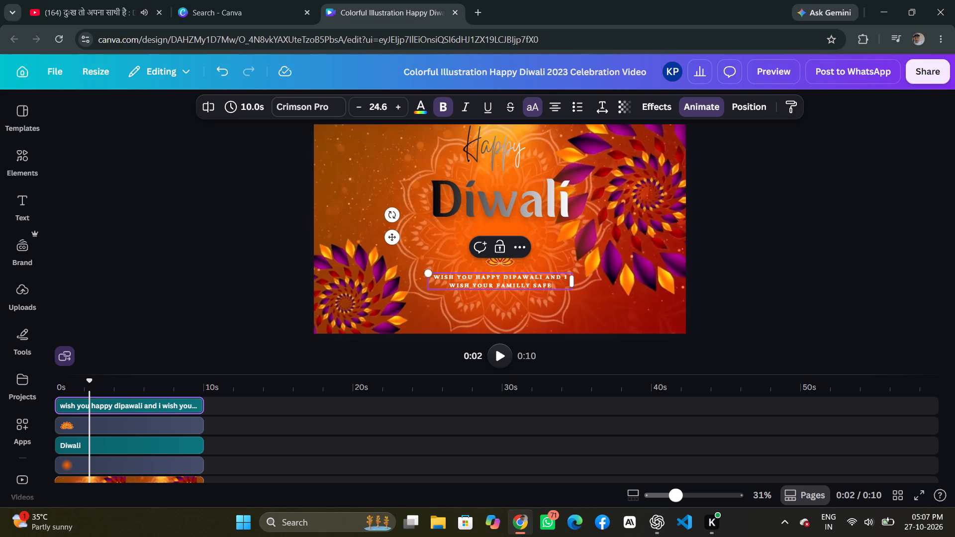
{"action": "type", "text": "and long age"}
Add "ilastic plastic semicolon" to the end of the greeting below the lotus.
{"action": "key", "text": "space"}
{"action": "type", "text": "ilasti"}
{"action": "key", "text": "v"}
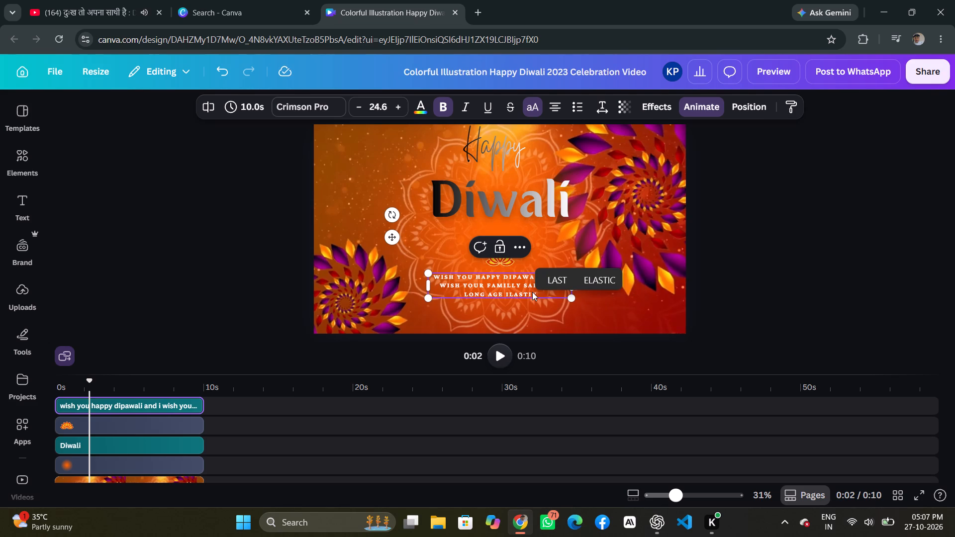
{"action": "key", "text": "BackSpace"}
{"action": "key", "text": "c"}
{"action": "key", "text": "space"}
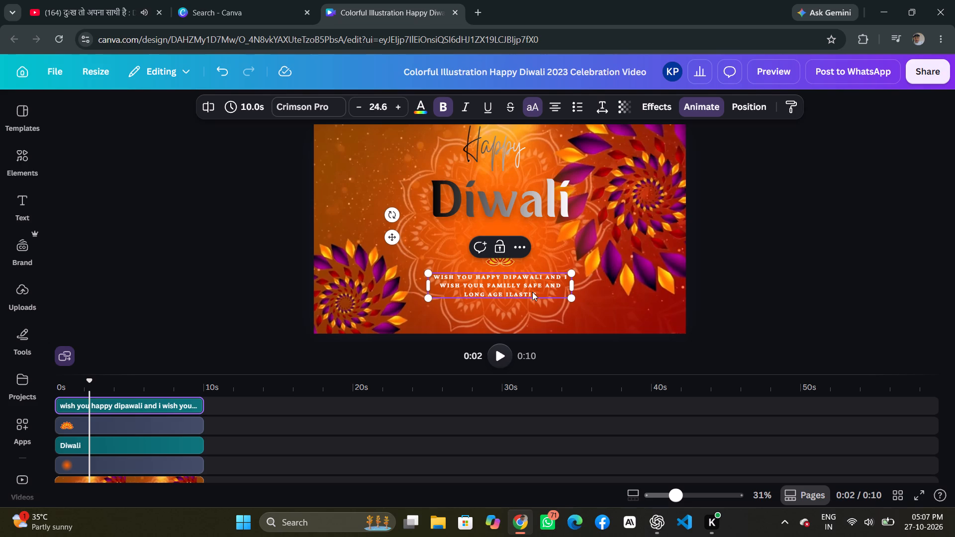
{"action": "type", "text": "plastic"}
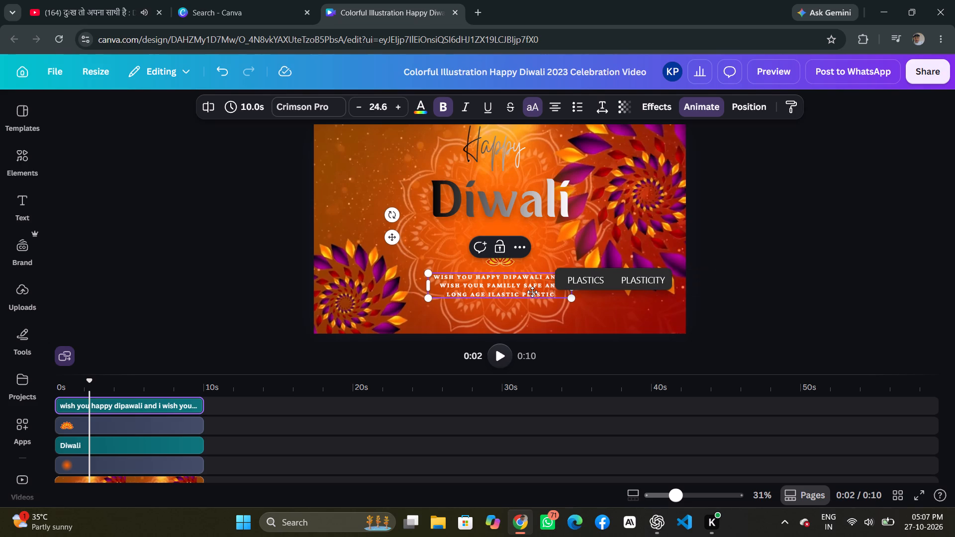
{"action": "key", "text": "space"}
{"action": "type", "text": "semicolon"}
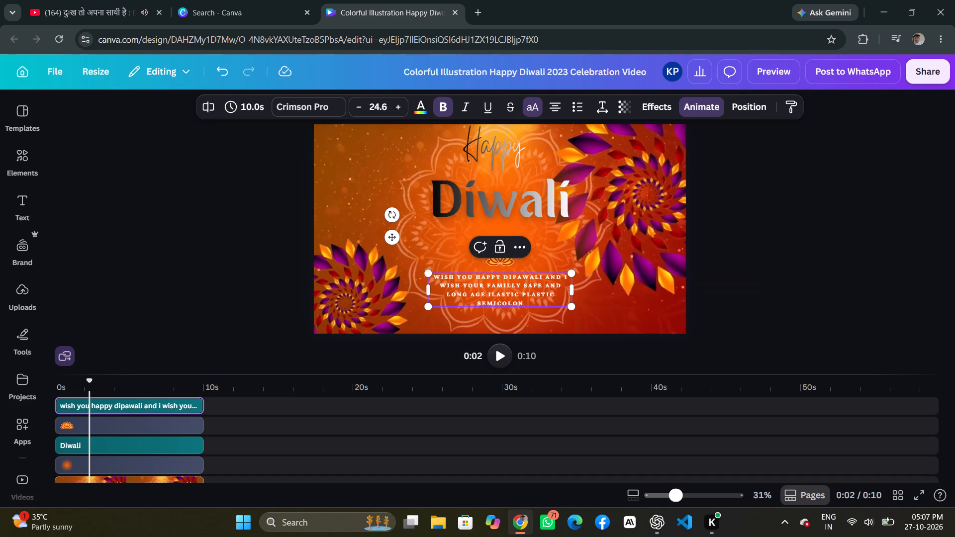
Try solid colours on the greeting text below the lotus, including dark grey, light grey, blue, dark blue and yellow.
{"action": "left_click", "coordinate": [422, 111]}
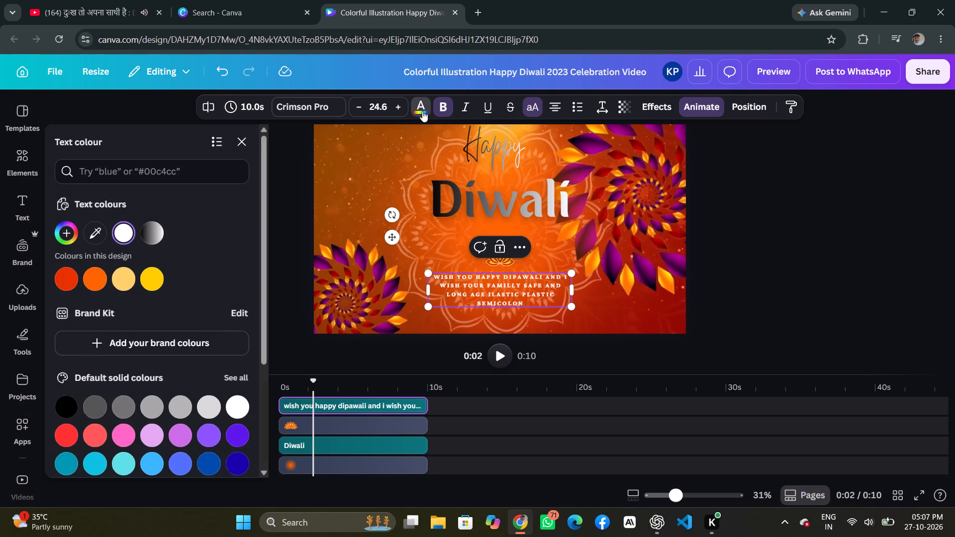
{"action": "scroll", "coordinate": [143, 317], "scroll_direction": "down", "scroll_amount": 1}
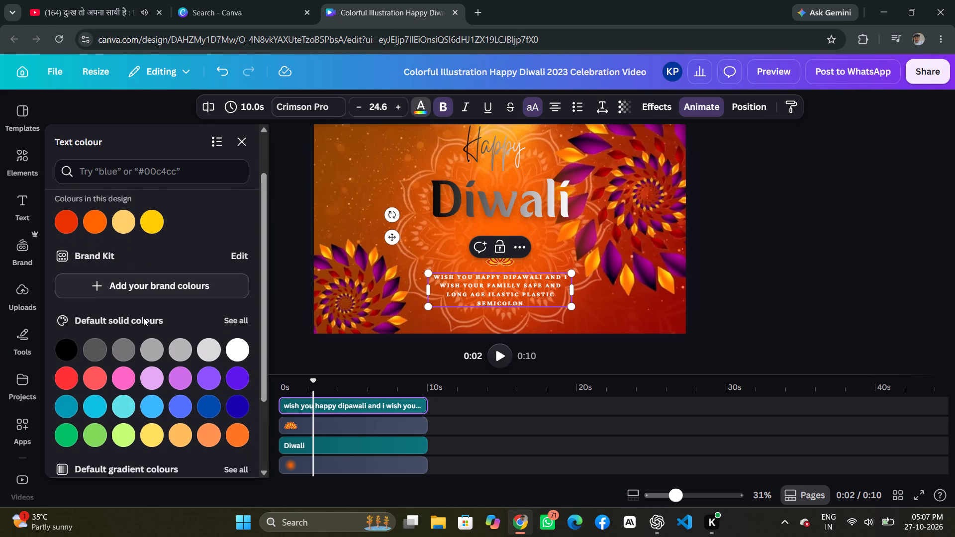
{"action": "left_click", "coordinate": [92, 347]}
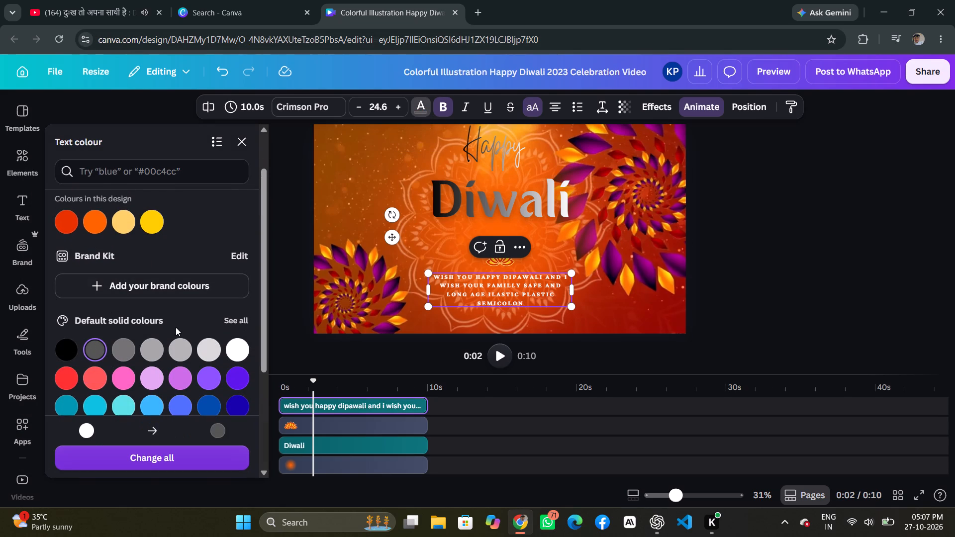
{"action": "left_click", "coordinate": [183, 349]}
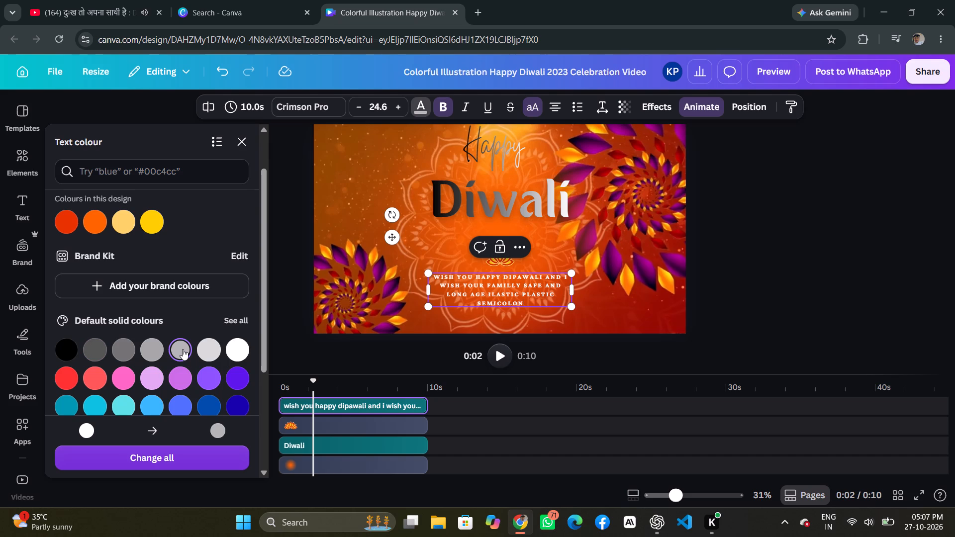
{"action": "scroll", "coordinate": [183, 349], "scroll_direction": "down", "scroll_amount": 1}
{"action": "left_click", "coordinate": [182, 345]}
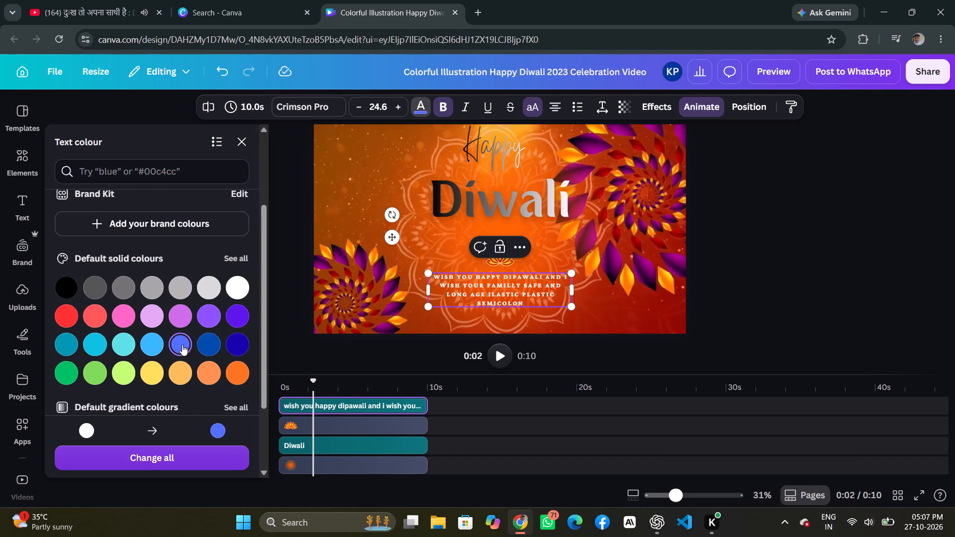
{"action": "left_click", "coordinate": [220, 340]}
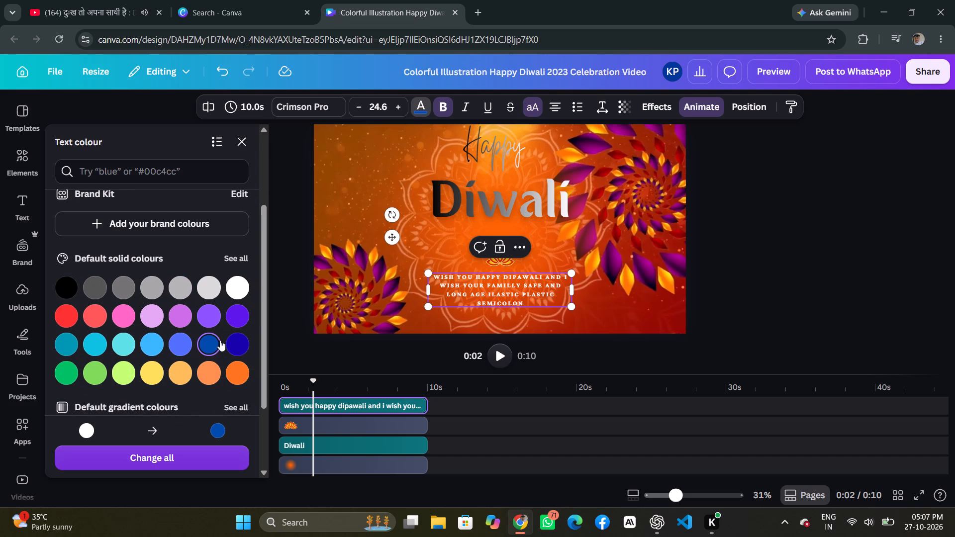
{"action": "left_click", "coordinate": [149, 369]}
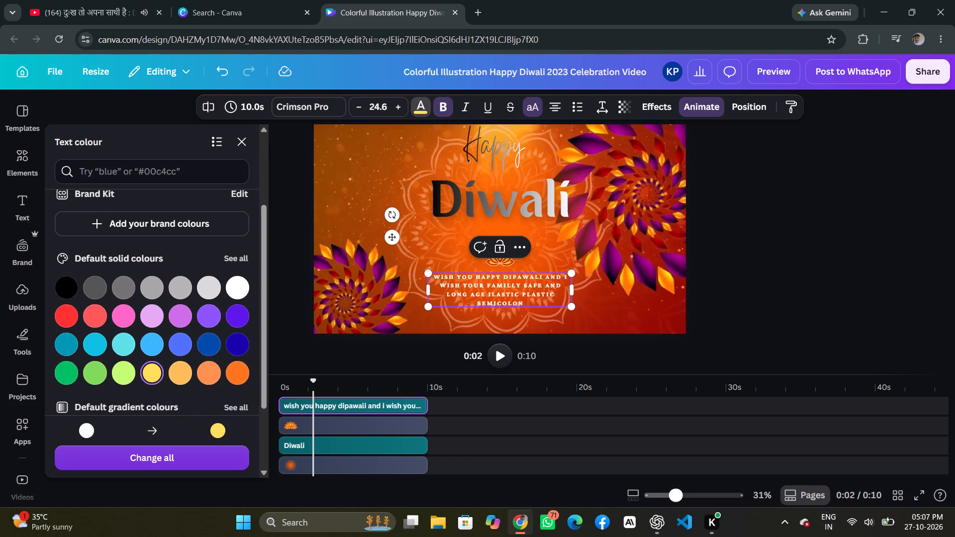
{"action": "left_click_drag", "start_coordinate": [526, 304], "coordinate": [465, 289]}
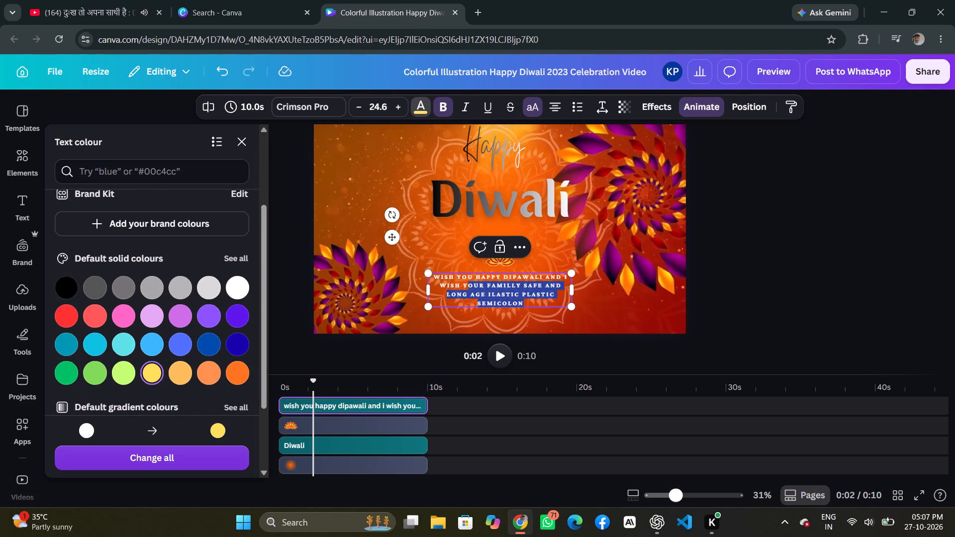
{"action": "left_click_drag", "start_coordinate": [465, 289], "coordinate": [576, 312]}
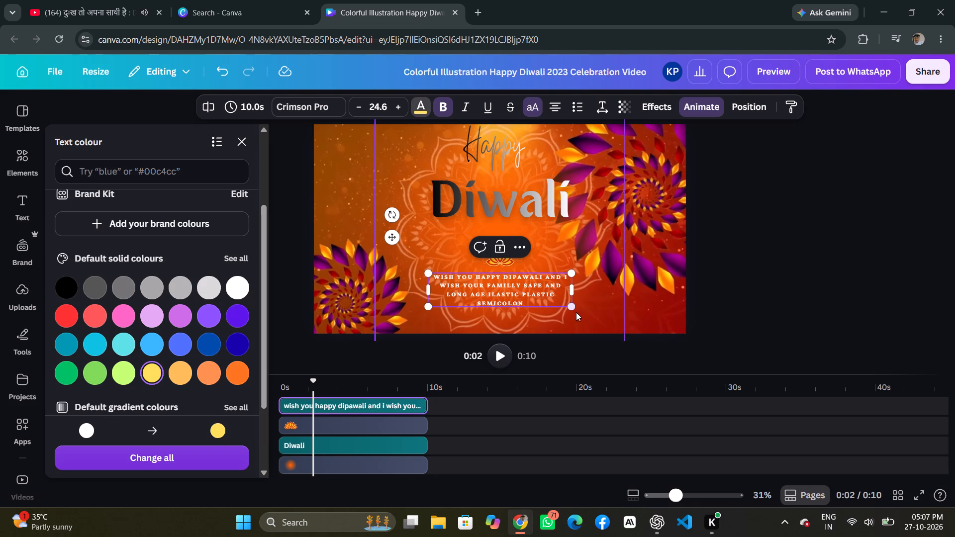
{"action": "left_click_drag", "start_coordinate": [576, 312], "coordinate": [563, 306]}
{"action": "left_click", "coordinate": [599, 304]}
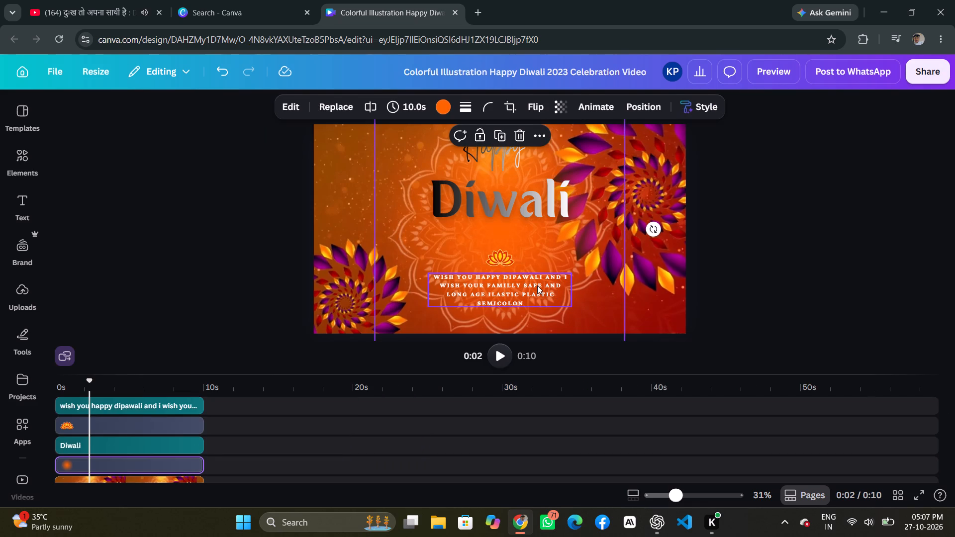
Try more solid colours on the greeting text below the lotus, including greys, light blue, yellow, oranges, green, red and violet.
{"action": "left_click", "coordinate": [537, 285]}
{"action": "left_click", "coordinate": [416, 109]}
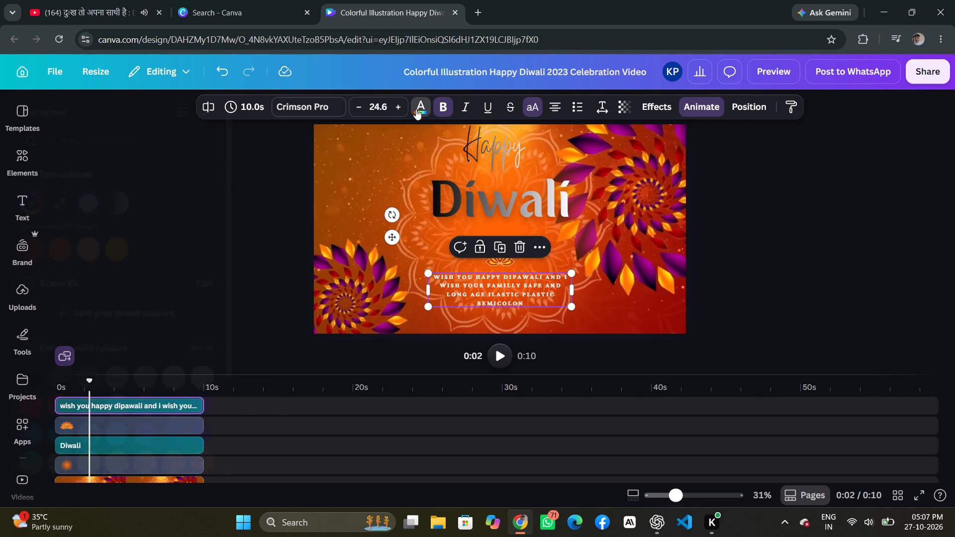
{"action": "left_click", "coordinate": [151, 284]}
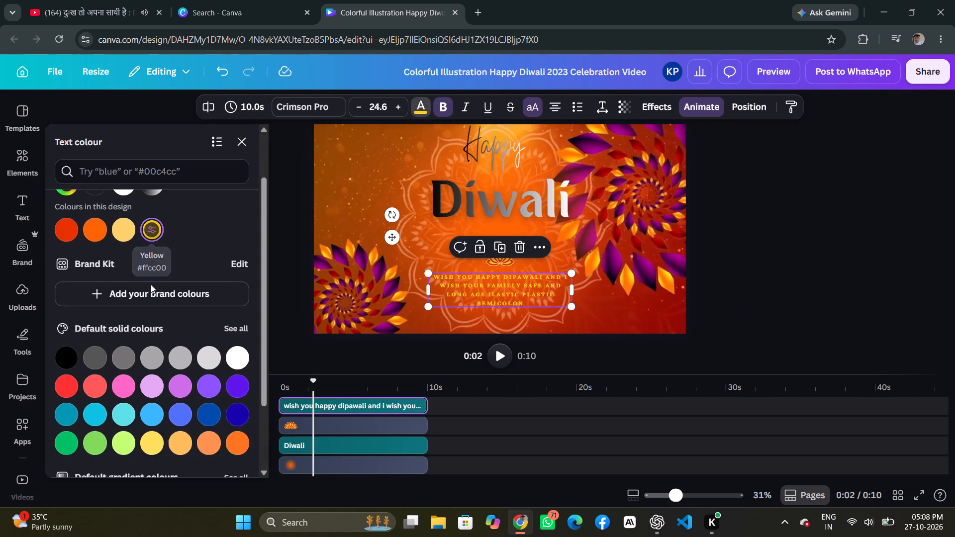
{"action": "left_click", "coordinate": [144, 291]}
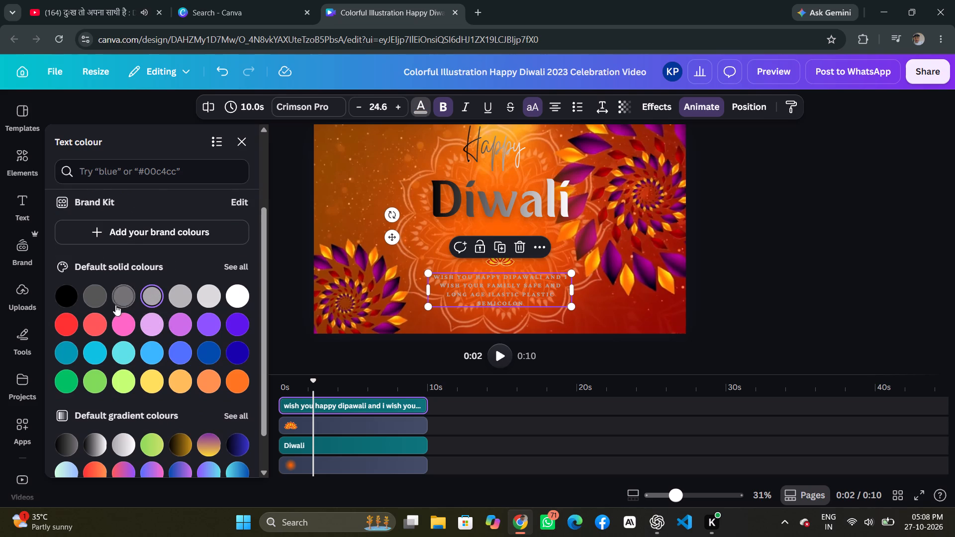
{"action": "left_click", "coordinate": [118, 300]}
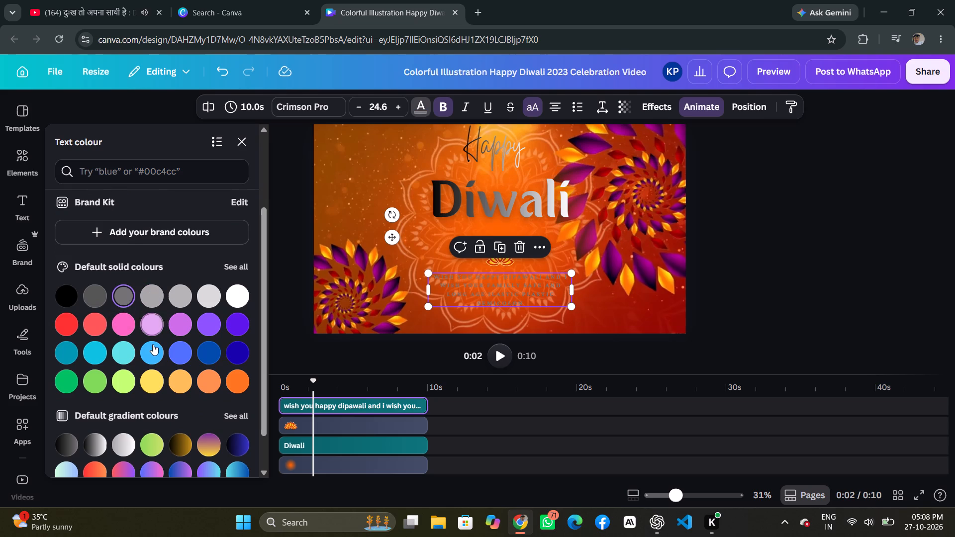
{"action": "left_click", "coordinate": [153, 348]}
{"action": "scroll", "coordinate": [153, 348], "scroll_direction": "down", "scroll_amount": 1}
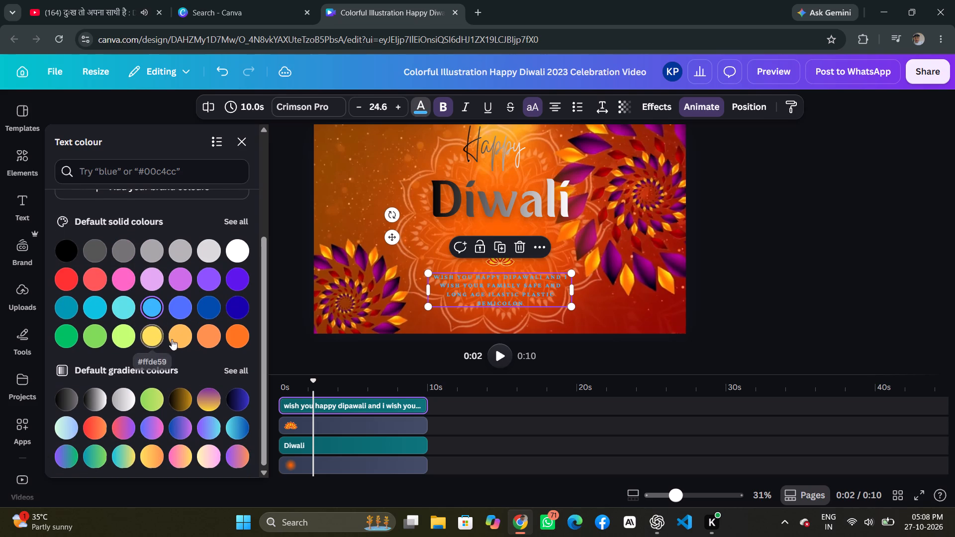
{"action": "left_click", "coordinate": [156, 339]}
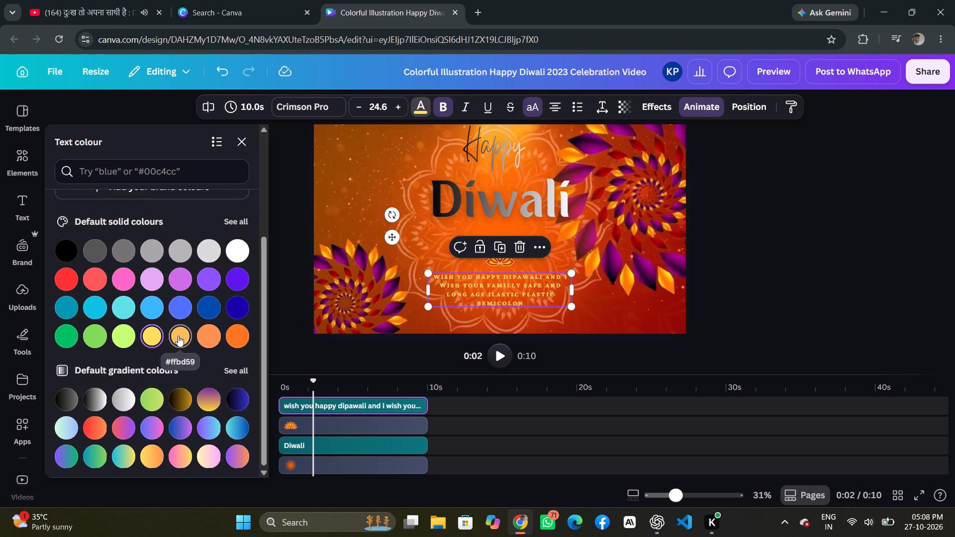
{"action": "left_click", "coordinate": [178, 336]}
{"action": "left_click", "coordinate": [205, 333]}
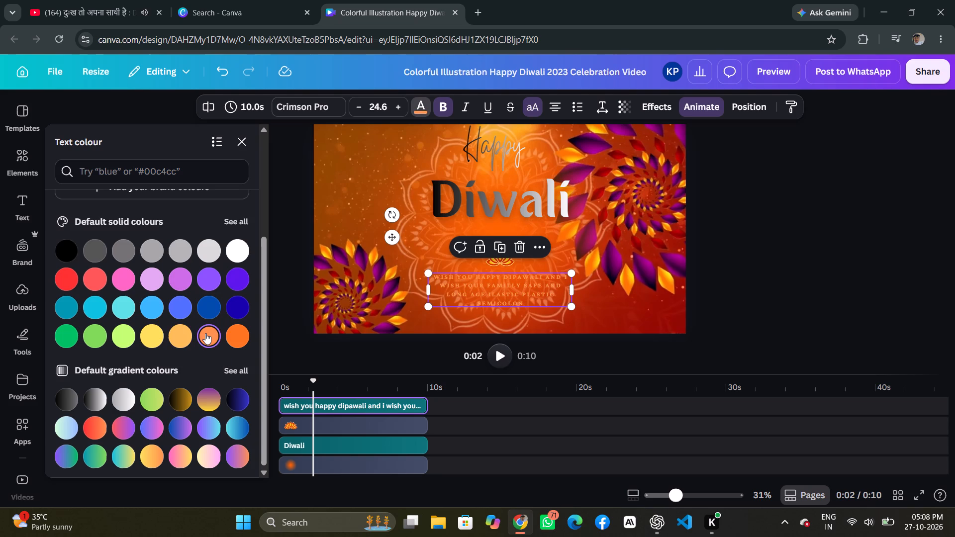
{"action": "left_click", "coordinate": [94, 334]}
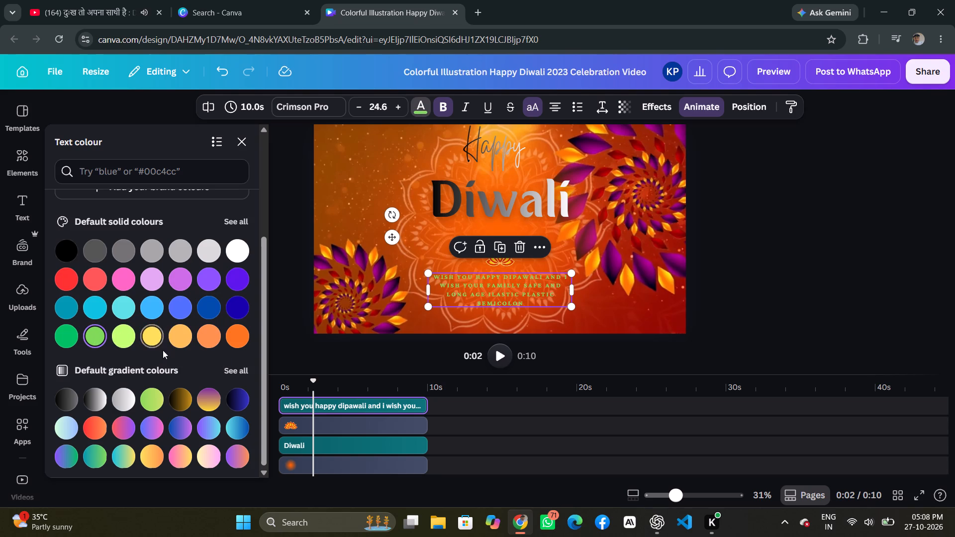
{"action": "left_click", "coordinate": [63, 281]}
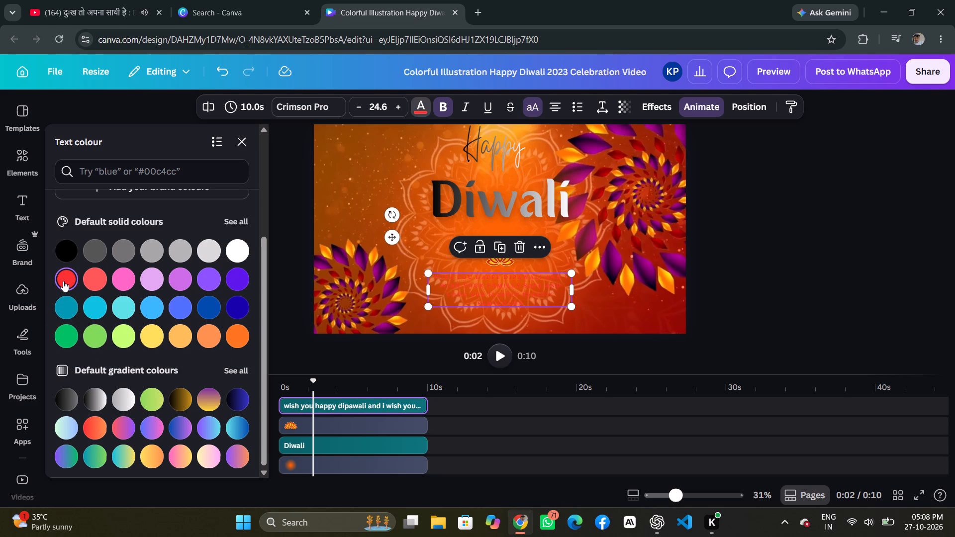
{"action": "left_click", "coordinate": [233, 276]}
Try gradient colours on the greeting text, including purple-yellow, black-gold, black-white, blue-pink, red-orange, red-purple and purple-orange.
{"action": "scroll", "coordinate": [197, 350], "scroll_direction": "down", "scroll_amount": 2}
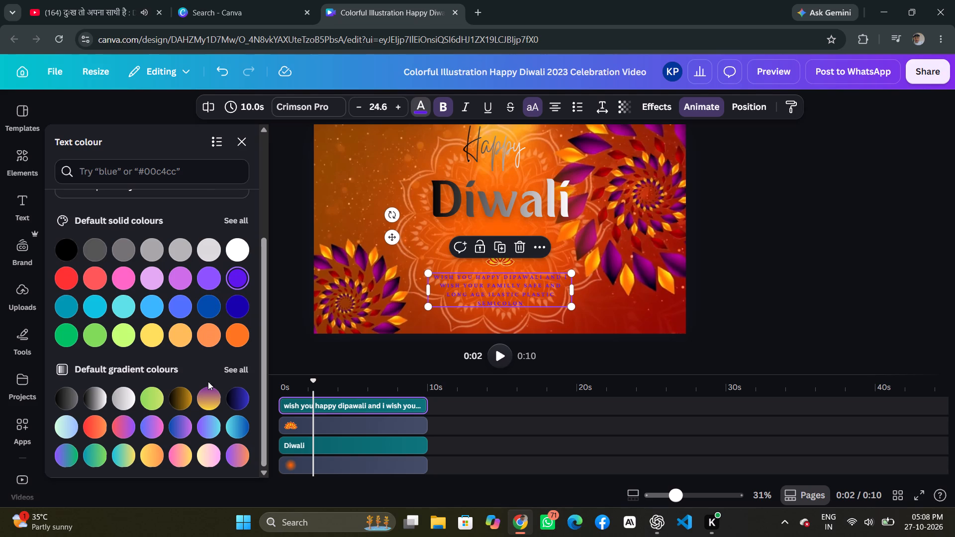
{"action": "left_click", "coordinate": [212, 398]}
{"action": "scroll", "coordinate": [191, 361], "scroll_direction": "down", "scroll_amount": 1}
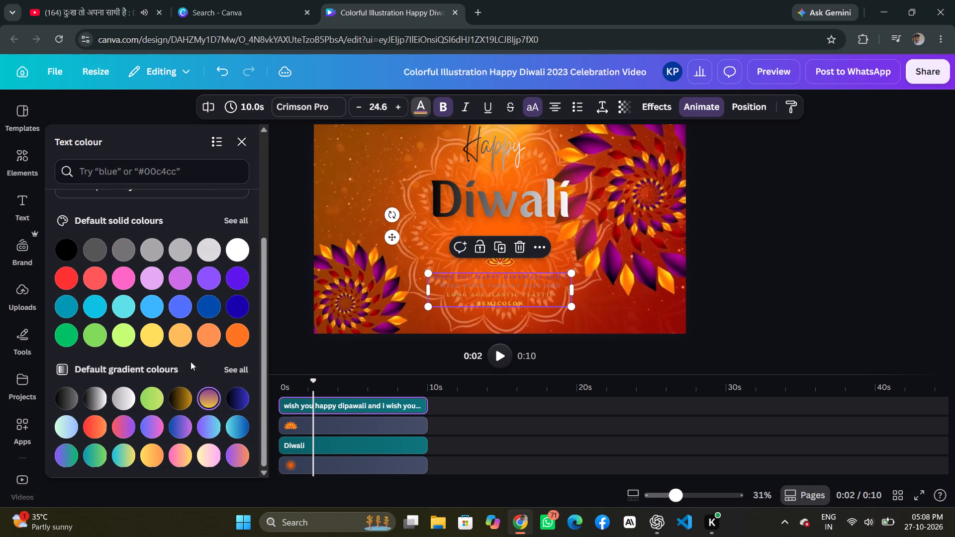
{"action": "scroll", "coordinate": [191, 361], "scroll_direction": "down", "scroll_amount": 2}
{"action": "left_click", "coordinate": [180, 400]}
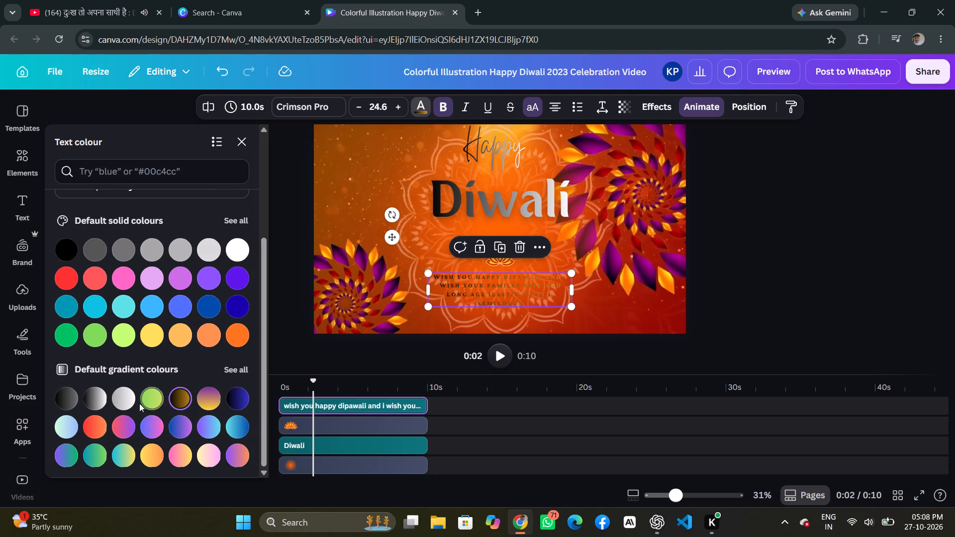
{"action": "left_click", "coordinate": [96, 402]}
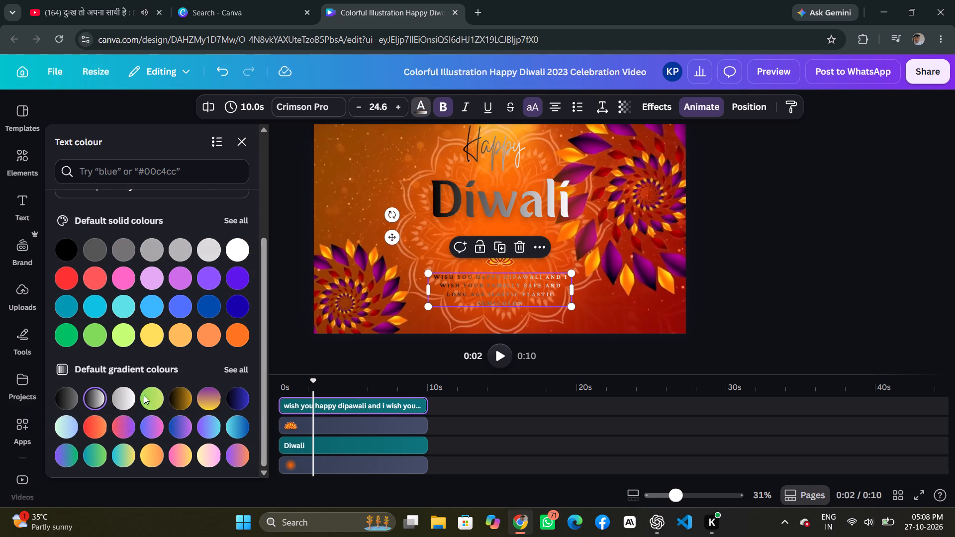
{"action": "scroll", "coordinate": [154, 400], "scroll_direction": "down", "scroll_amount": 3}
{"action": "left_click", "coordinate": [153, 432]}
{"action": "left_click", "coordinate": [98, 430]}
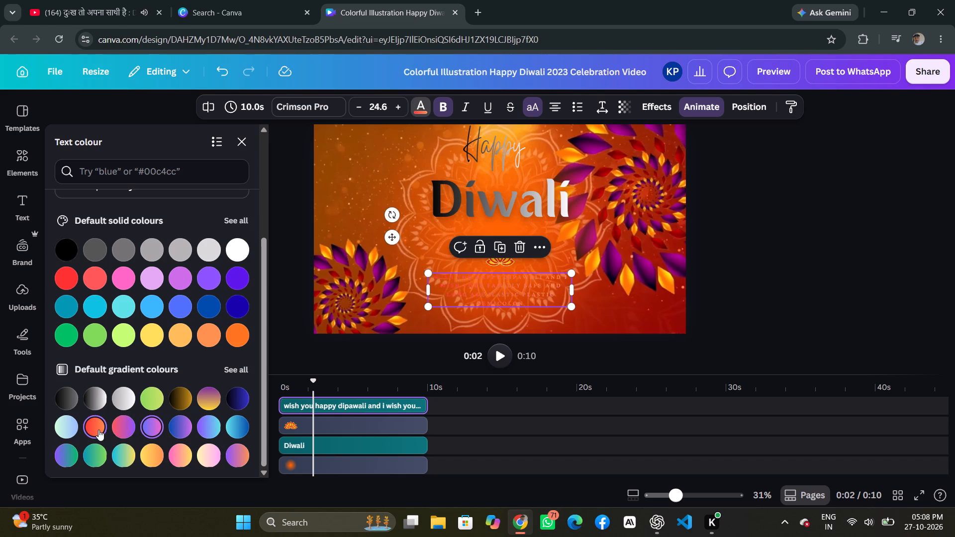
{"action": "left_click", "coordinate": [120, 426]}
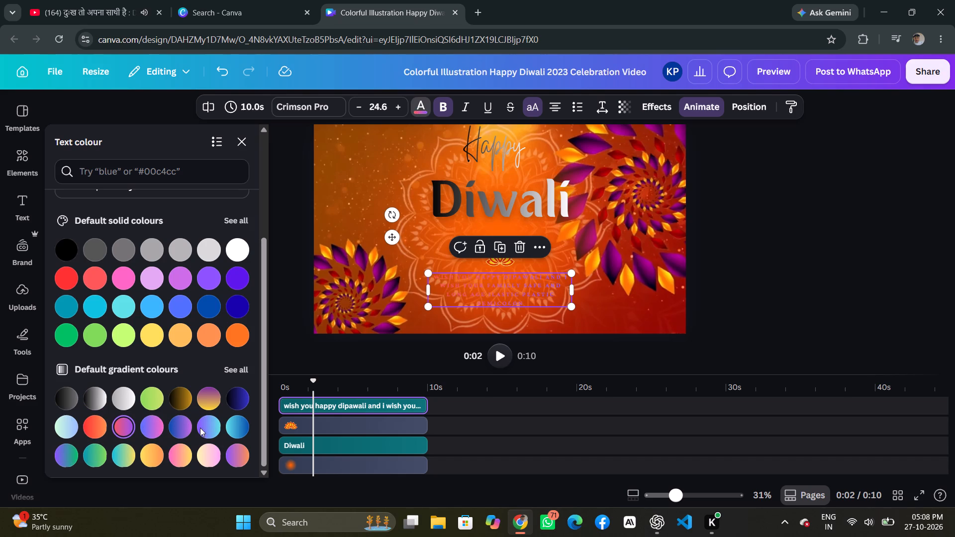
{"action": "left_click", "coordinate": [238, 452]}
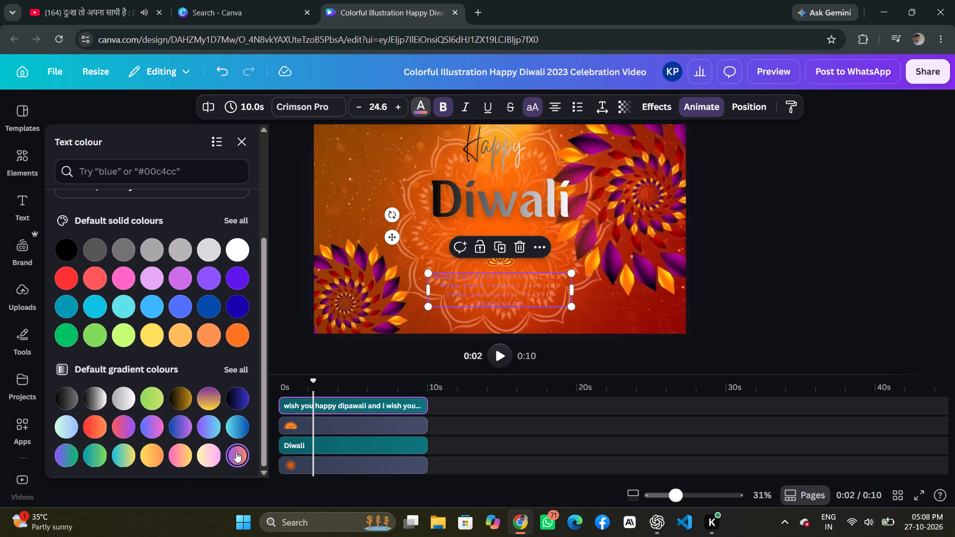
Apply the pale yellow-to-pink gradient to the greeting text below the lotus.
{"action": "left_click", "coordinate": [202, 447]}
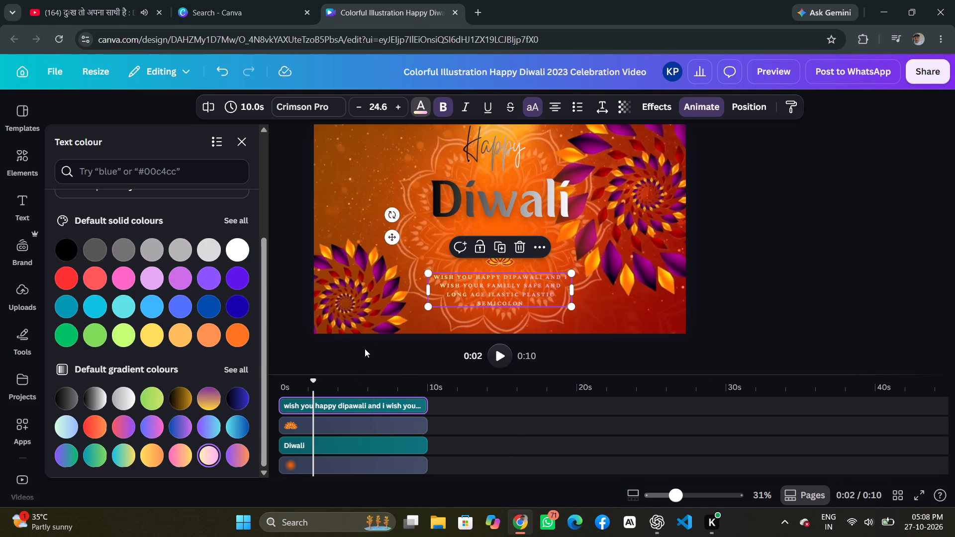
{"action": "left_click", "coordinate": [352, 350]}
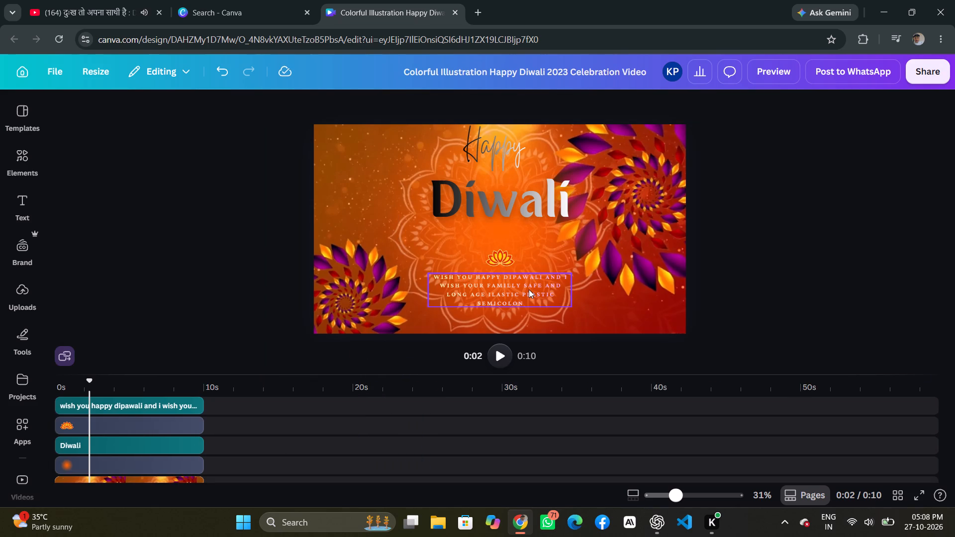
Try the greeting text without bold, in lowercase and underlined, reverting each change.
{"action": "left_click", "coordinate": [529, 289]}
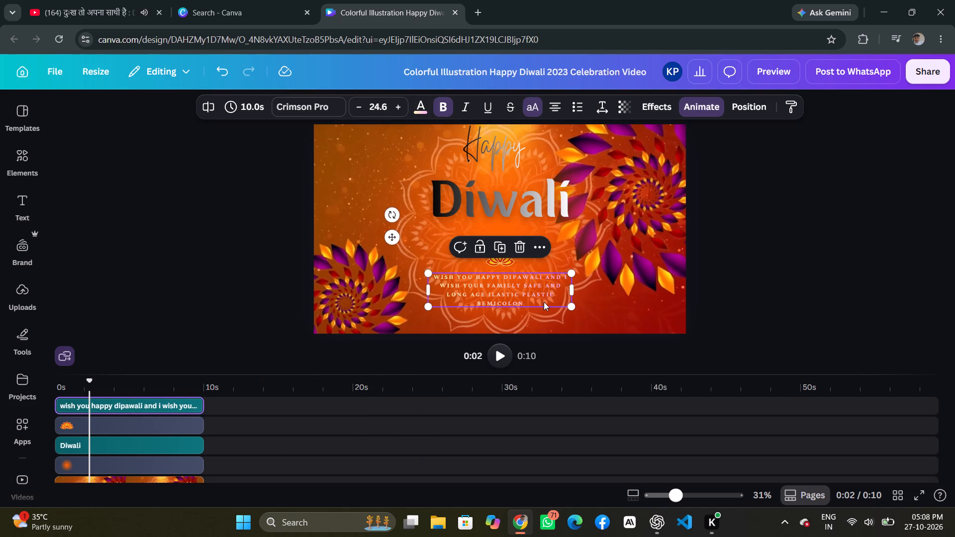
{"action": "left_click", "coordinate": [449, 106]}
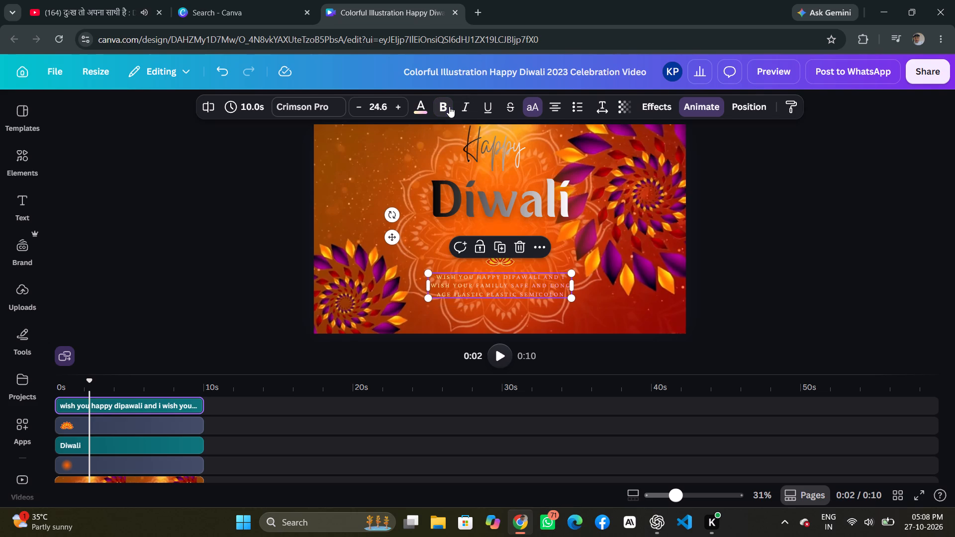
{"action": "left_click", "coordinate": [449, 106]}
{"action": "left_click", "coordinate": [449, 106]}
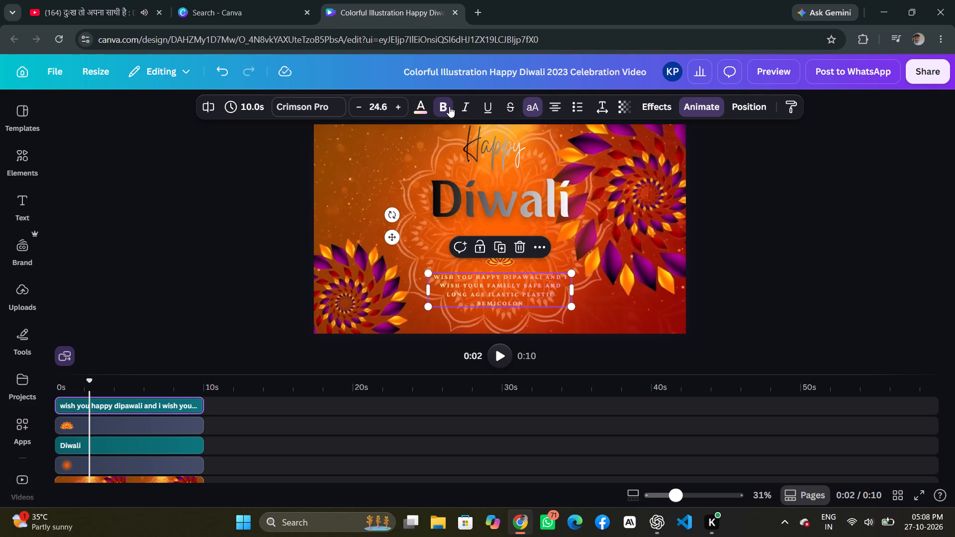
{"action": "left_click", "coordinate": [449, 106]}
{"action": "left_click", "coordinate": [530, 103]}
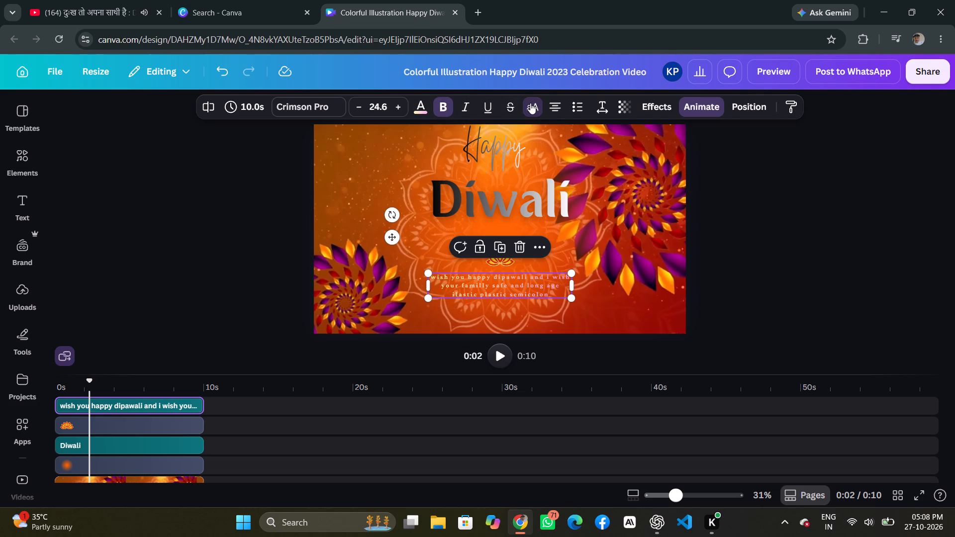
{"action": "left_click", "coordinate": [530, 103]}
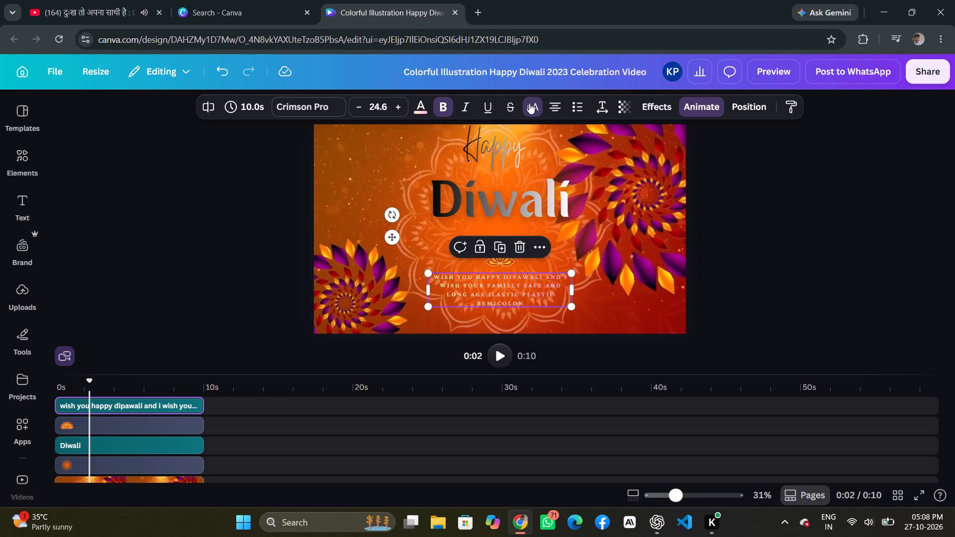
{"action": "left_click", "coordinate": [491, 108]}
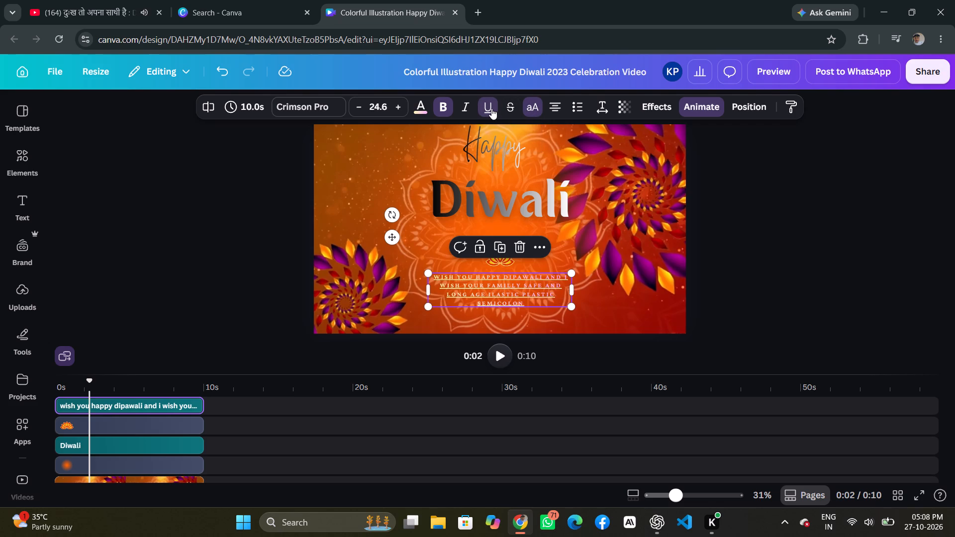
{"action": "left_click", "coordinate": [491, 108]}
Italicise the greeting text below the lotus.
{"action": "left_click", "coordinate": [470, 110]}
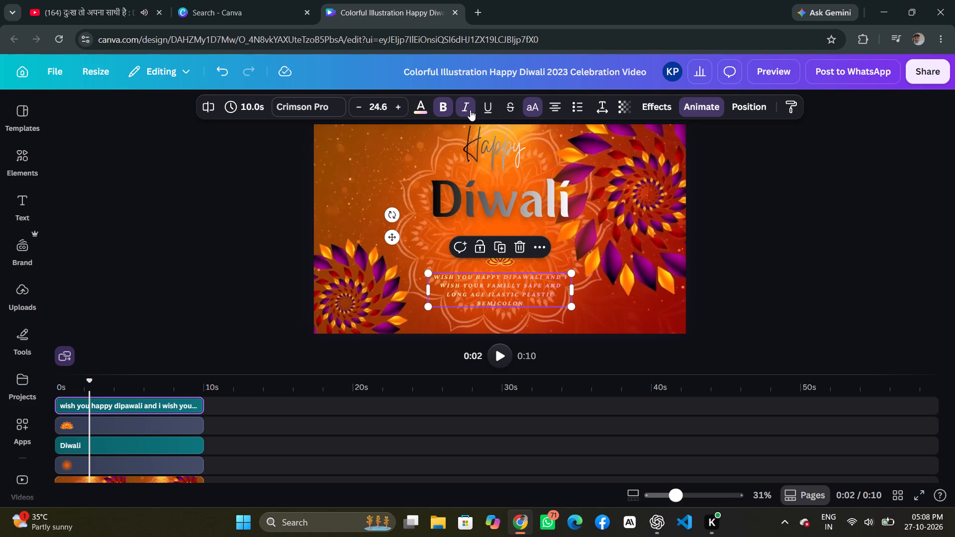
{"action": "left_click", "coordinate": [470, 110]}
{"action": "left_click", "coordinate": [470, 110]}
Examine the greeting text's position settings, including arrangement, page alignment, advanced size values and layers.
{"action": "left_click", "coordinate": [747, 109]}
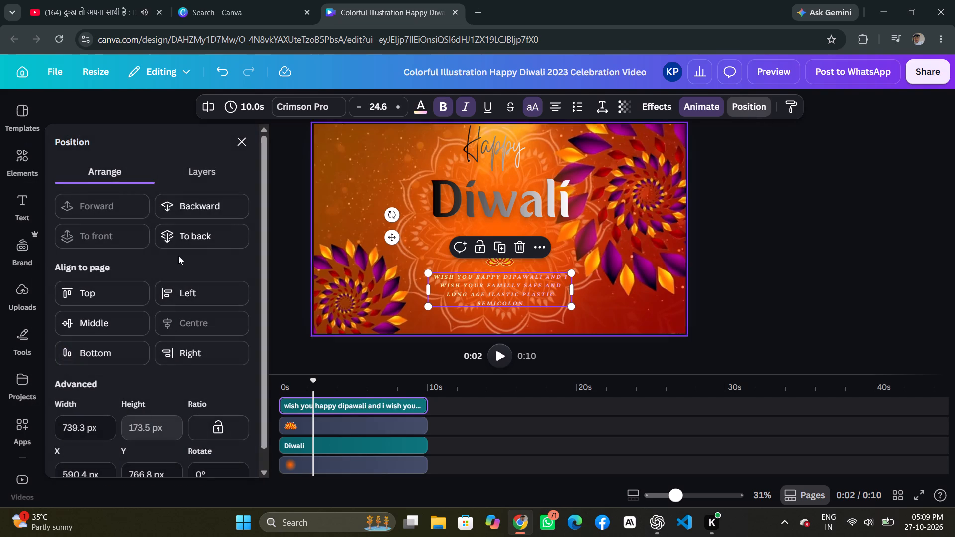
{"action": "scroll", "coordinate": [156, 312], "scroll_direction": "down", "scroll_amount": 3}
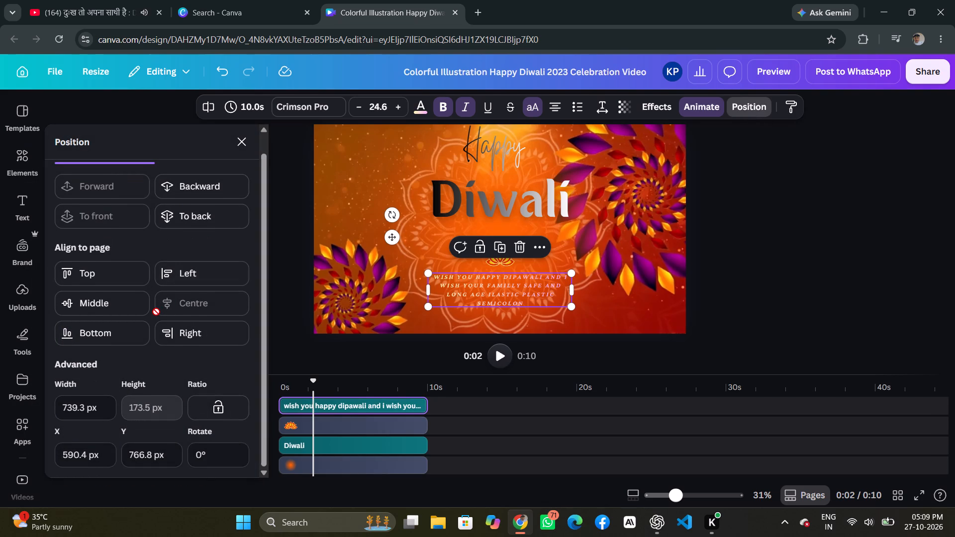
{"action": "scroll", "coordinate": [156, 312], "scroll_direction": "down", "scroll_amount": 1}
{"action": "scroll", "coordinate": [156, 312], "scroll_direction": "up", "scroll_amount": 3}
{"action": "left_click", "coordinate": [196, 170]}
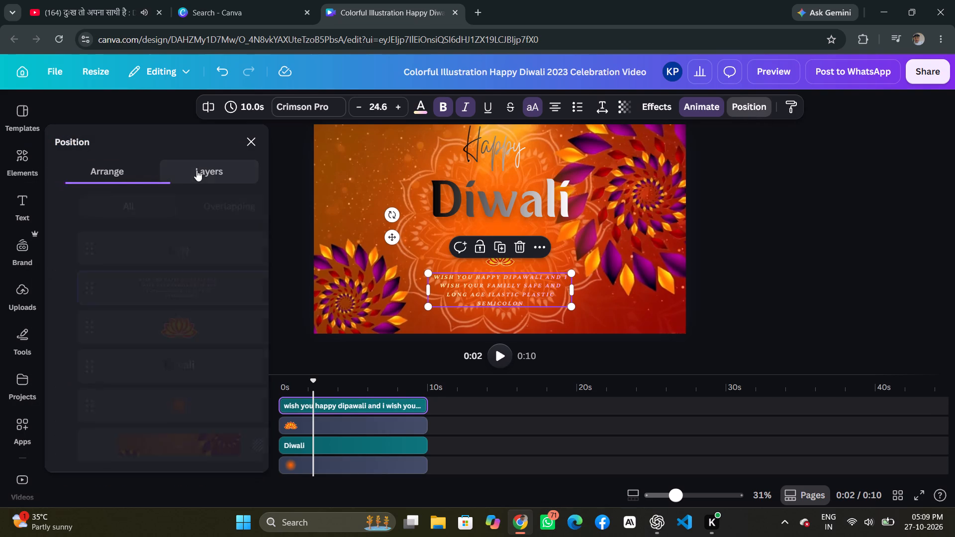
{"action": "left_click", "coordinate": [124, 170]}
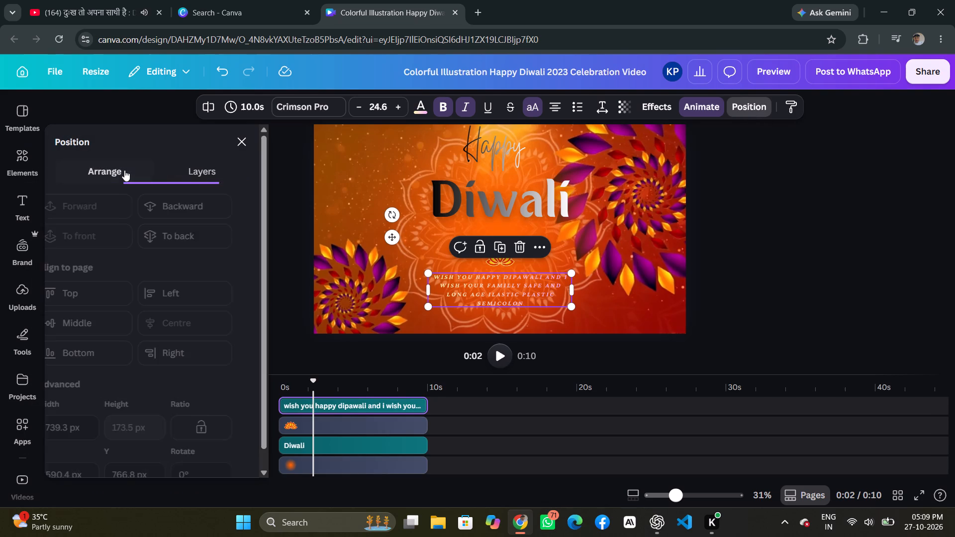
{"action": "scroll", "coordinate": [165, 322], "scroll_direction": "down", "scroll_amount": 5}
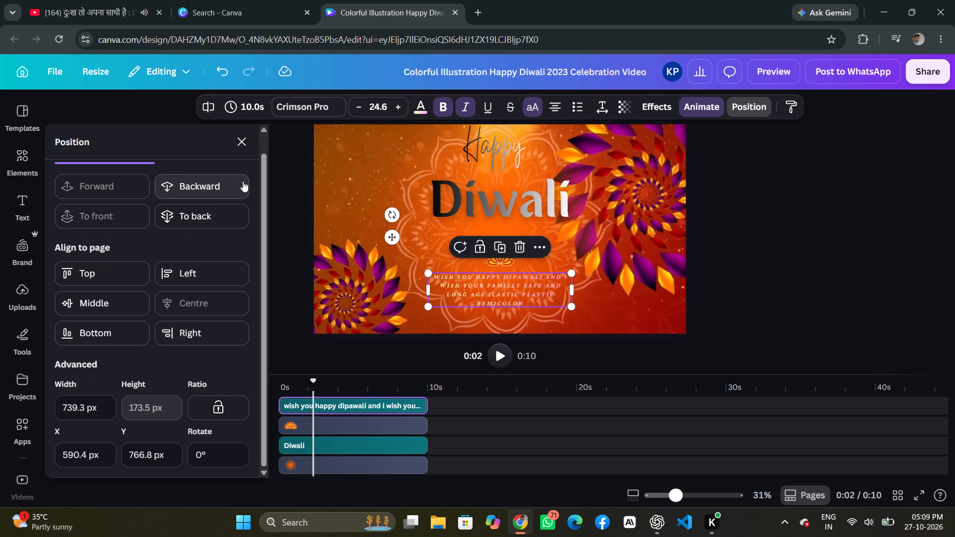
{"action": "left_click", "coordinate": [241, 141]}
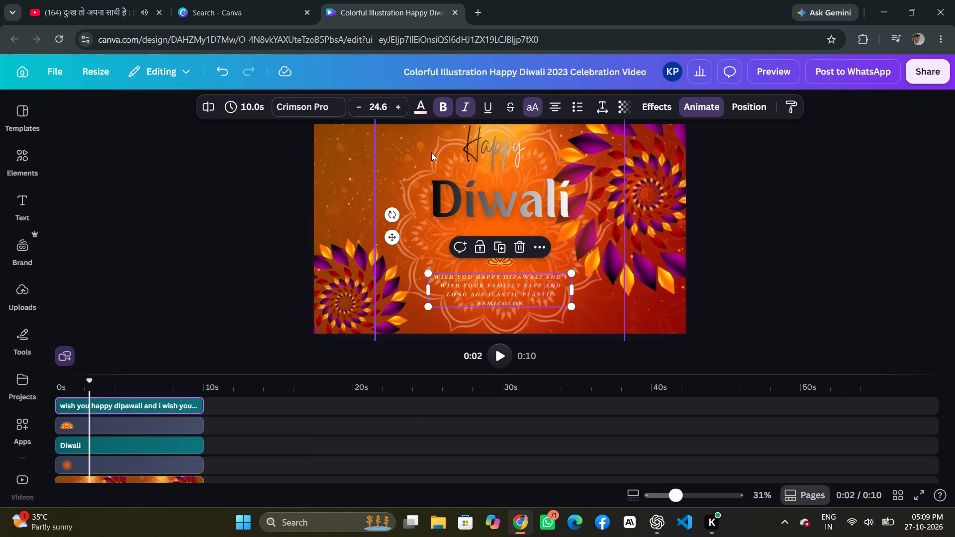
Apply the Pan animation to the background video.
{"action": "left_click", "coordinate": [366, 164]}
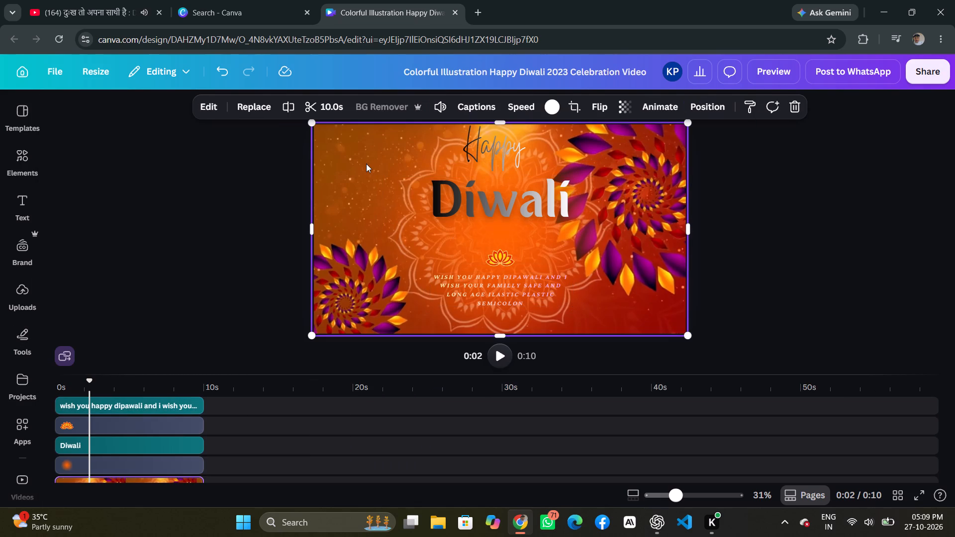
{"action": "left_click", "coordinate": [631, 105]}
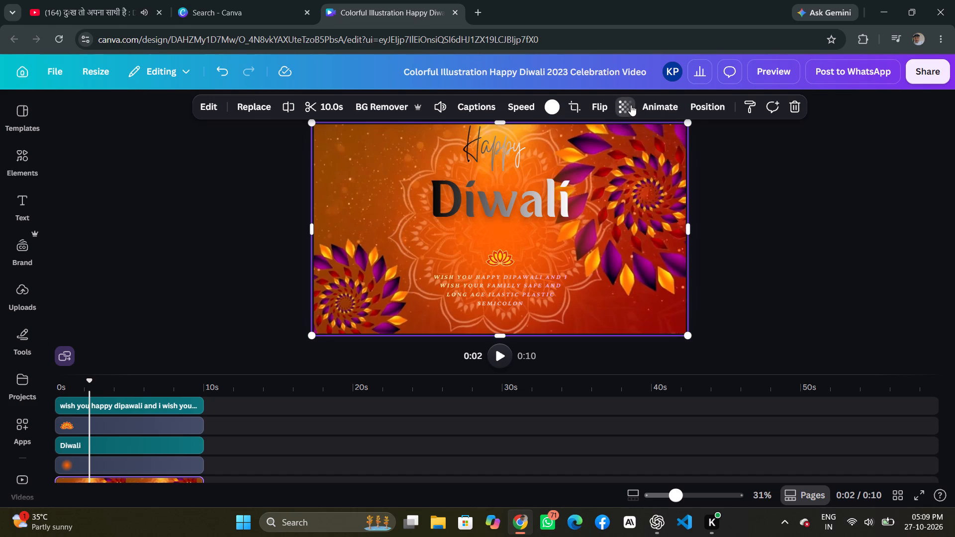
{"action": "left_click", "coordinate": [631, 105]}
{"action": "left_click", "coordinate": [665, 102]}
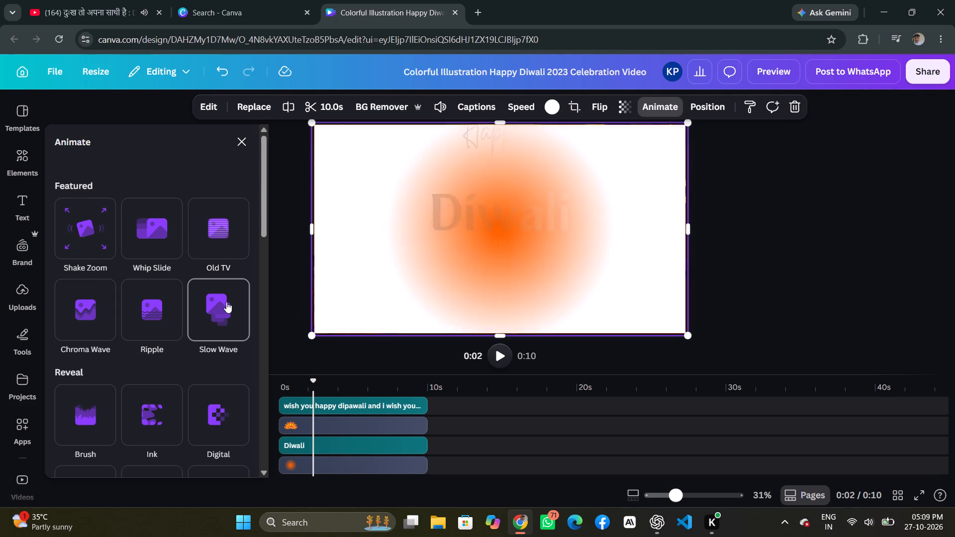
{"action": "scroll", "coordinate": [226, 302], "scroll_direction": "down", "scroll_amount": 2}
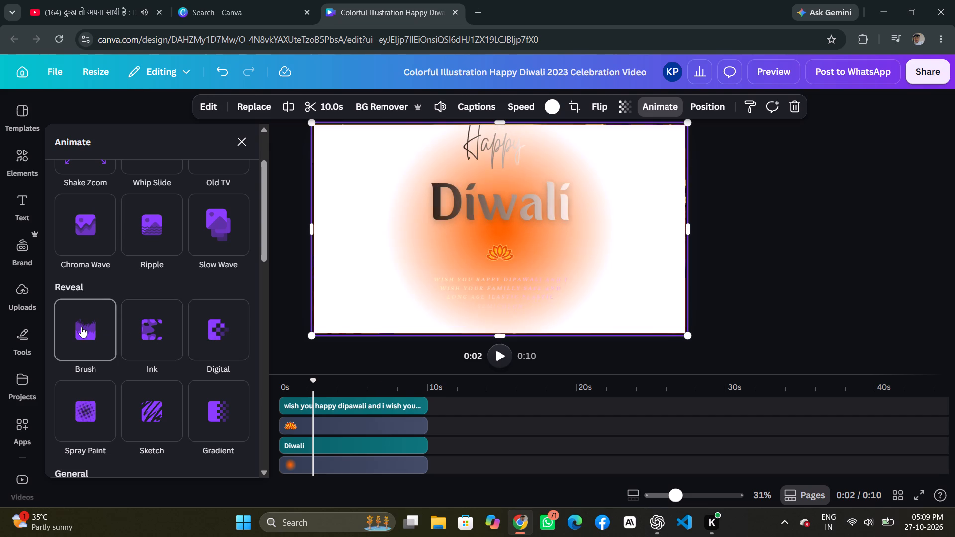
{"action": "scroll", "coordinate": [81, 327], "scroll_direction": "down", "scroll_amount": 3}
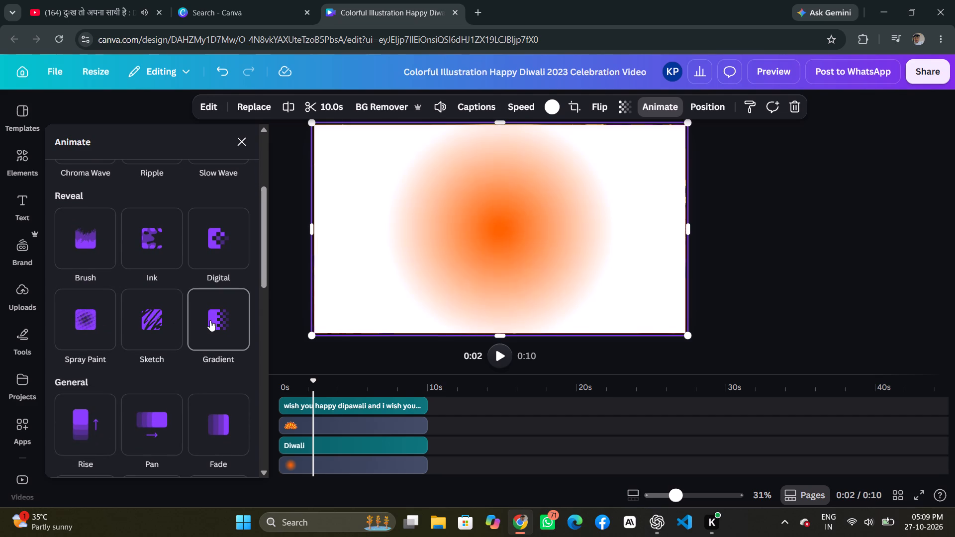
{"action": "scroll", "coordinate": [210, 320], "scroll_direction": "down", "scroll_amount": 1}
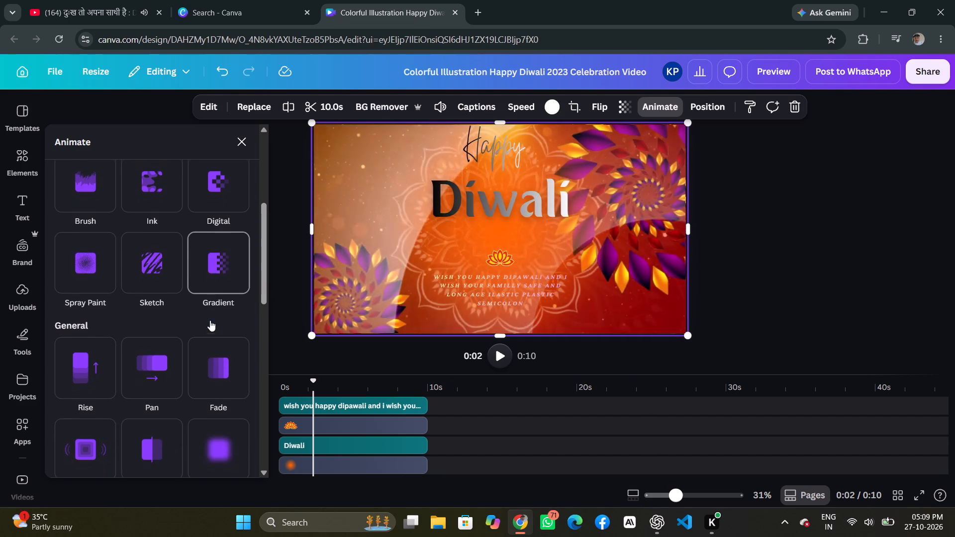
{"action": "scroll", "coordinate": [210, 320], "scroll_direction": "down", "scroll_amount": 1}
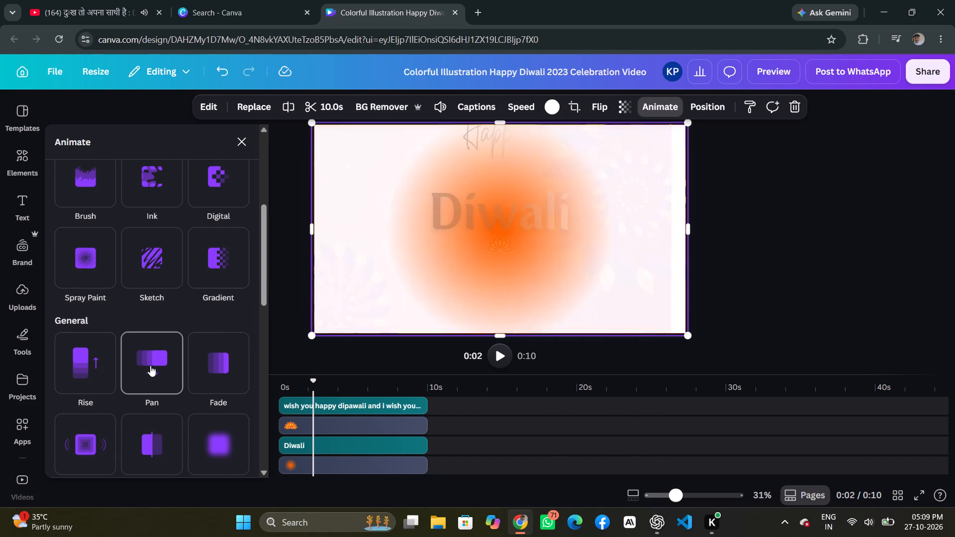
{"action": "left_click", "coordinate": [150, 365]}
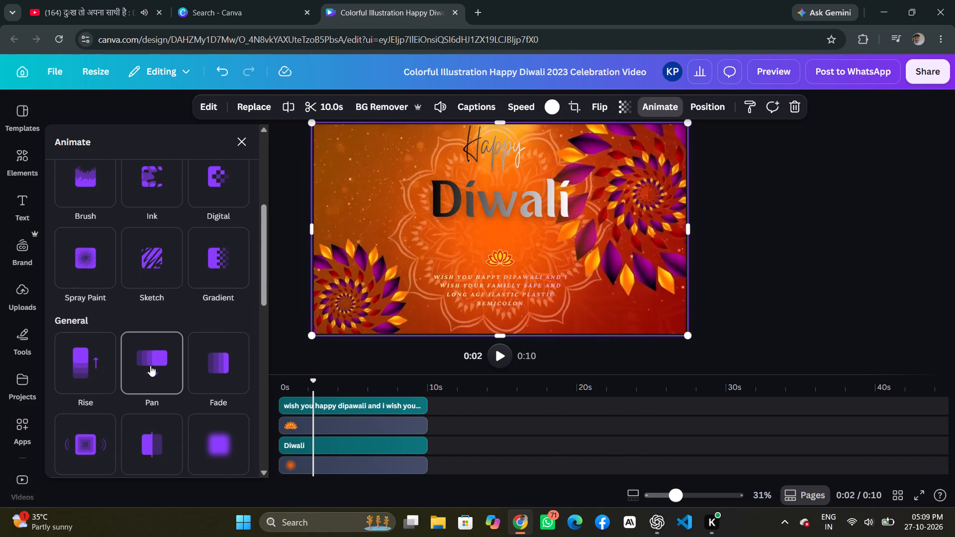
{"action": "left_click", "coordinate": [758, 250]}
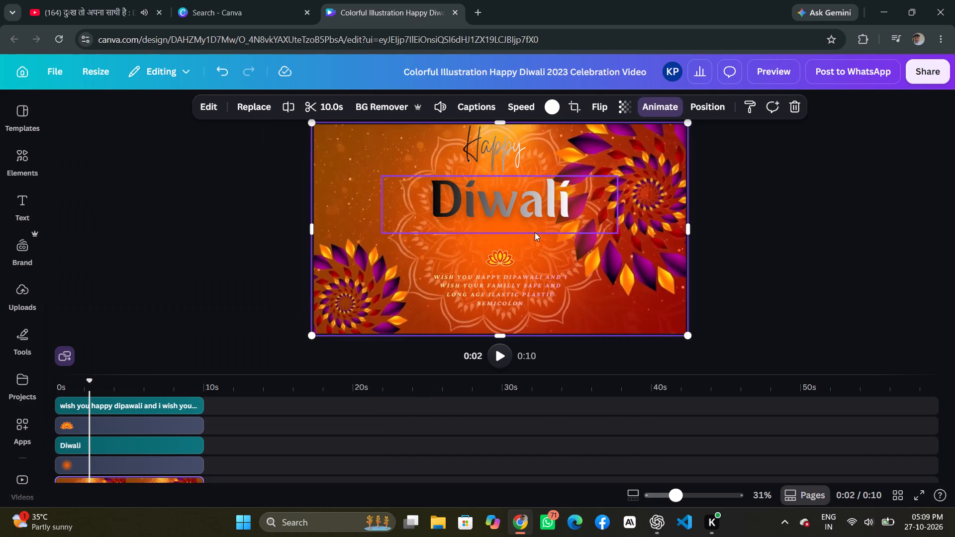
Play the video to check the background animation, replaying it from the start before pausing.
{"action": "left_click", "coordinate": [501, 352]}
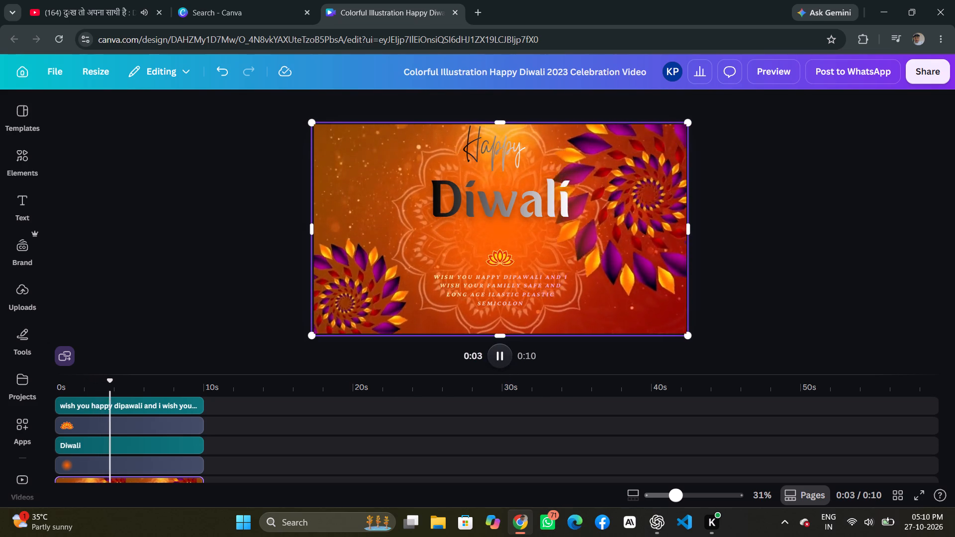
{"action": "left_click_drag", "start_coordinate": [129, 381], "coordinate": [49, 381]}
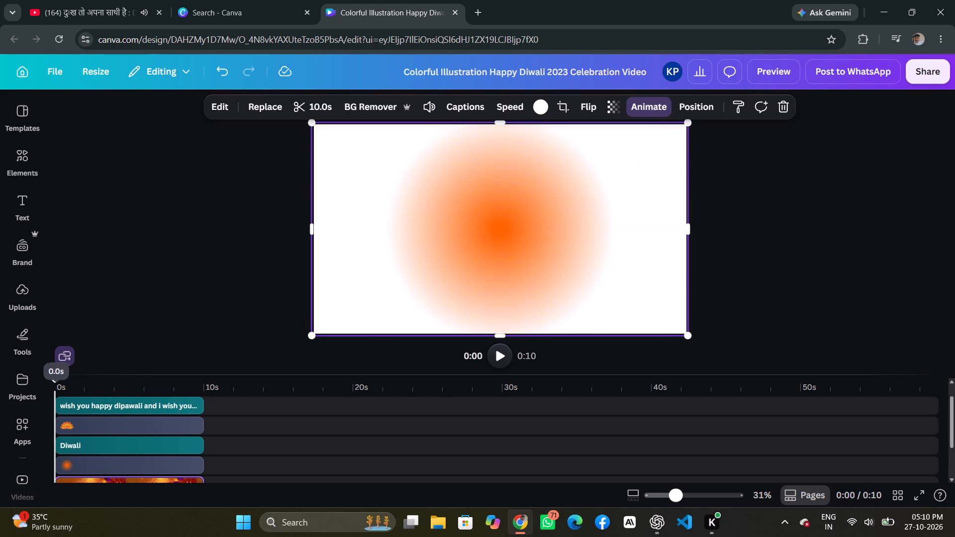
{"action": "left_click_drag", "start_coordinate": [49, 381], "coordinate": [43, 381]}
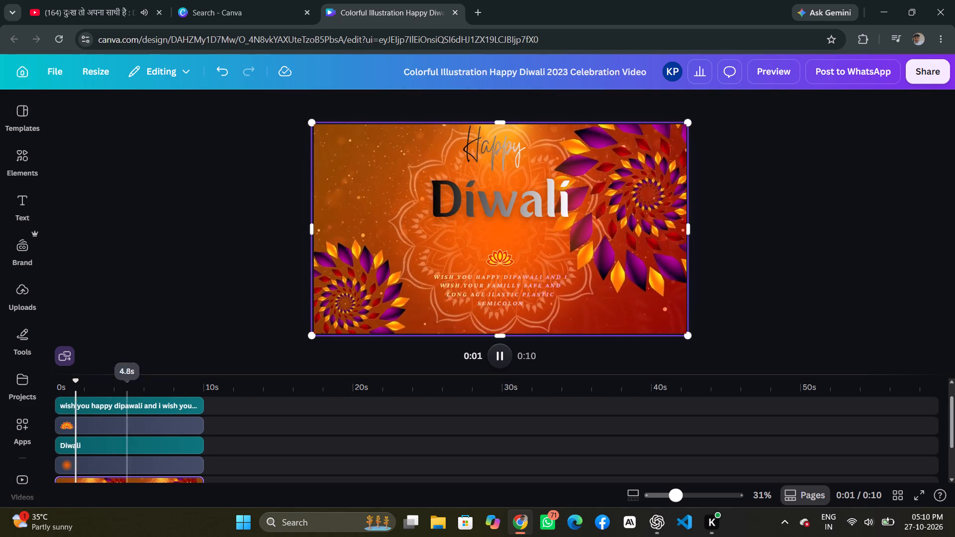
{"action": "left_click", "coordinate": [497, 355]}
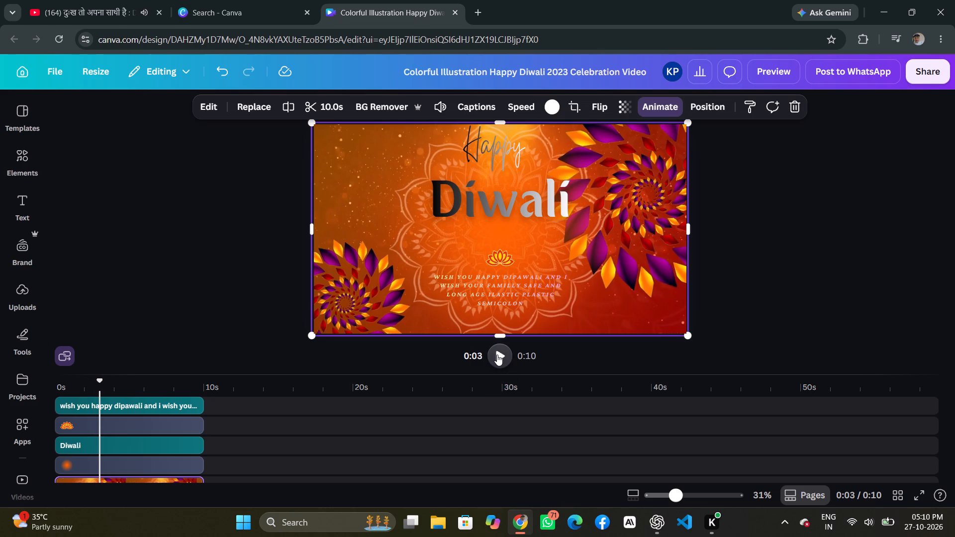
Examine the caption styles available for the background video.
{"action": "left_click", "coordinate": [474, 110]}
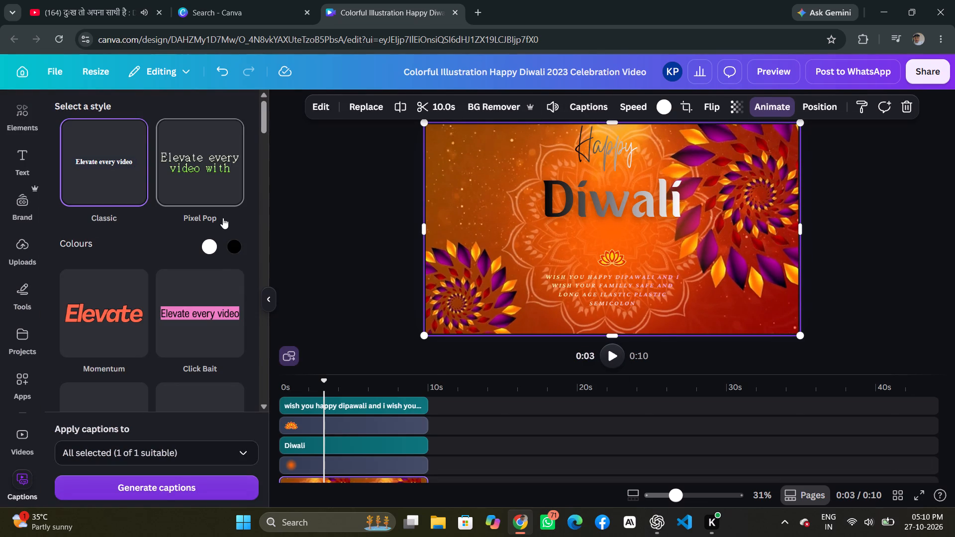
{"action": "scroll", "coordinate": [215, 277], "scroll_direction": "down", "scroll_amount": 3}
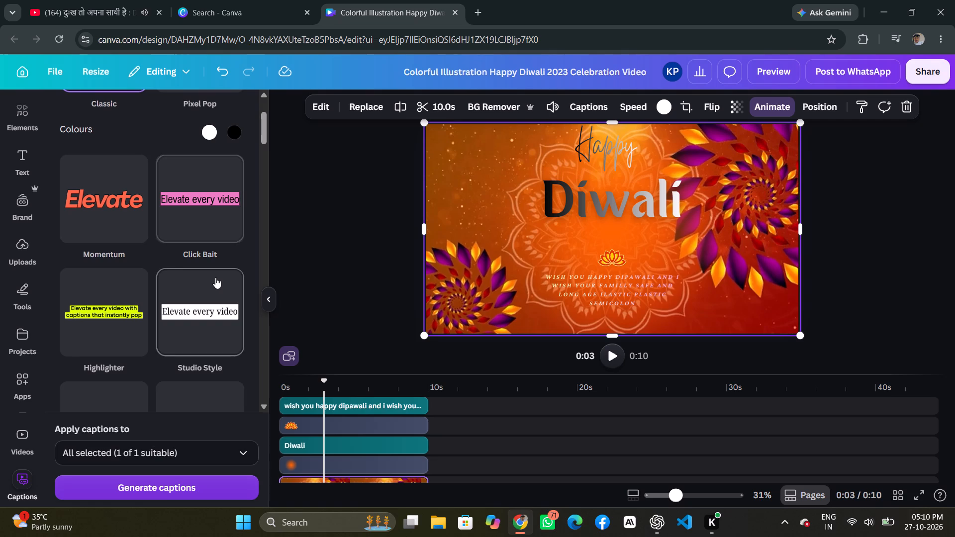
{"action": "scroll", "coordinate": [215, 277], "scroll_direction": "down", "scroll_amount": 4}
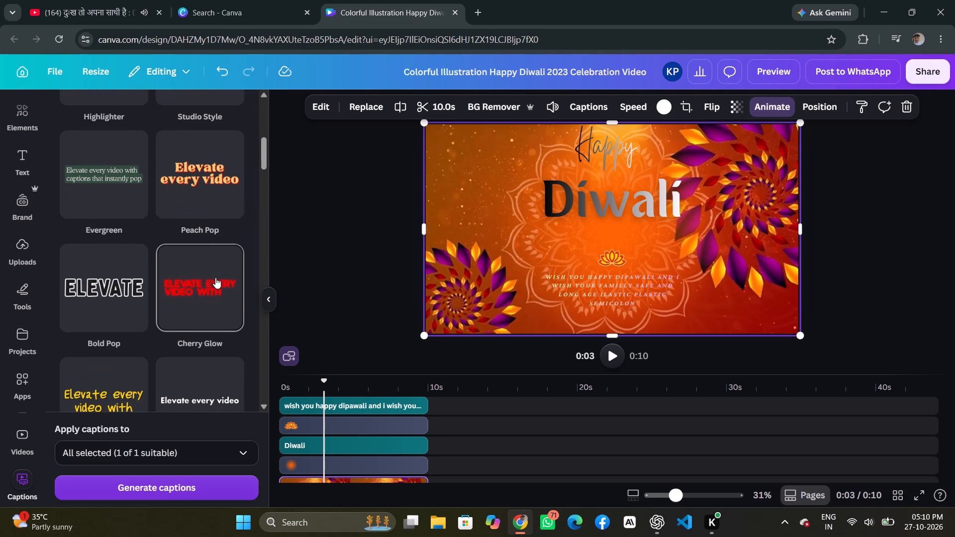
{"action": "scroll", "coordinate": [215, 277], "scroll_direction": "down", "scroll_amount": 7}
{"action": "scroll", "coordinate": [215, 277], "scroll_direction": "up", "scroll_amount": 8}
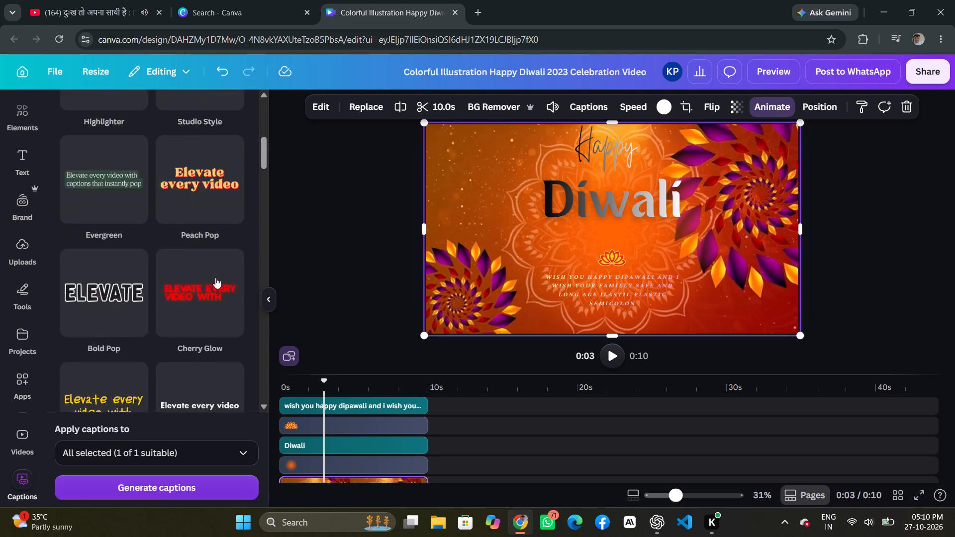
{"action": "scroll", "coordinate": [215, 277], "scroll_direction": "up", "scroll_amount": 8}
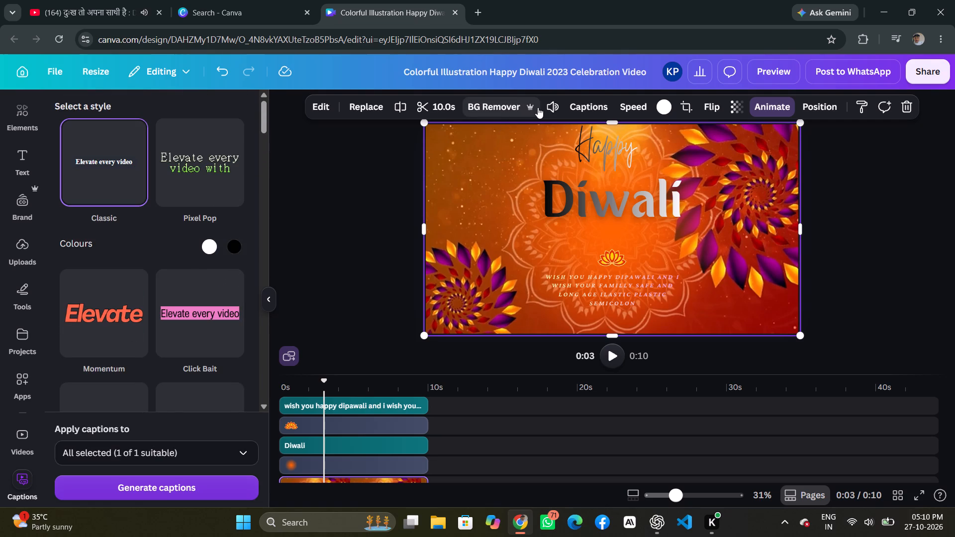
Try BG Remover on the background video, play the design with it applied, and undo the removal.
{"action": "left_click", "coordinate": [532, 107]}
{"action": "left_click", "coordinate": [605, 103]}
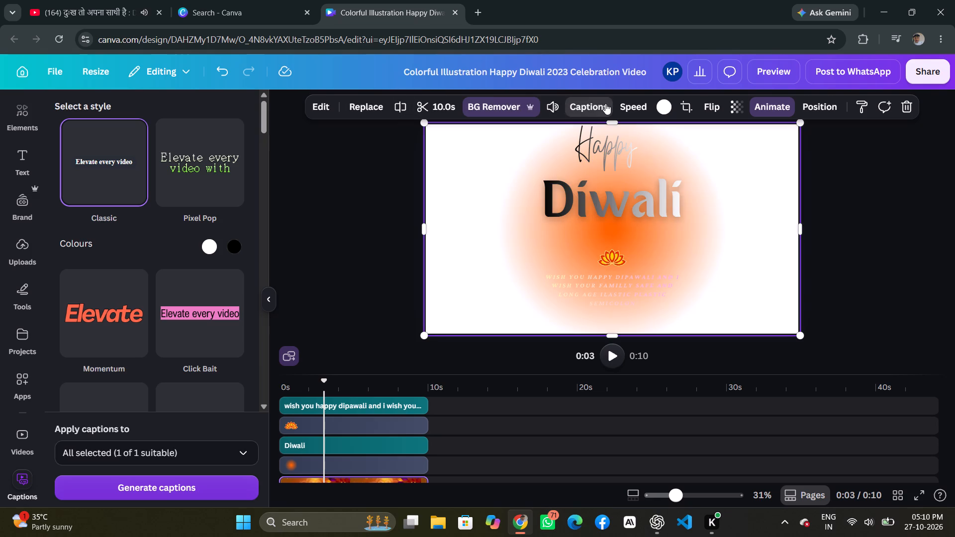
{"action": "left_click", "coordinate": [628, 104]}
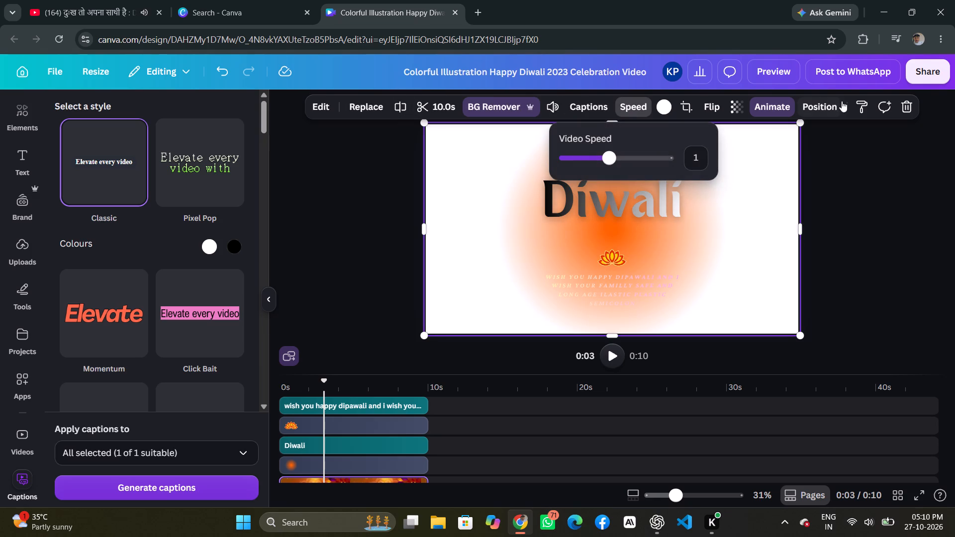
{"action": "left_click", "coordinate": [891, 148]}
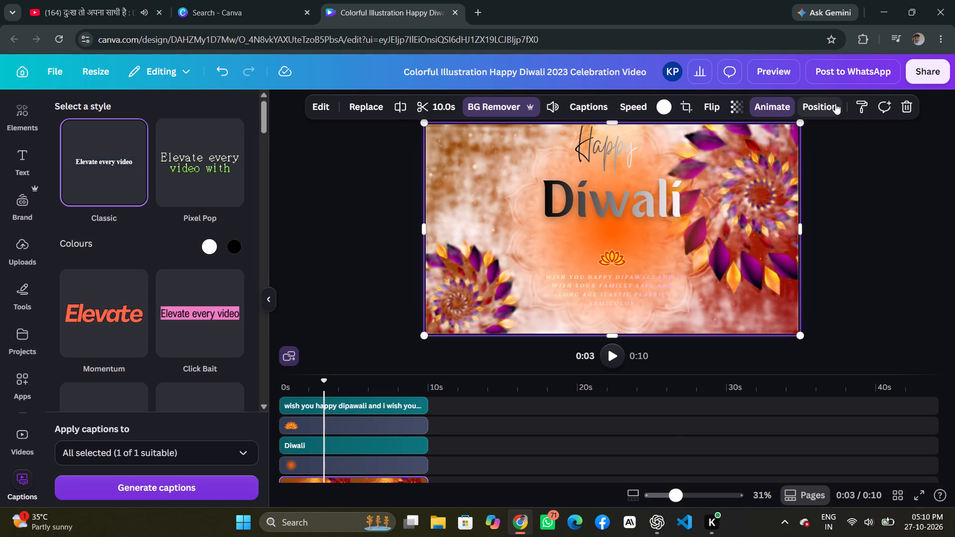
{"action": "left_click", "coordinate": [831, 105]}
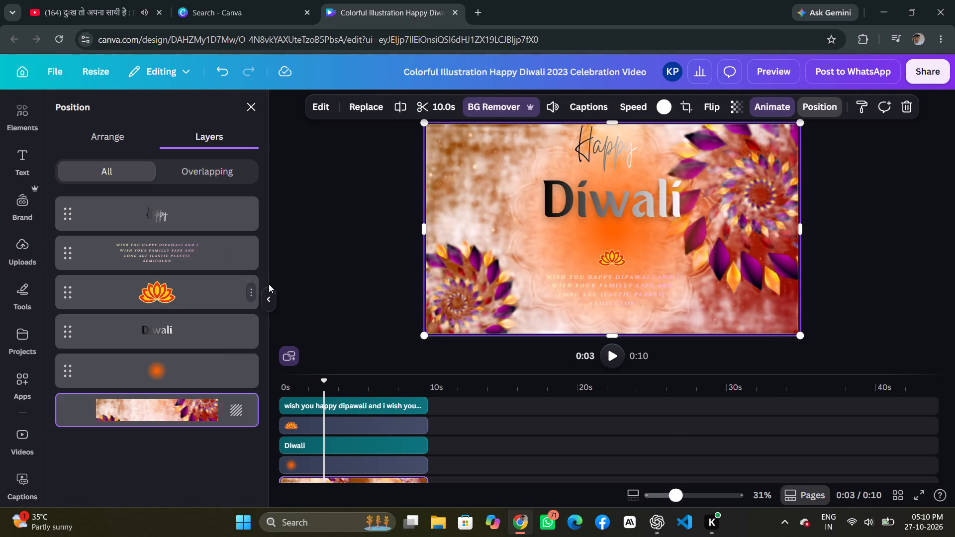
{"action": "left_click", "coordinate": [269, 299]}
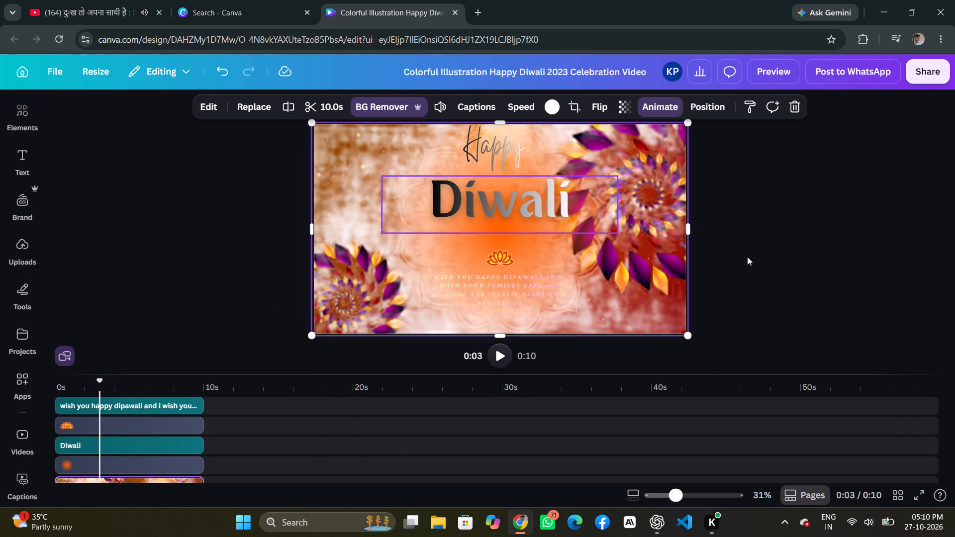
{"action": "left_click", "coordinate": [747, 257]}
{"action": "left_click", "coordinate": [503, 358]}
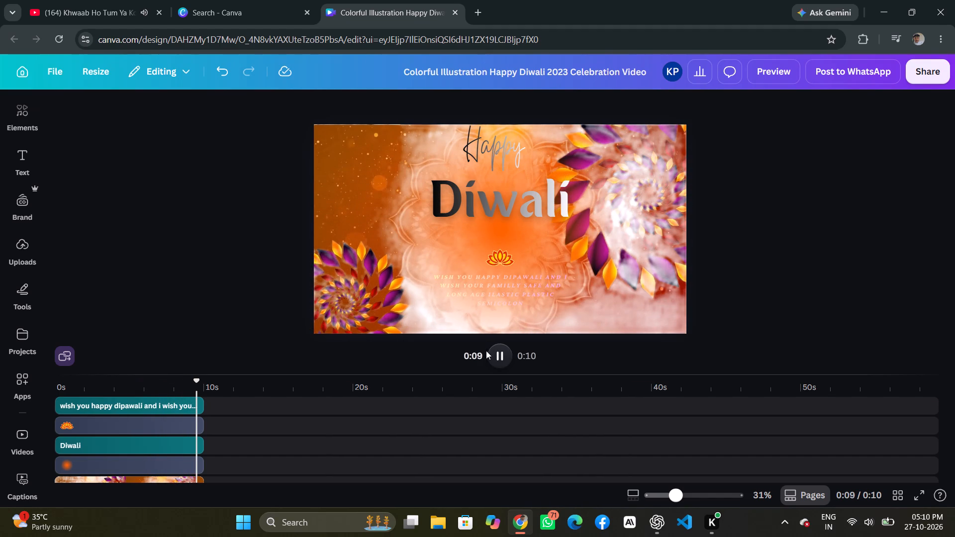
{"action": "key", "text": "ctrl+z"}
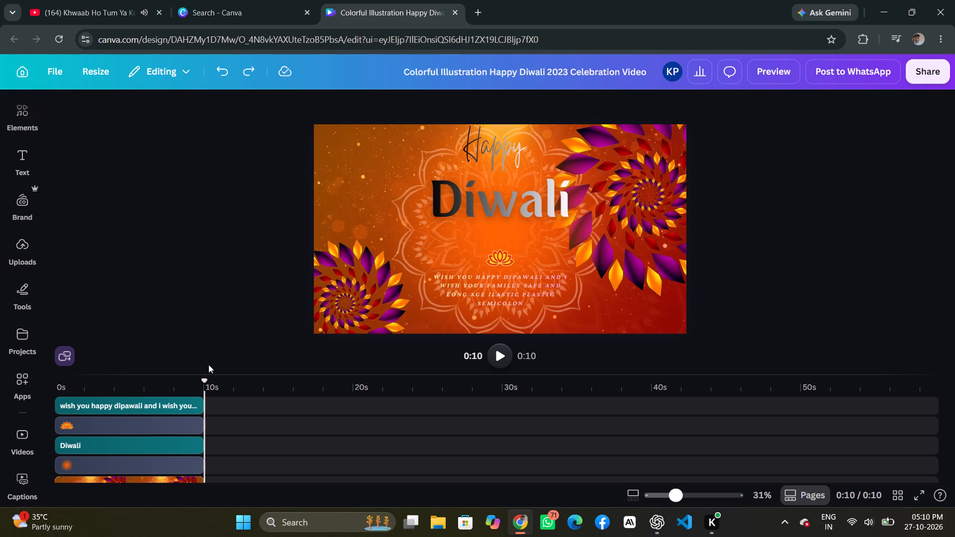
With the playhead at about 5 seconds, move the "Diwali" title straight down to just above the lotus.
{"action": "left_click_drag", "start_coordinate": [204, 384], "coordinate": [137, 389]}
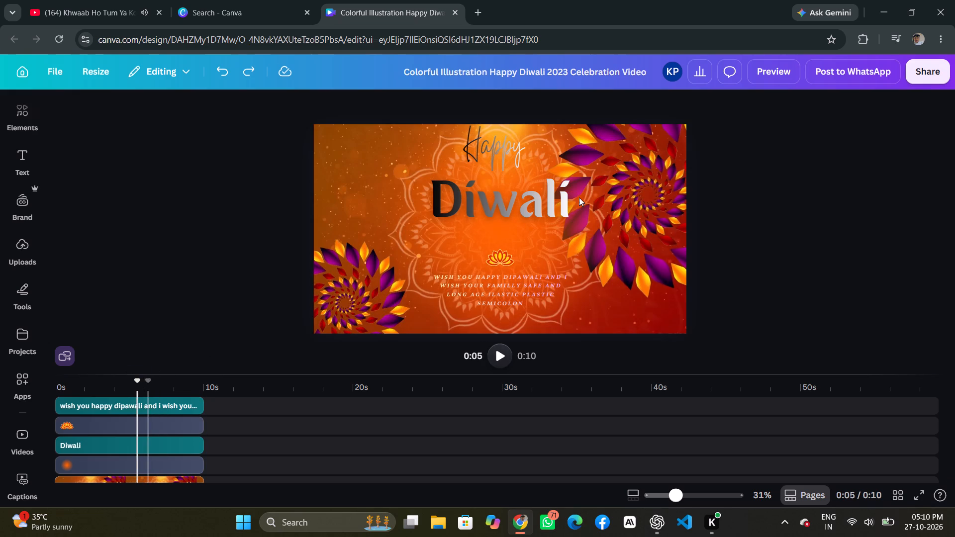
{"action": "left_click", "coordinate": [617, 208]}
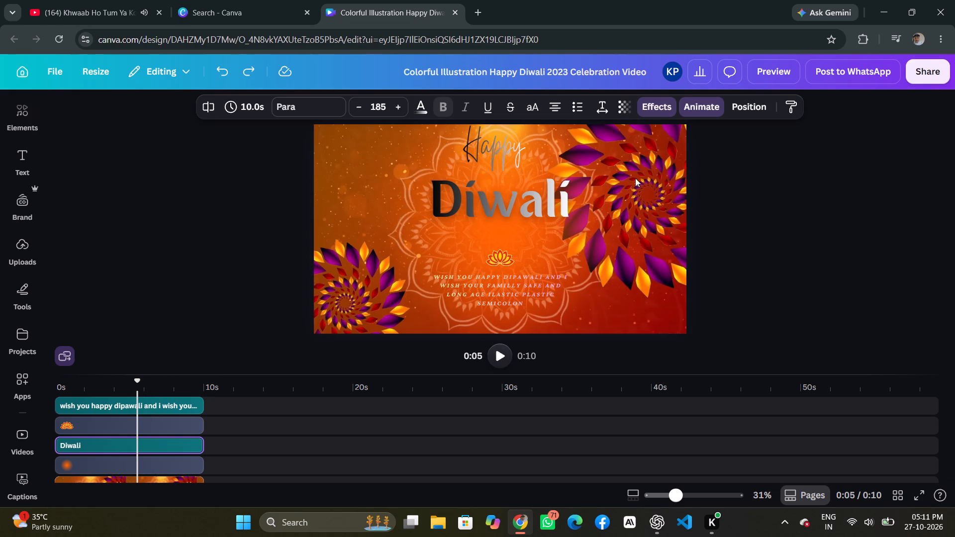
{"action": "left_click", "coordinate": [661, 164]}
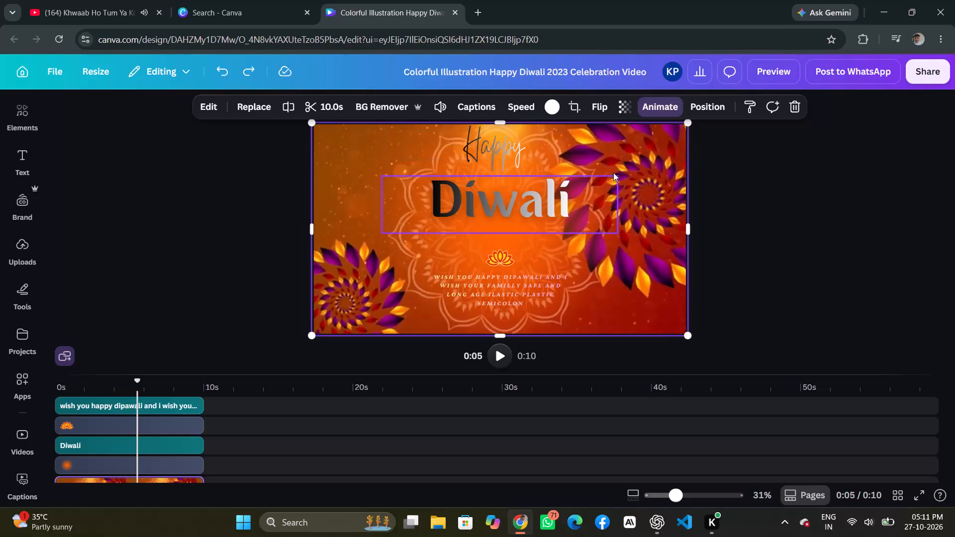
{"action": "left_click", "coordinate": [505, 203]}
{"action": "left_click_drag", "start_coordinate": [528, 213], "coordinate": [529, 235]}
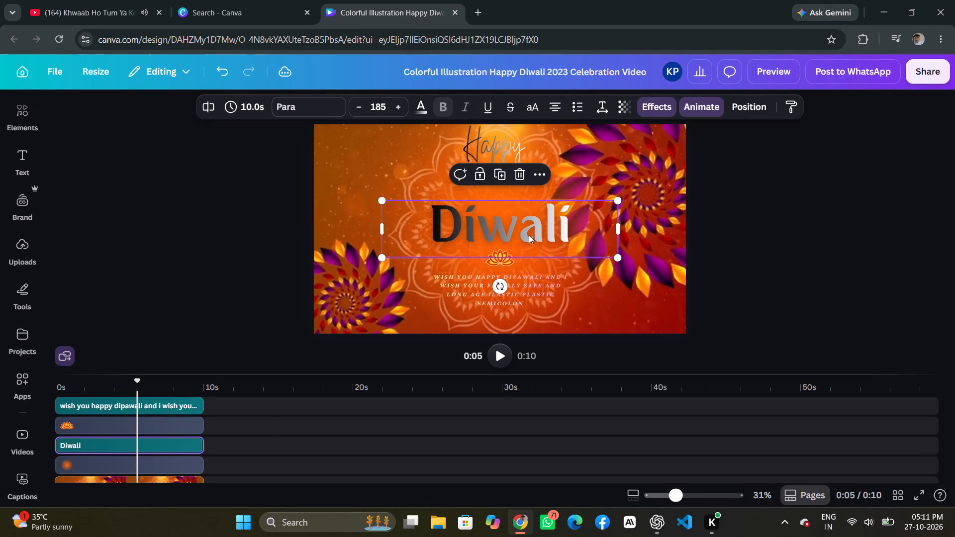
Move the "Happy" text down to sit horizontally centred just above the "Diwali" title.
{"action": "left_click_drag", "start_coordinate": [508, 155], "coordinate": [513, 172]}
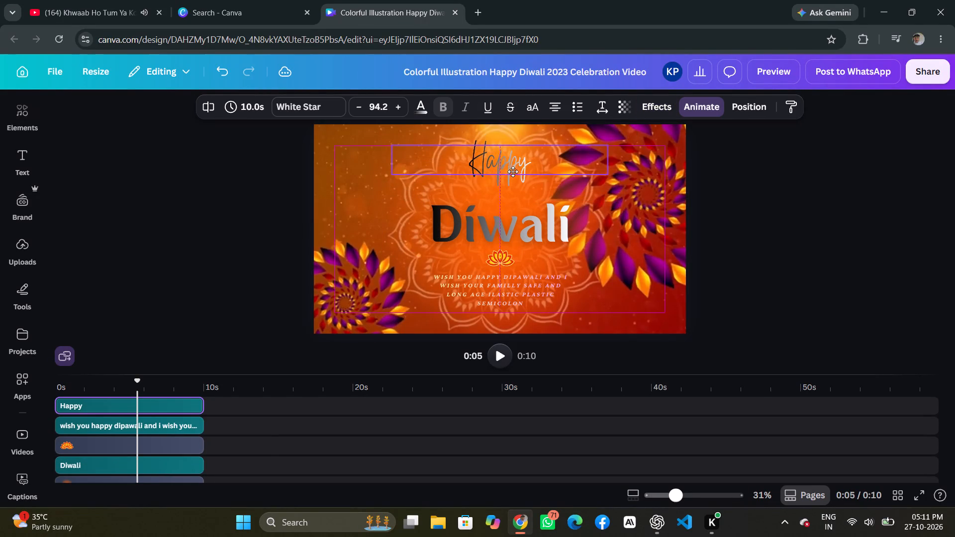
{"action": "left_click_drag", "start_coordinate": [513, 172], "coordinate": [512, 187]}
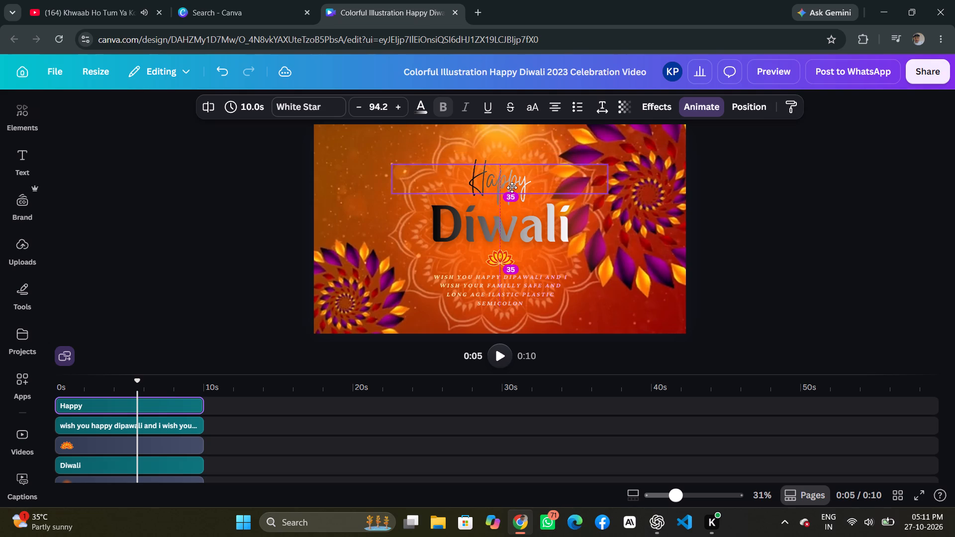
{"action": "left_click_drag", "start_coordinate": [512, 187], "coordinate": [514, 192]}
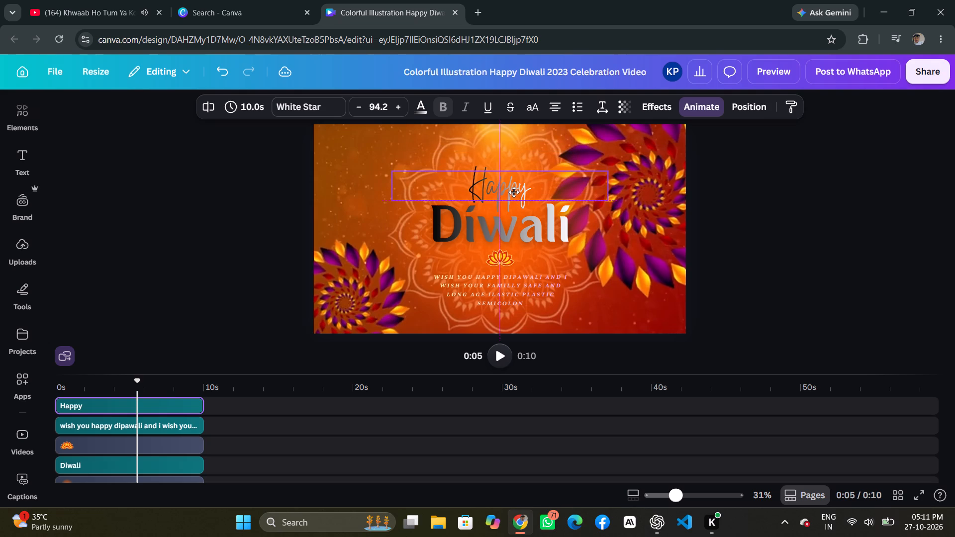
{"action": "left_click_drag", "start_coordinate": [514, 192], "coordinate": [513, 190]}
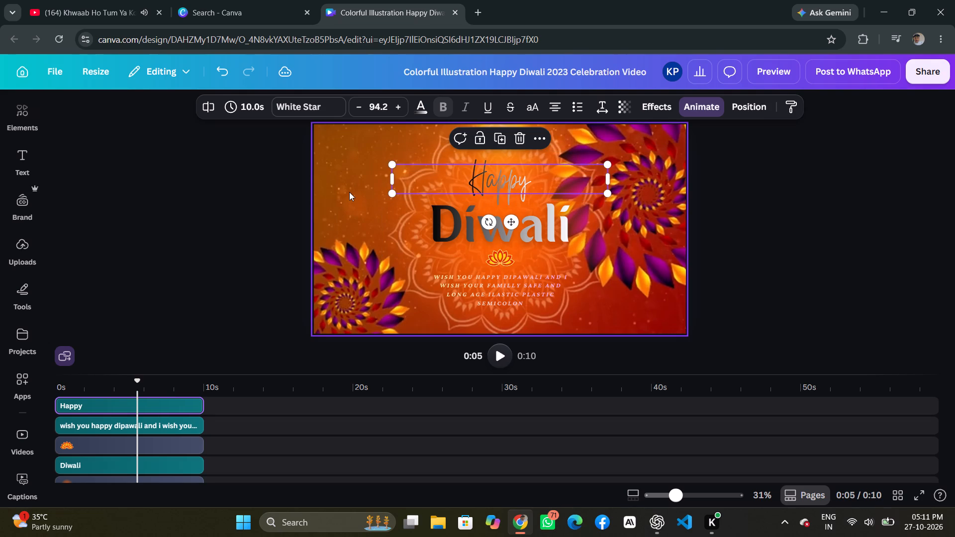
Recolour the wish message below the lotus to solid black.
{"action": "left_click", "coordinate": [349, 192]}
{"action": "left_click", "coordinate": [500, 259]}
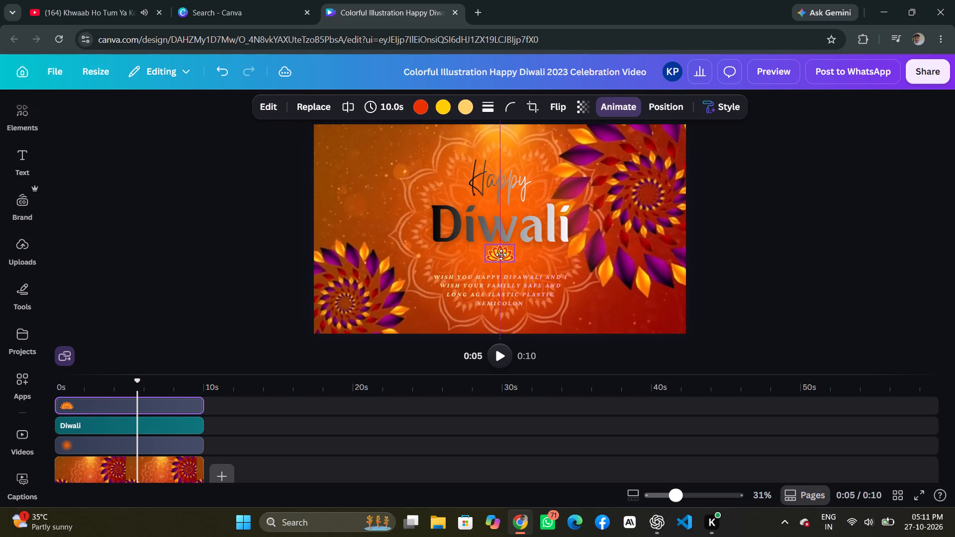
{"action": "left_click", "coordinate": [617, 306]}
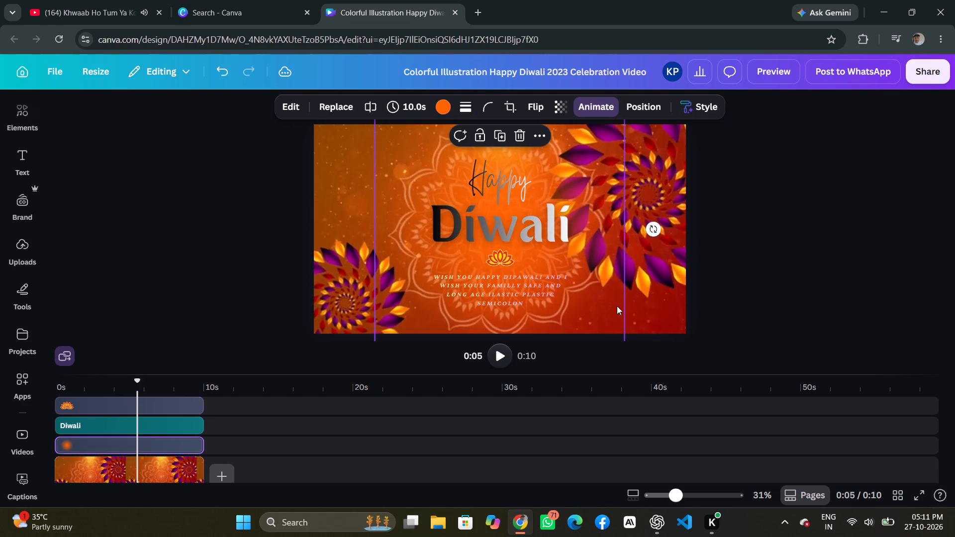
{"action": "left_click", "coordinate": [542, 292]}
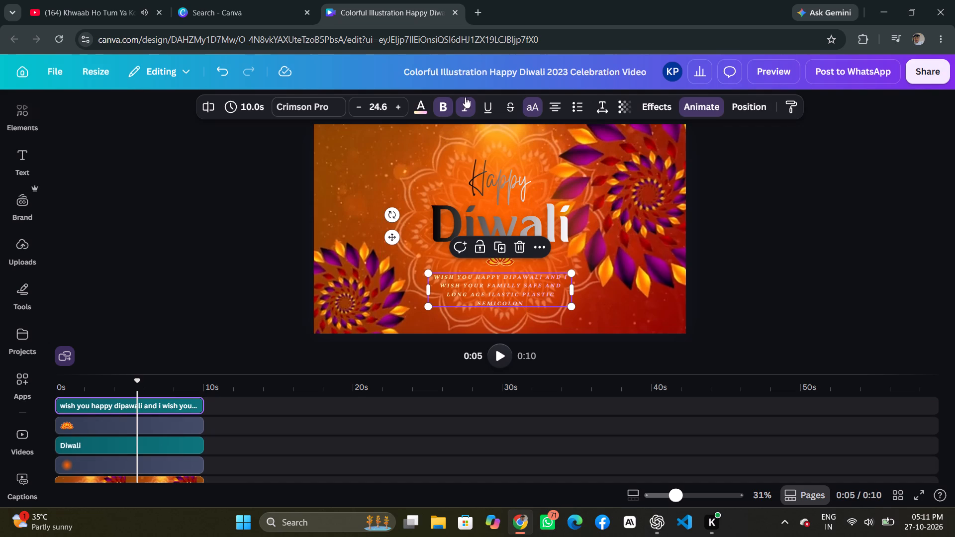
{"action": "left_click", "coordinate": [421, 112]}
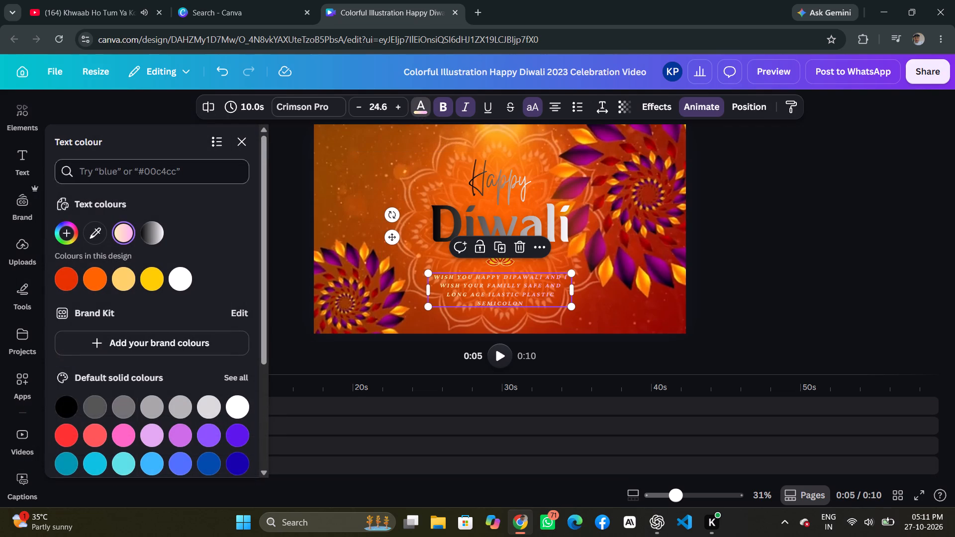
{"action": "left_click", "coordinate": [154, 238]}
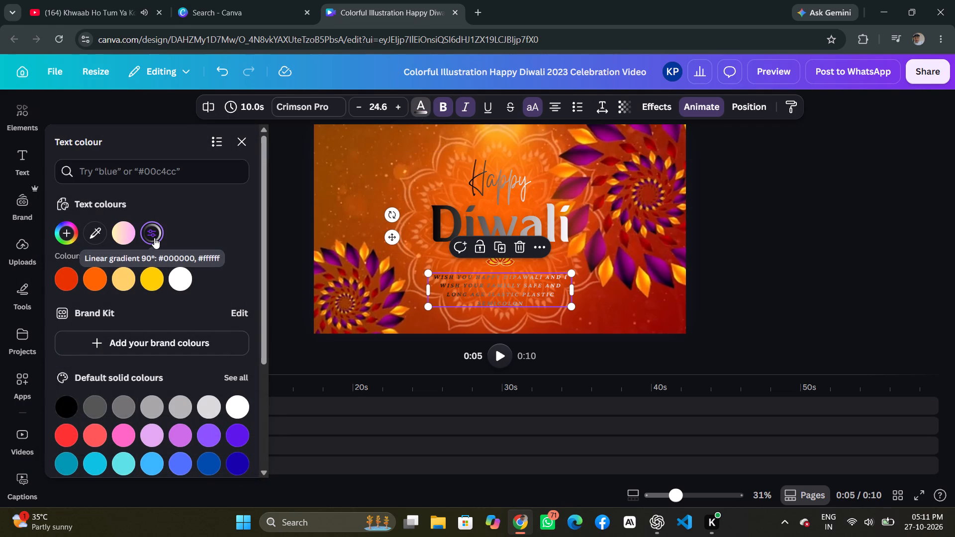
{"action": "left_click", "coordinate": [63, 412]}
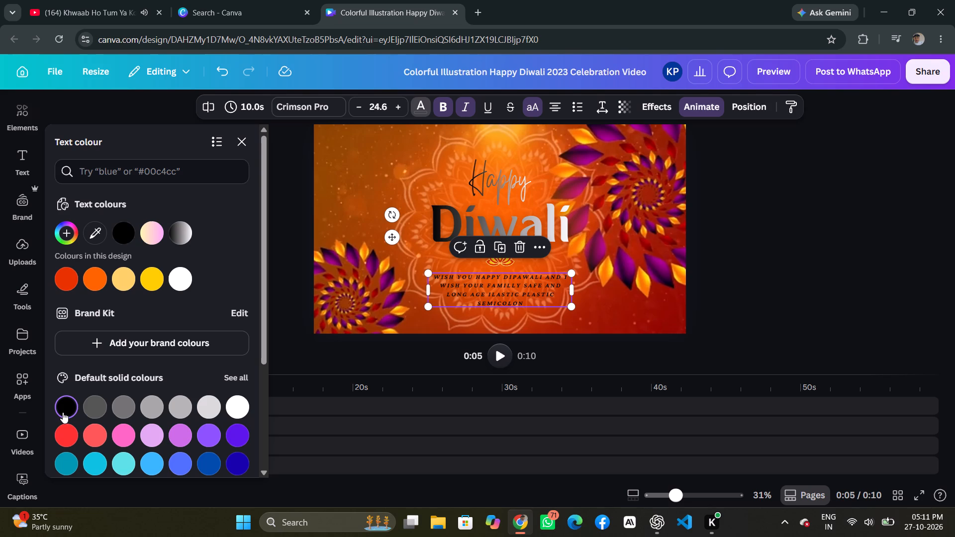
{"action": "left_click", "coordinate": [660, 313]}
{"action": "left_click", "coordinate": [754, 267]}
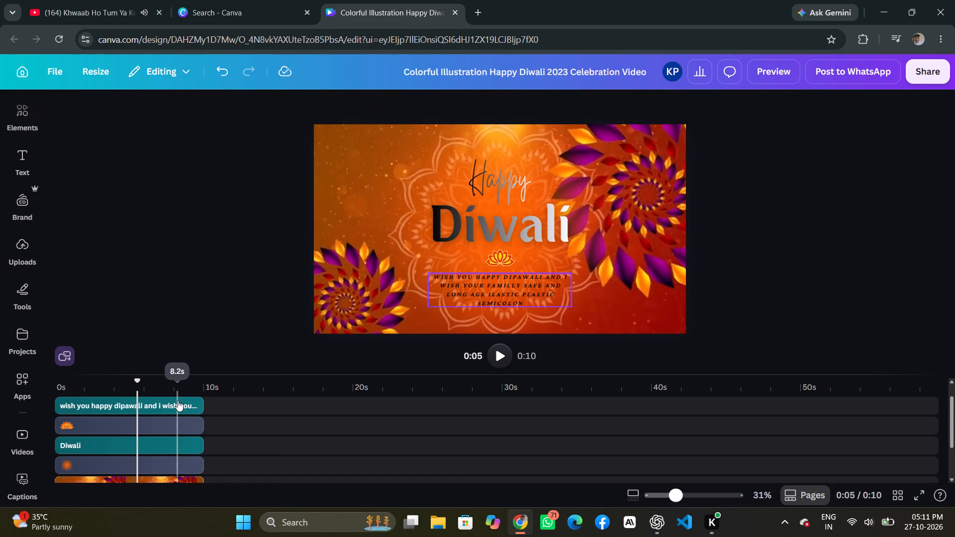
Add a blank clip after the Diwali background video in the timeline.
{"action": "scroll", "coordinate": [178, 400], "scroll_direction": "down", "scroll_amount": 5}
{"action": "left_click", "coordinate": [215, 439]}
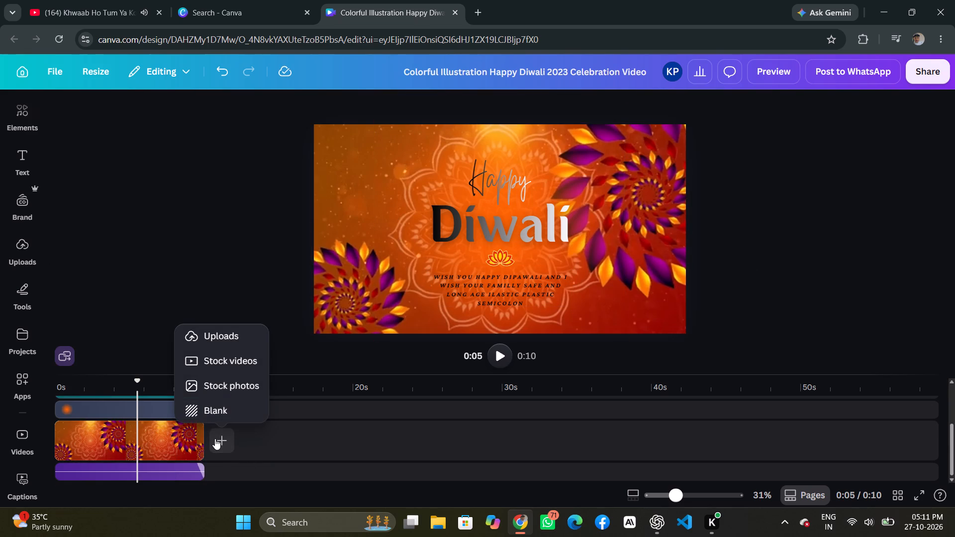
{"action": "left_click", "coordinate": [221, 410]}
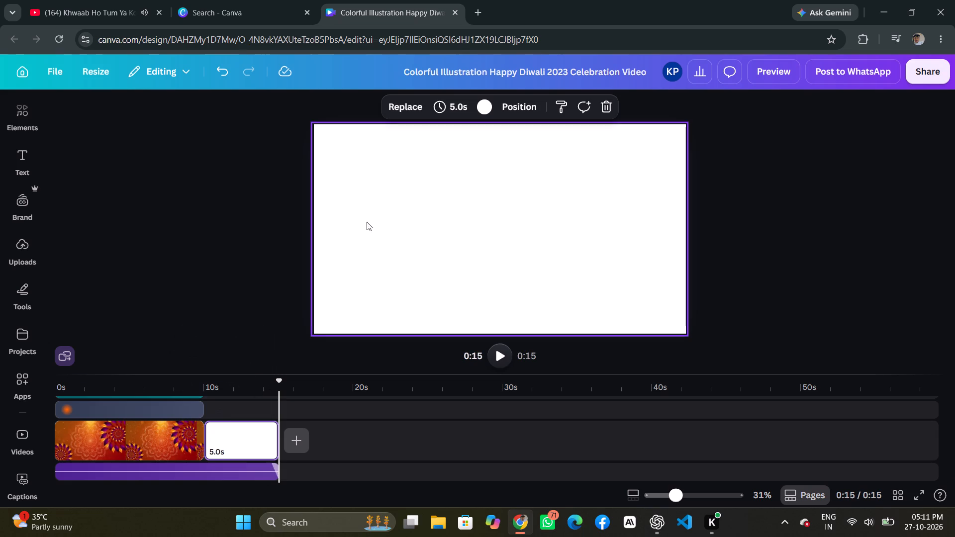
Examine the Brand Kit's assets, guidelines, kit choices and logos section.
{"action": "left_click", "coordinate": [17, 208]}
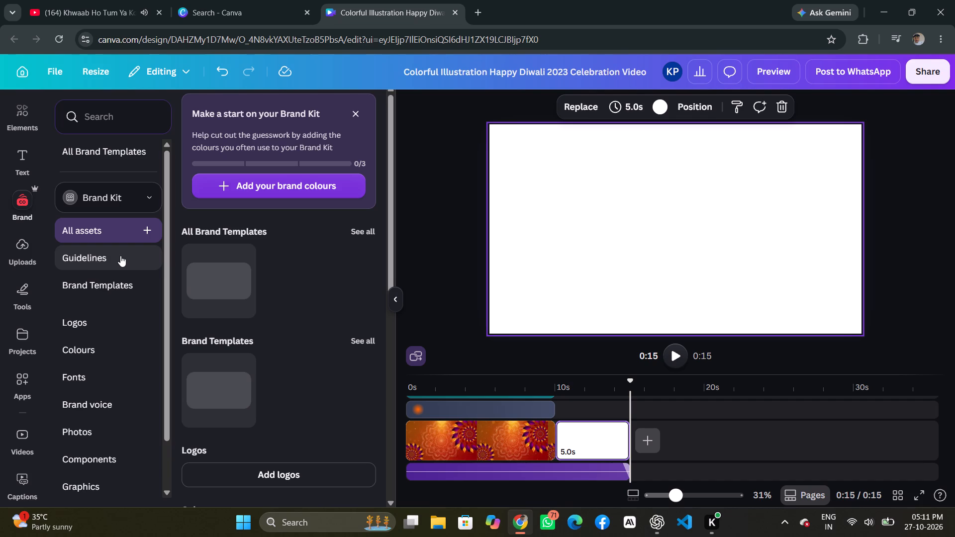
{"action": "scroll", "coordinate": [95, 327], "scroll_direction": "down", "scroll_amount": 4}
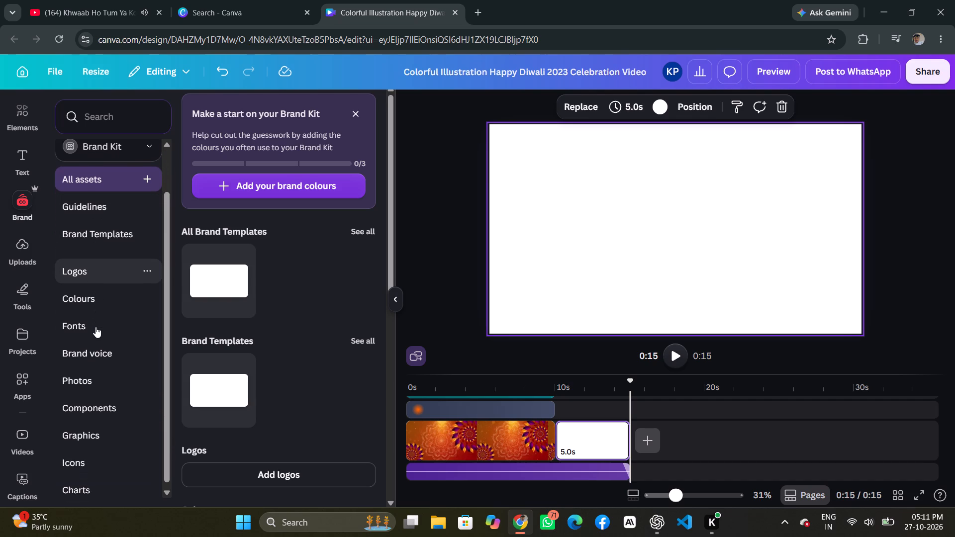
{"action": "scroll", "coordinate": [95, 327], "scroll_direction": "down", "scroll_amount": 2}
{"action": "scroll", "coordinate": [95, 327], "scroll_direction": "up", "scroll_amount": 3}
{"action": "left_click", "coordinate": [100, 250]}
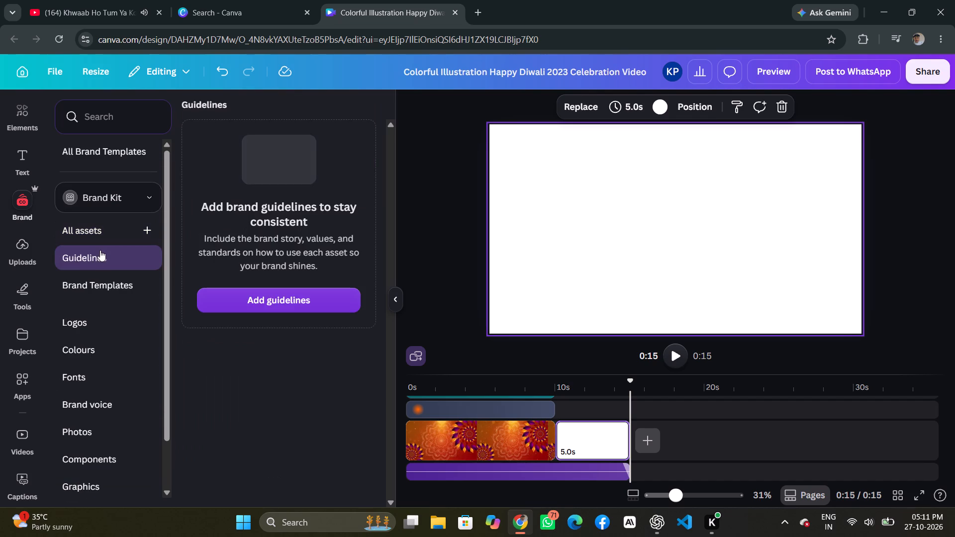
{"action": "left_click", "coordinate": [104, 234]}
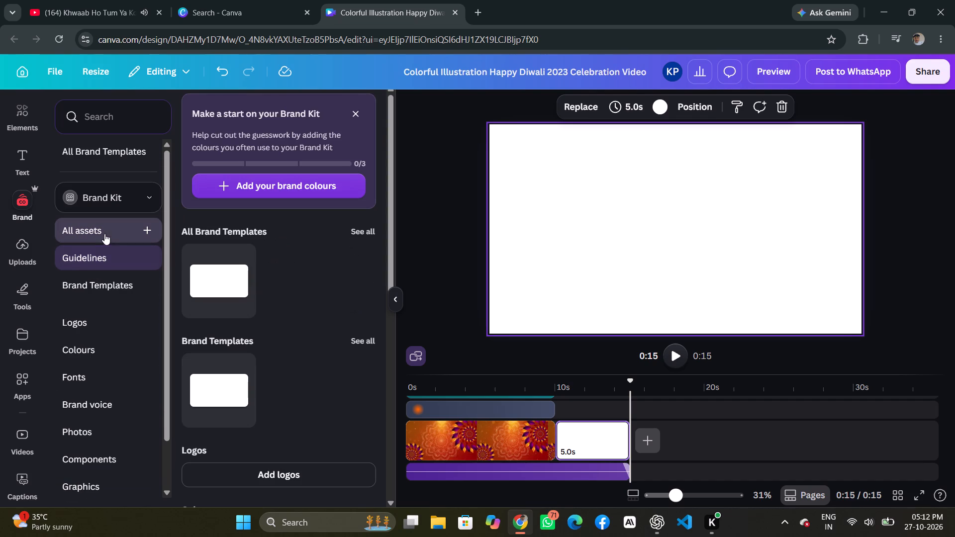
{"action": "left_click", "coordinate": [146, 202]}
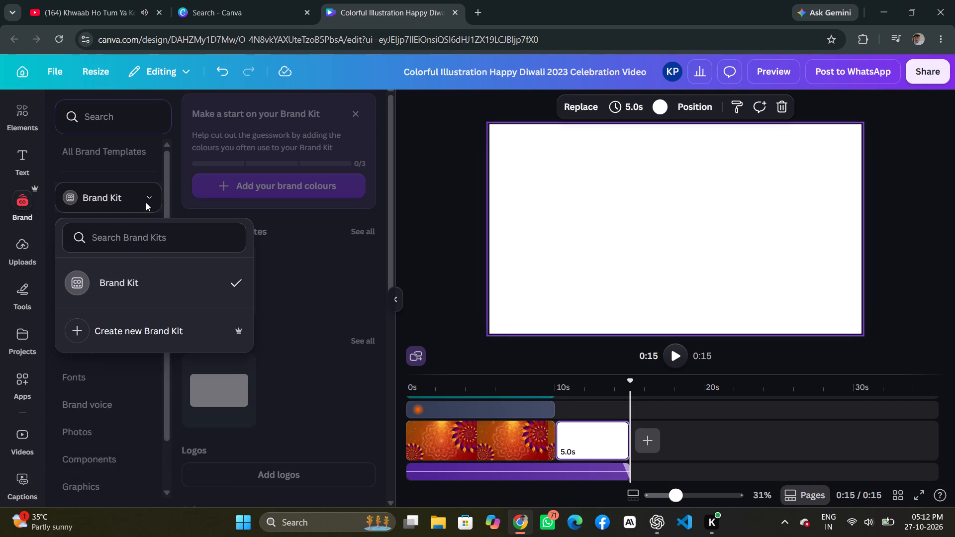
{"action": "left_click", "coordinate": [146, 202]}
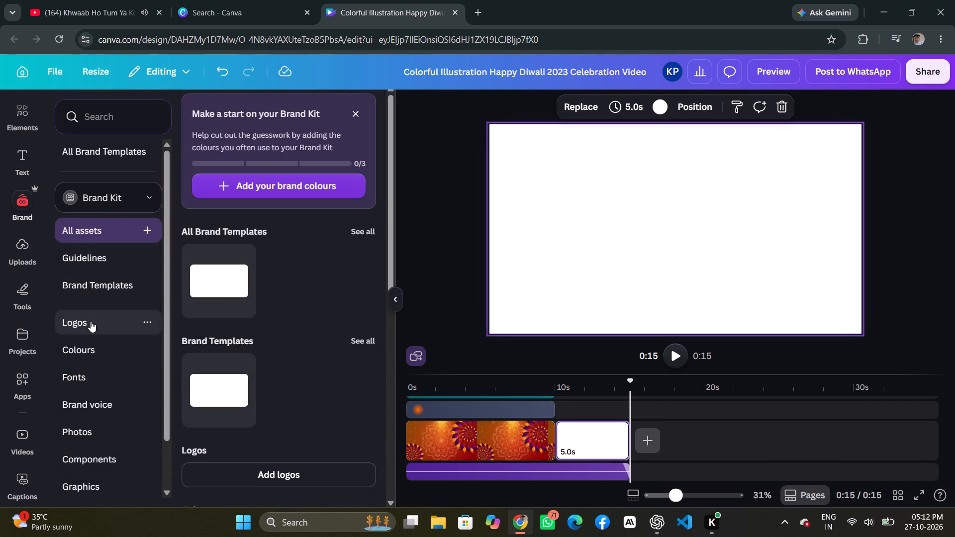
{"action": "left_click", "coordinate": [91, 321]}
{"action": "left_click", "coordinate": [252, 303]}
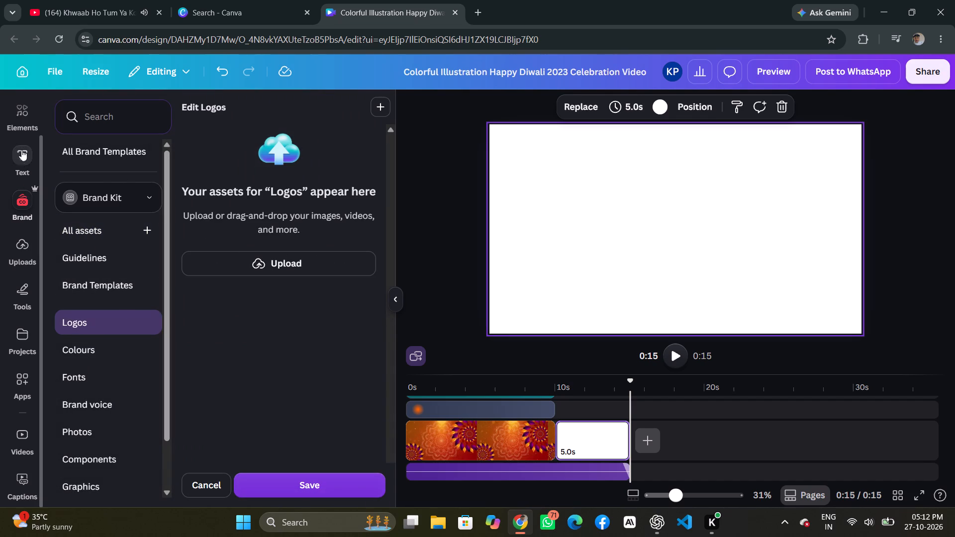
Search the video elements for "diwali".
{"action": "left_click", "coordinate": [26, 108]}
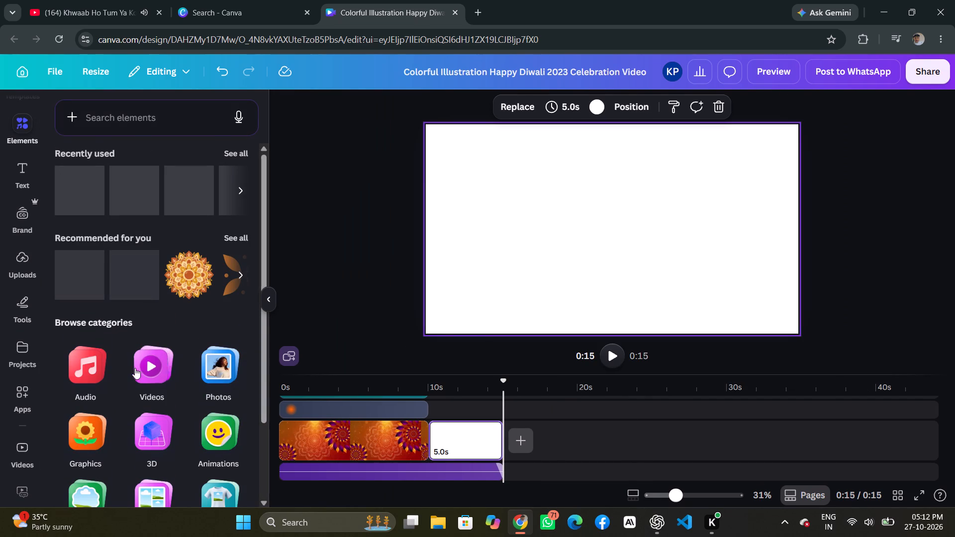
{"action": "left_click", "coordinate": [148, 377]}
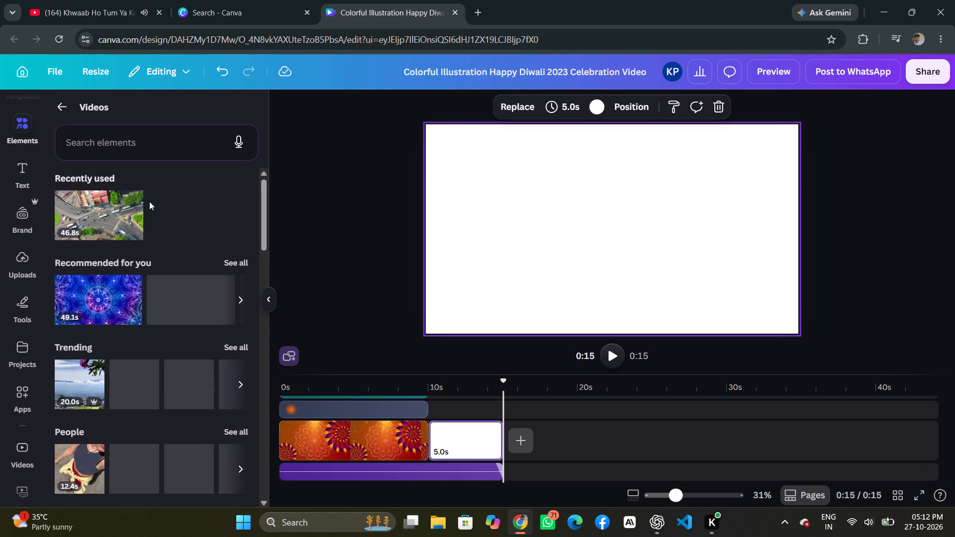
{"action": "left_click", "coordinate": [148, 146]}
{"action": "type", "text": "diwali"}
{"action": "key", "text": "Return"}
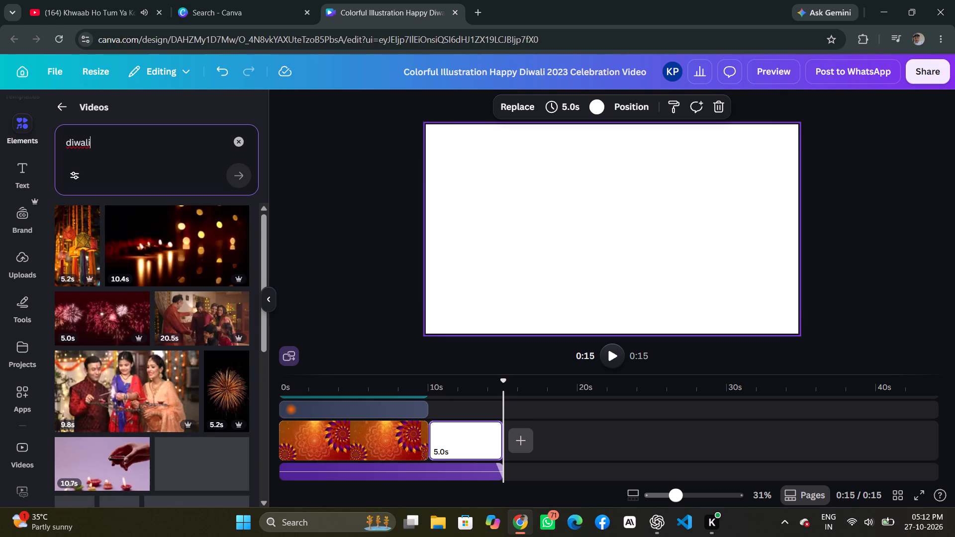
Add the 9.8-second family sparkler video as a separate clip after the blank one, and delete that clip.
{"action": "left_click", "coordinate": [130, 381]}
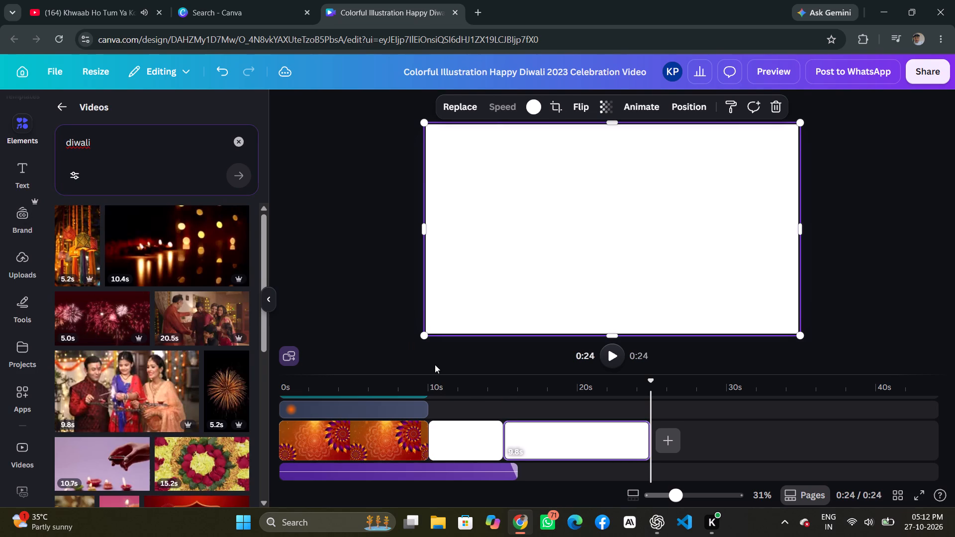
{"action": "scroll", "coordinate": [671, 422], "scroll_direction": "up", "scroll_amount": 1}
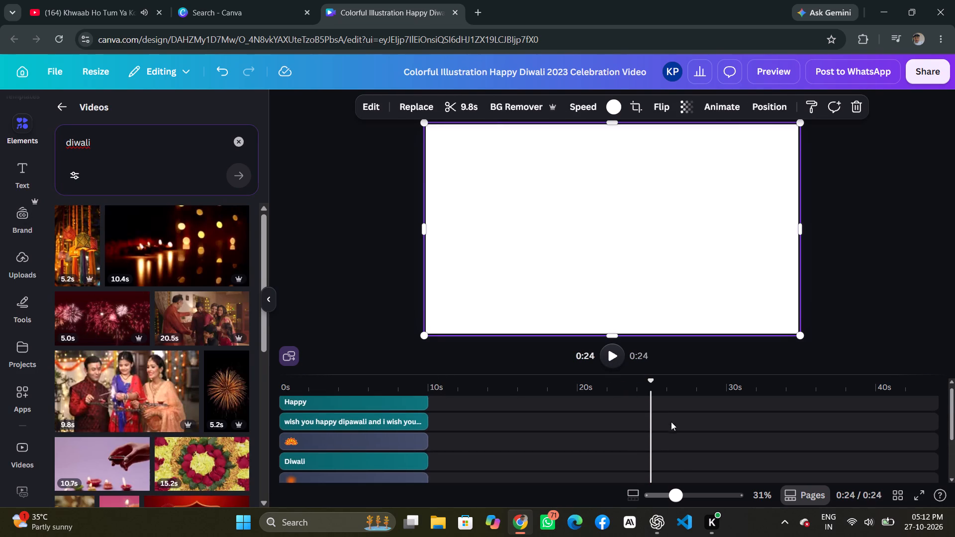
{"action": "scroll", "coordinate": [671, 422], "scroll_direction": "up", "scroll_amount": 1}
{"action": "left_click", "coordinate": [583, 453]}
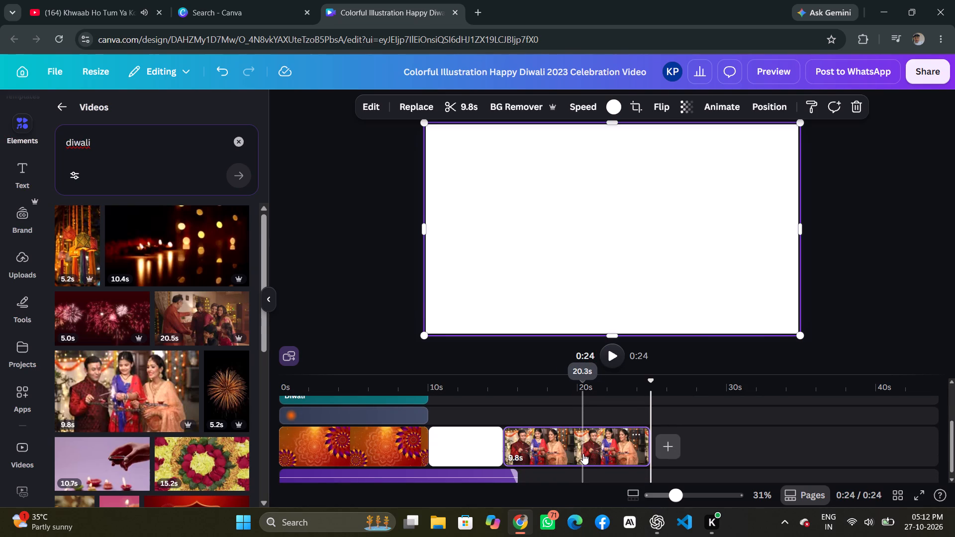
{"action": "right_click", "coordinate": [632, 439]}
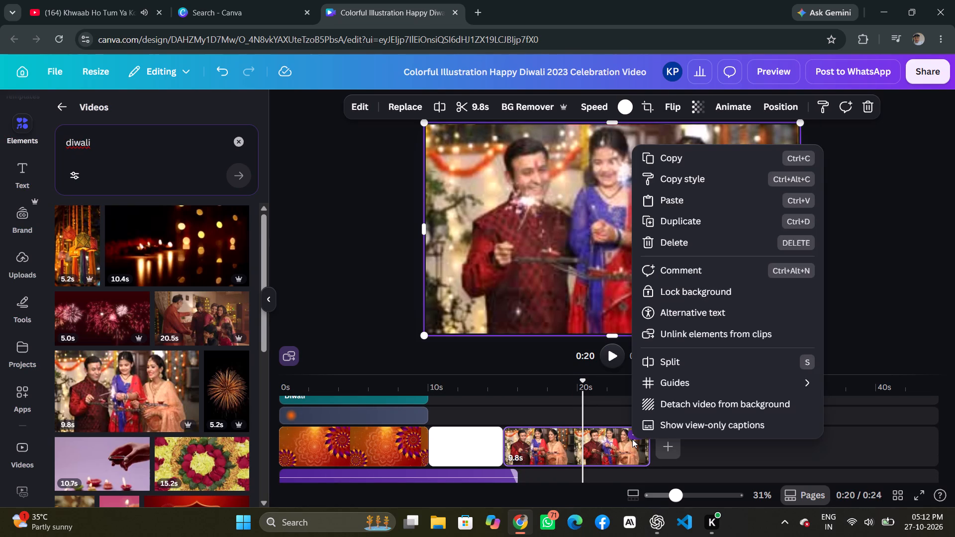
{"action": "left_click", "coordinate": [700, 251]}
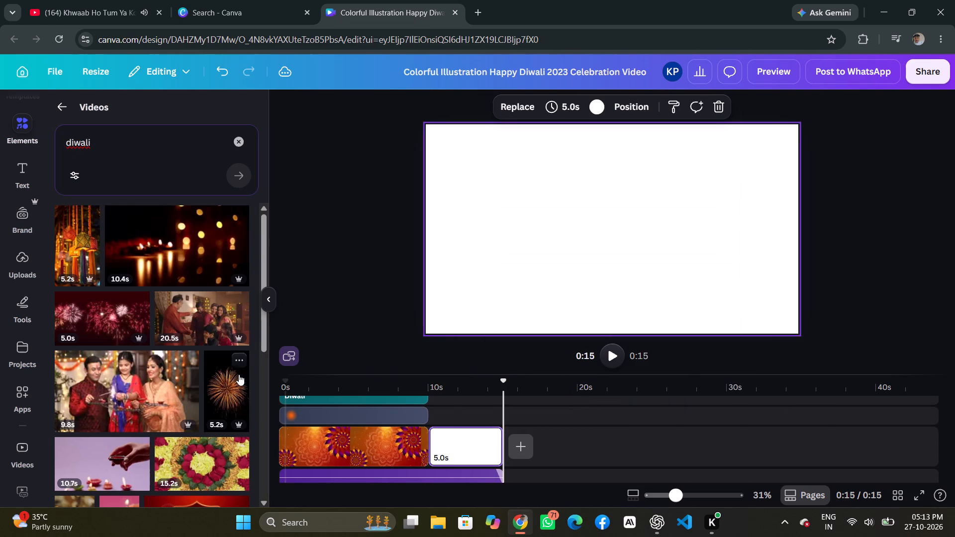
Place the 9.8-second family sparkler video over the blank page, in its top-left corner, scaled down to about 1,025 by 579.
{"action": "left_click_drag", "start_coordinate": [138, 397], "coordinate": [510, 241]}
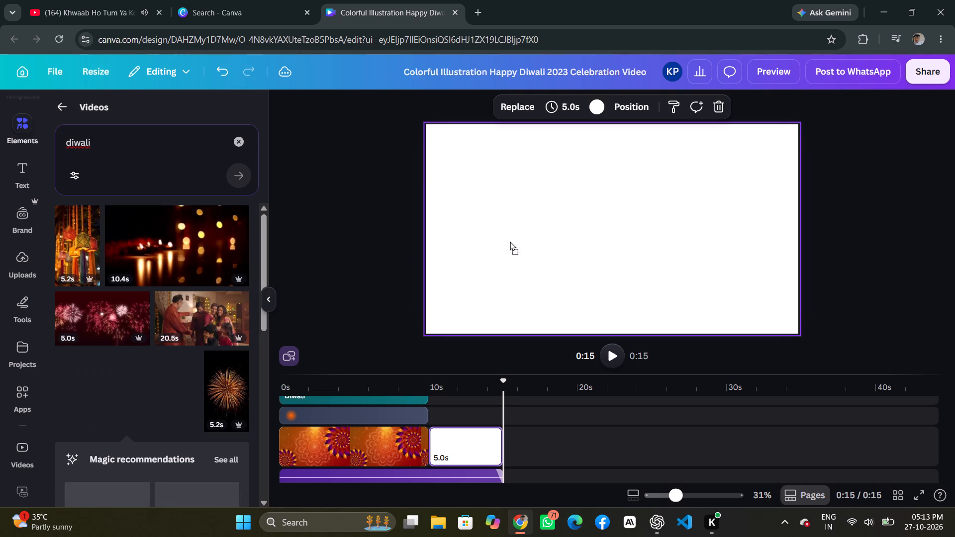
{"action": "left_click_drag", "start_coordinate": [510, 241], "coordinate": [523, 233]}
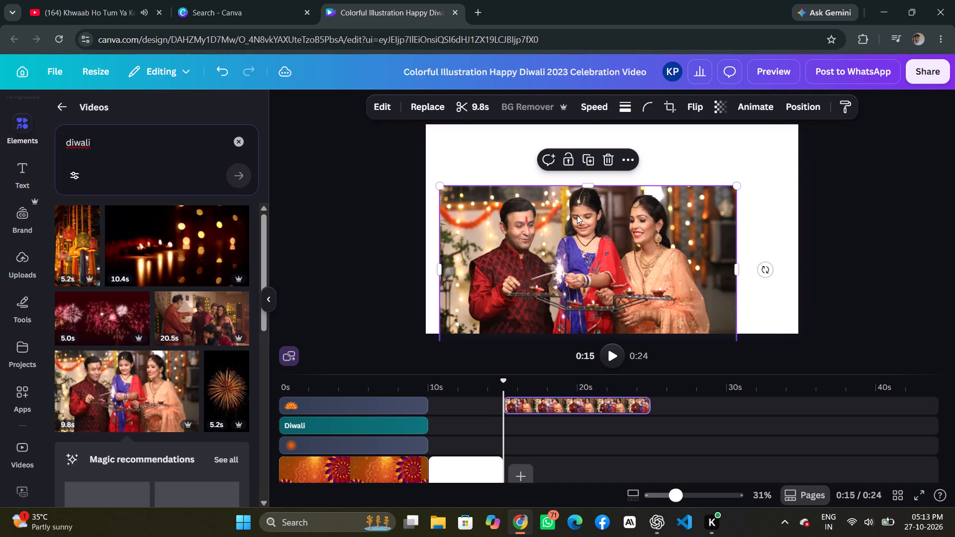
{"action": "left_click_drag", "start_coordinate": [577, 215], "coordinate": [564, 157]}
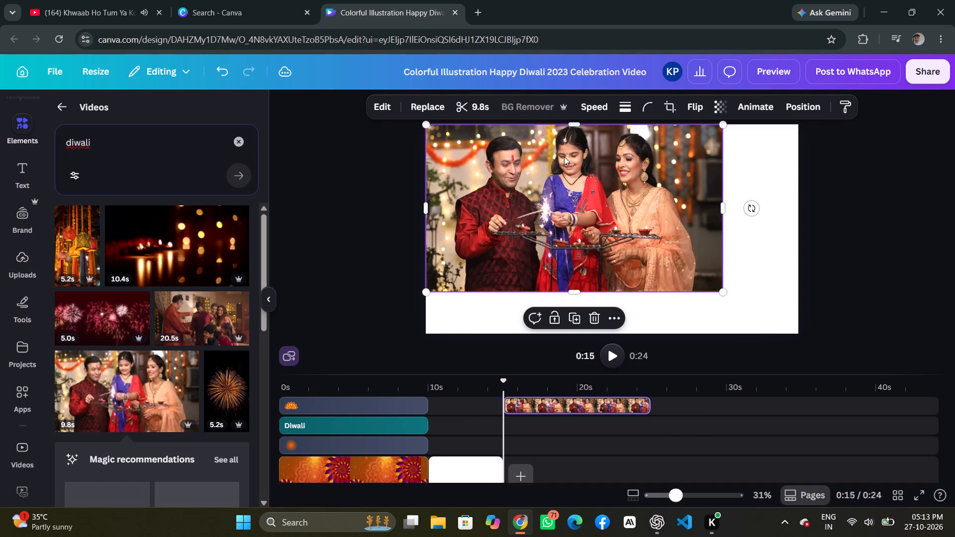
{"action": "left_click_drag", "start_coordinate": [724, 292], "coordinate": [620, 243]}
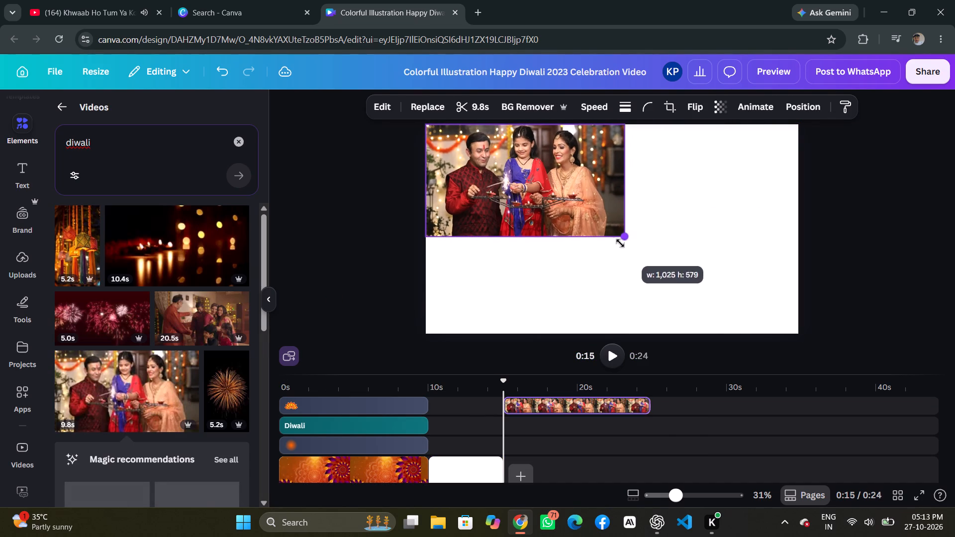
{"action": "left_click_drag", "start_coordinate": [620, 243], "coordinate": [619, 243]}
Move the family video earlier on the timeline so it starts with the blank clip at about 10 seconds.
{"action": "left_click", "coordinate": [608, 354]}
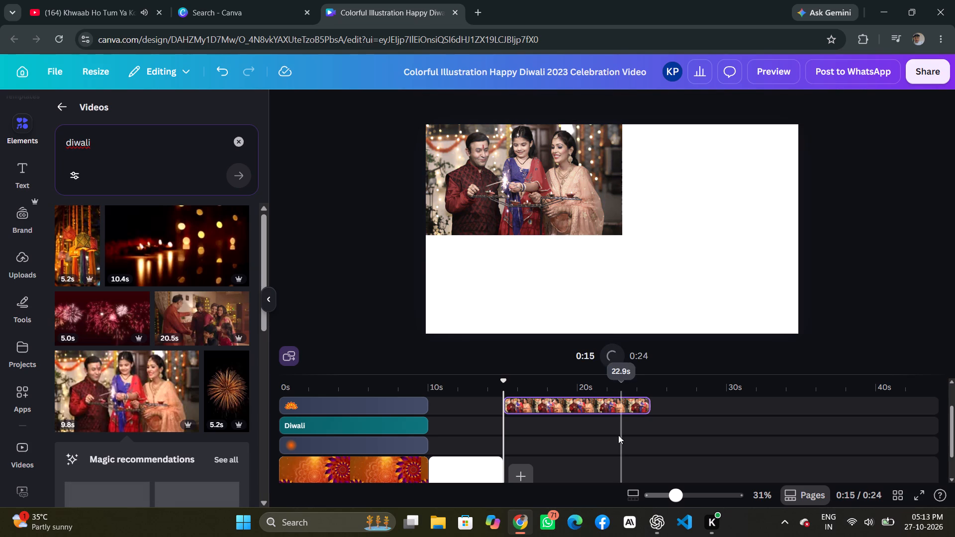
{"action": "left_click_drag", "start_coordinate": [600, 399], "coordinate": [534, 406]}
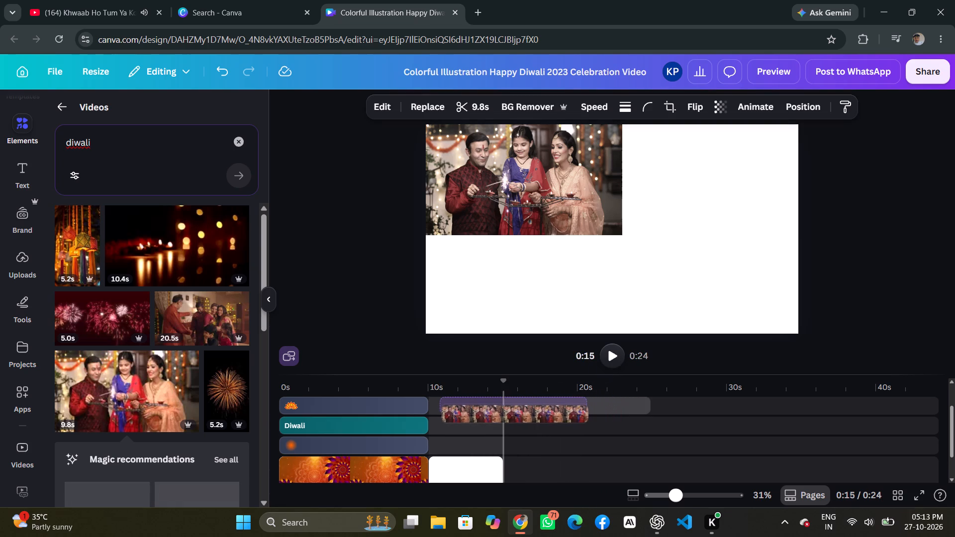
{"action": "left_click_drag", "start_coordinate": [534, 406], "coordinate": [526, 397]}
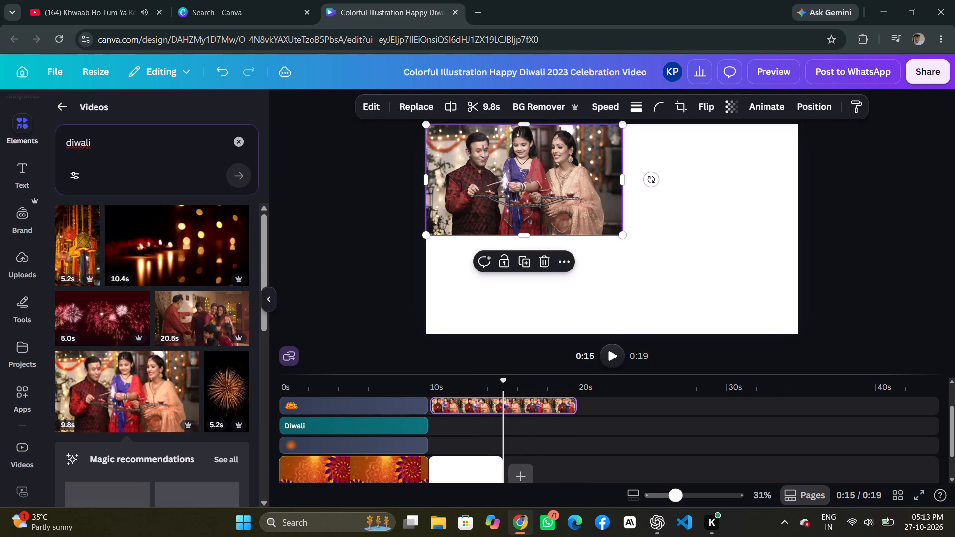
Play the design from about 10 seconds to check the family video over the blank clip.
{"action": "left_click_drag", "start_coordinate": [501, 384], "coordinate": [431, 384]}
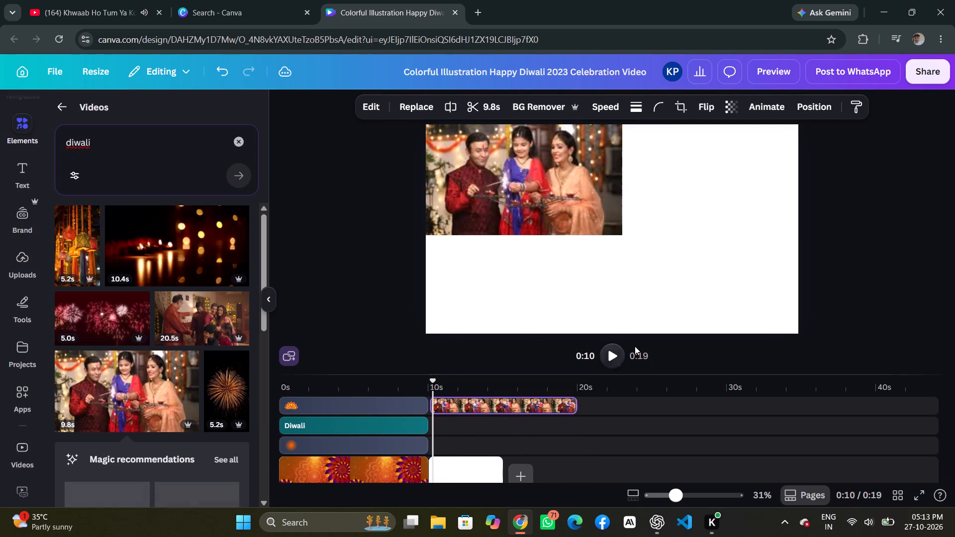
{"action": "left_click", "coordinate": [615, 350]}
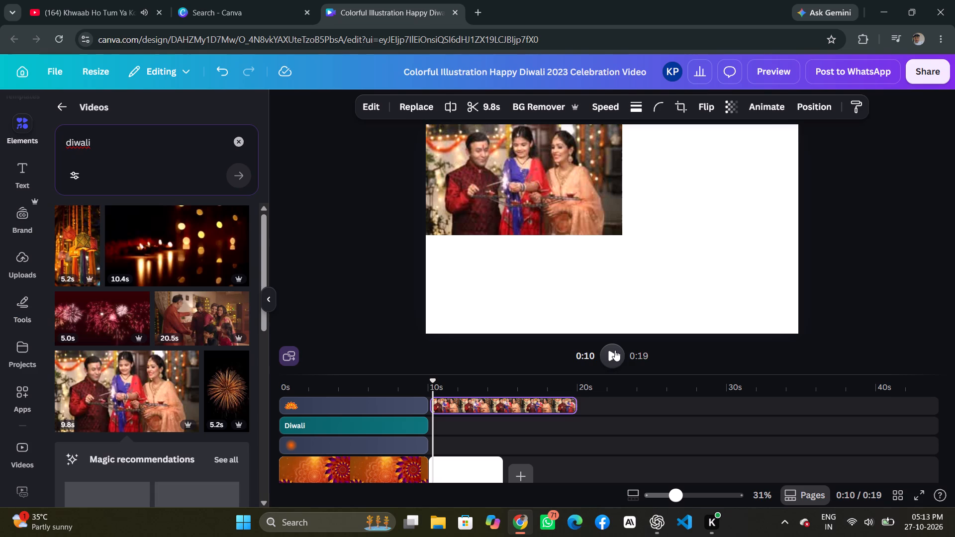
{"action": "right_click", "coordinate": [535, 411]}
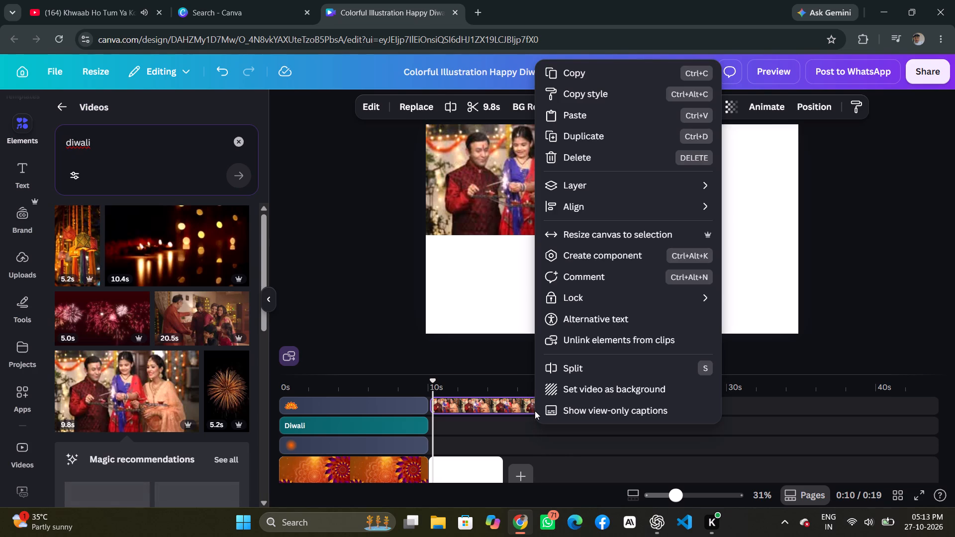
{"action": "left_click", "coordinate": [506, 436]}
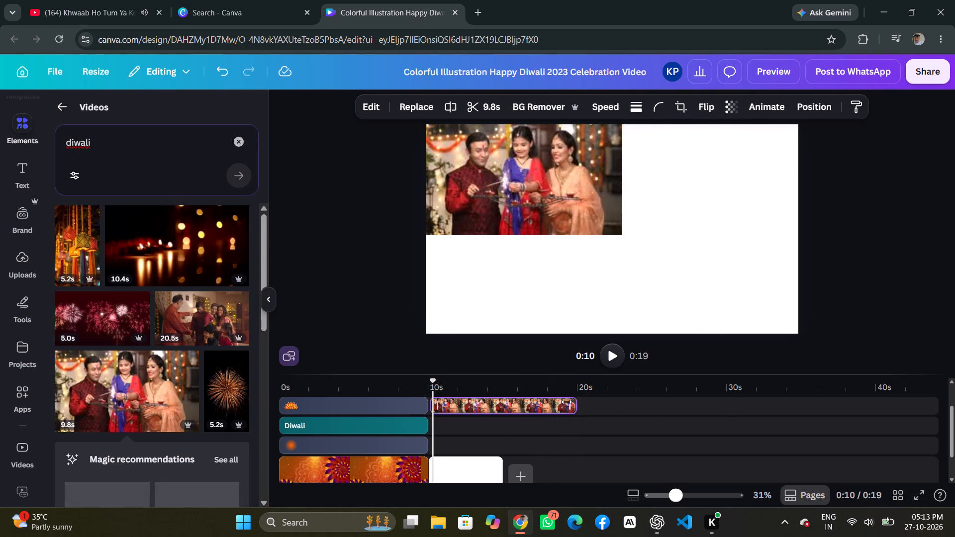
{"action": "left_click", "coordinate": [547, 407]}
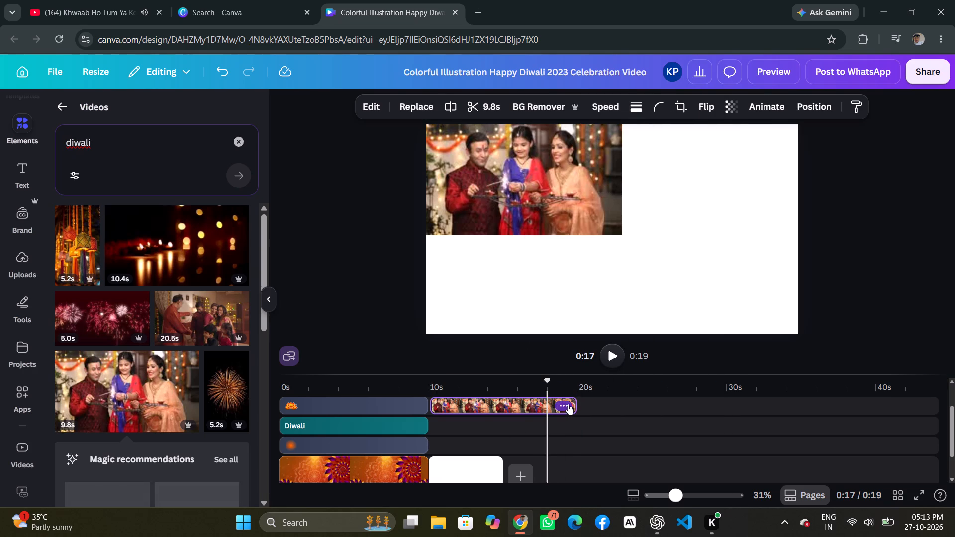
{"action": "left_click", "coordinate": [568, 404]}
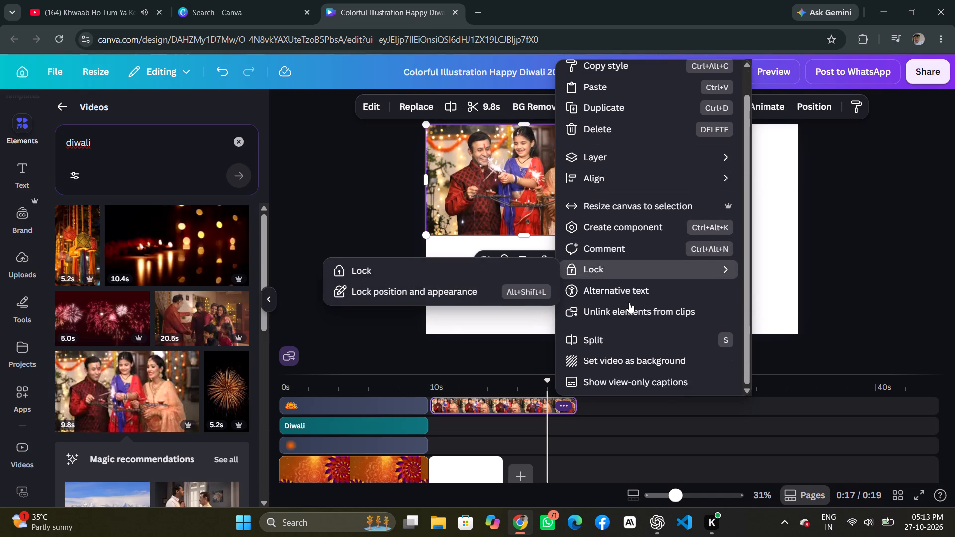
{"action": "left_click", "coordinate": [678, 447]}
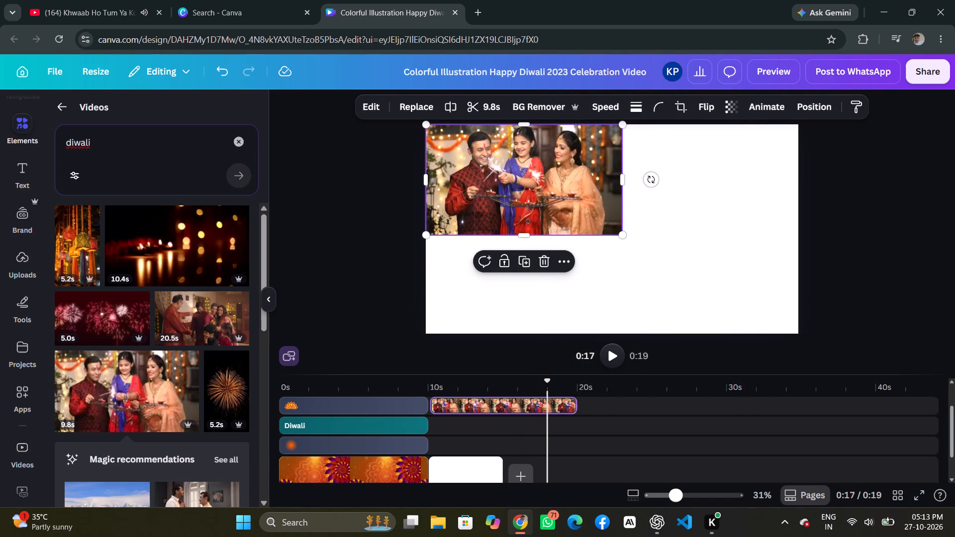
Play the design from about 10 seconds to check the family video over the blank page.
{"action": "left_click_drag", "start_coordinate": [548, 391], "coordinate": [431, 390]}
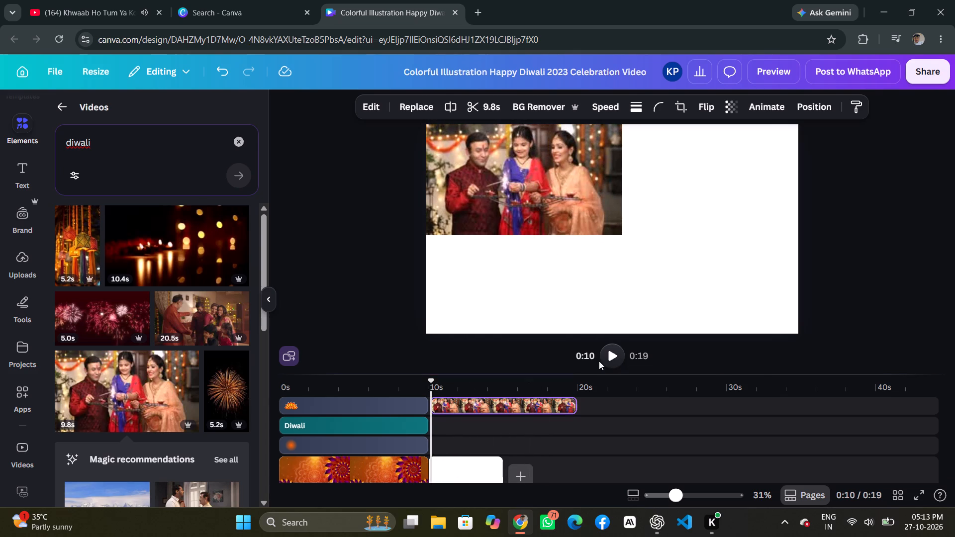
{"action": "left_click", "coordinate": [607, 358]}
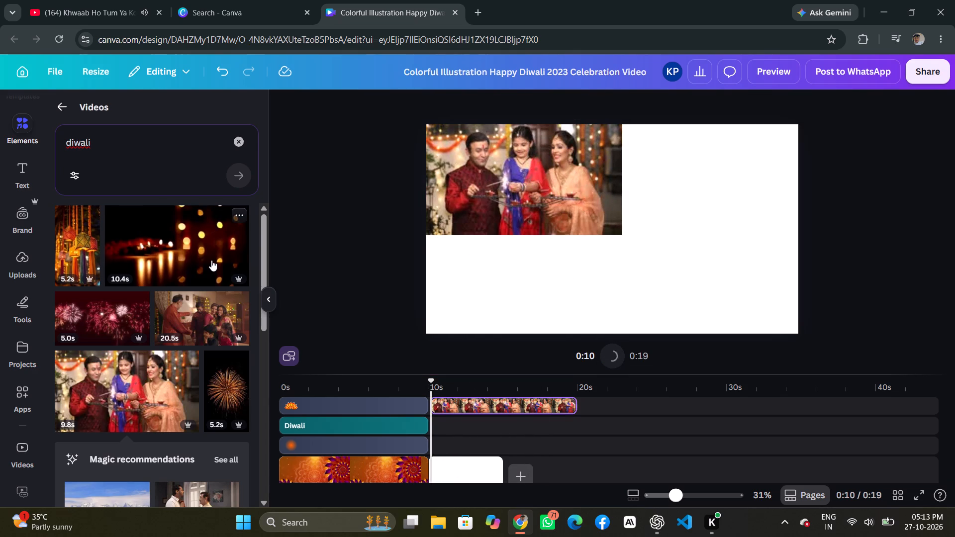
{"action": "scroll", "coordinate": [211, 260], "scroll_direction": "right", "scroll_amount": 2}
{"action": "scroll", "coordinate": [211, 260], "scroll_direction": "down", "scroll_amount": 5}
{"action": "scroll", "coordinate": [211, 260], "scroll_direction": "up", "scroll_amount": 1}
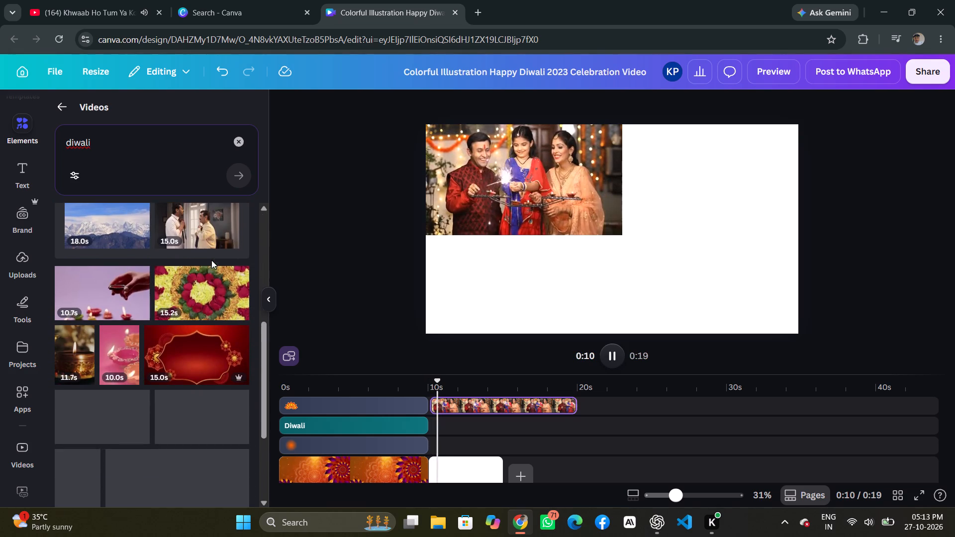
{"action": "scroll", "coordinate": [211, 260], "scroll_direction": "up", "scroll_amount": 1}
Scale the family video down to about 291 by 164 and place it in the blank page's top-left corner.
{"action": "left_click", "coordinate": [577, 154]}
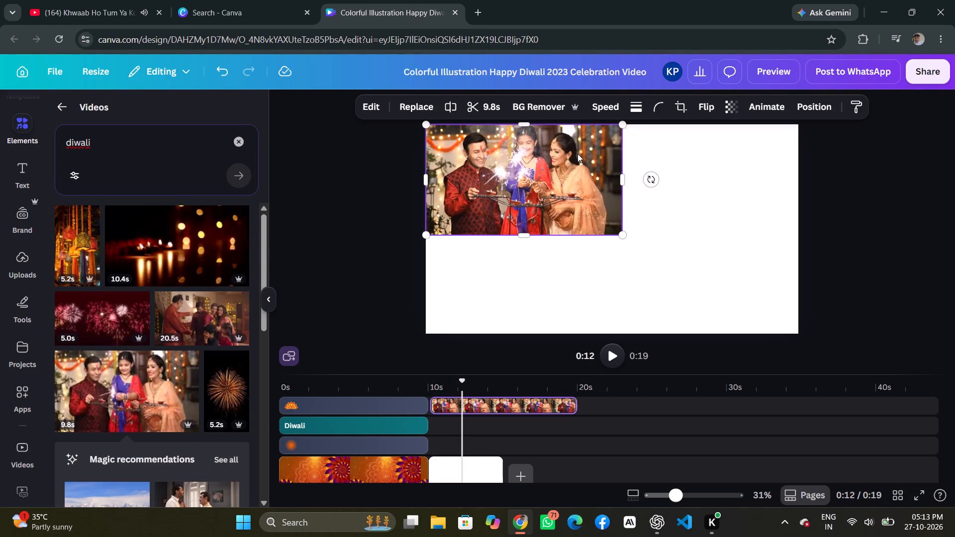
{"action": "left_click_drag", "start_coordinate": [570, 177], "coordinate": [625, 199]}
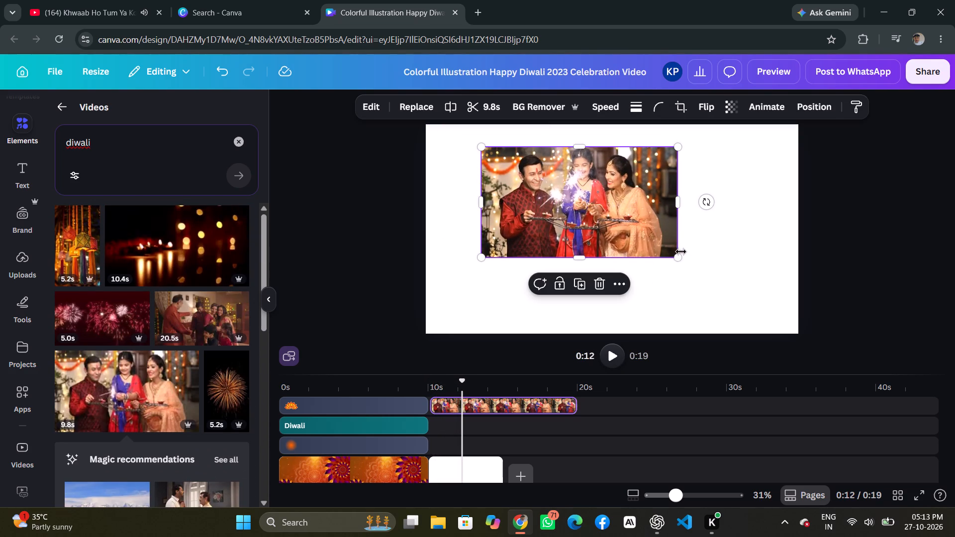
{"action": "left_click_drag", "start_coordinate": [678, 259], "coordinate": [529, 195]}
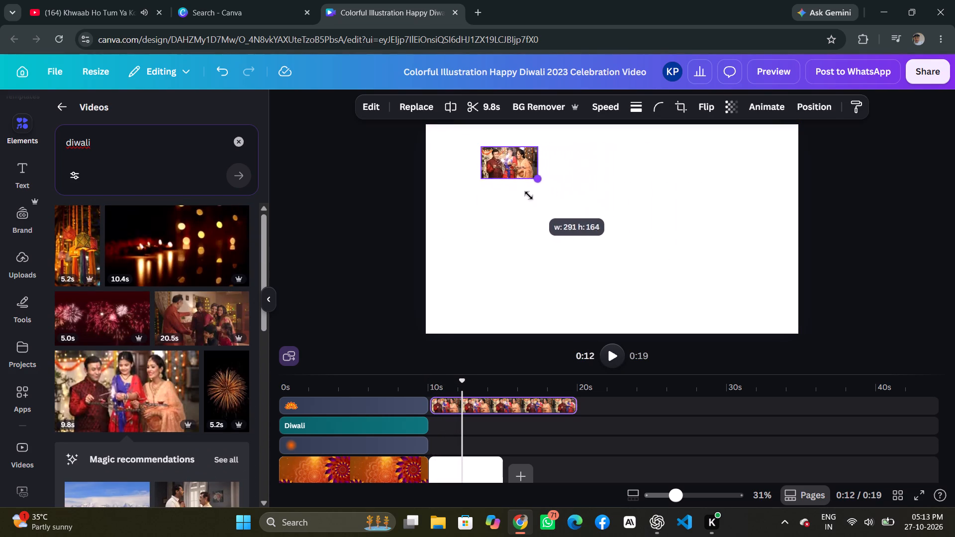
{"action": "left_click_drag", "start_coordinate": [529, 195], "coordinate": [527, 194]}
{"action": "left_click_drag", "start_coordinate": [513, 162], "coordinate": [463, 146]}
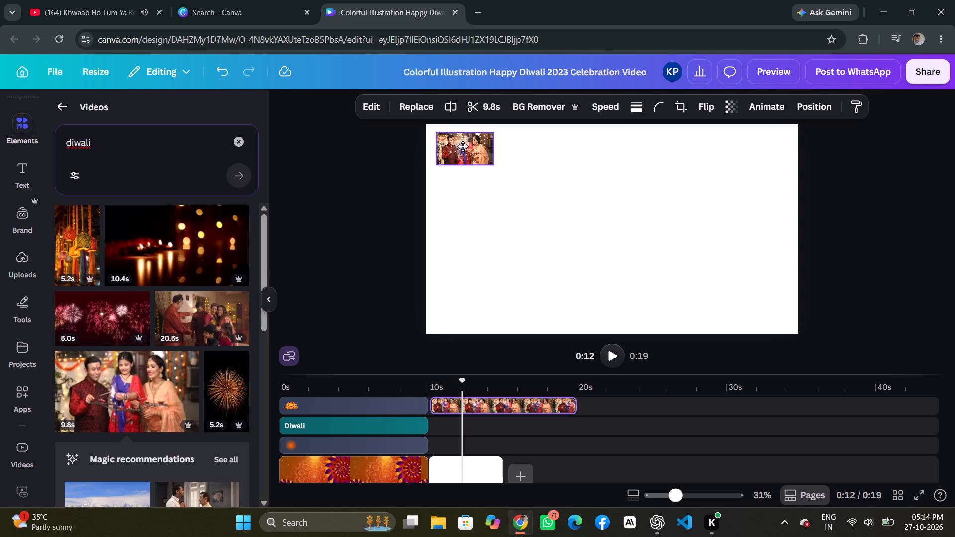
{"action": "left_click_drag", "start_coordinate": [463, 146], "coordinate": [455, 139]}
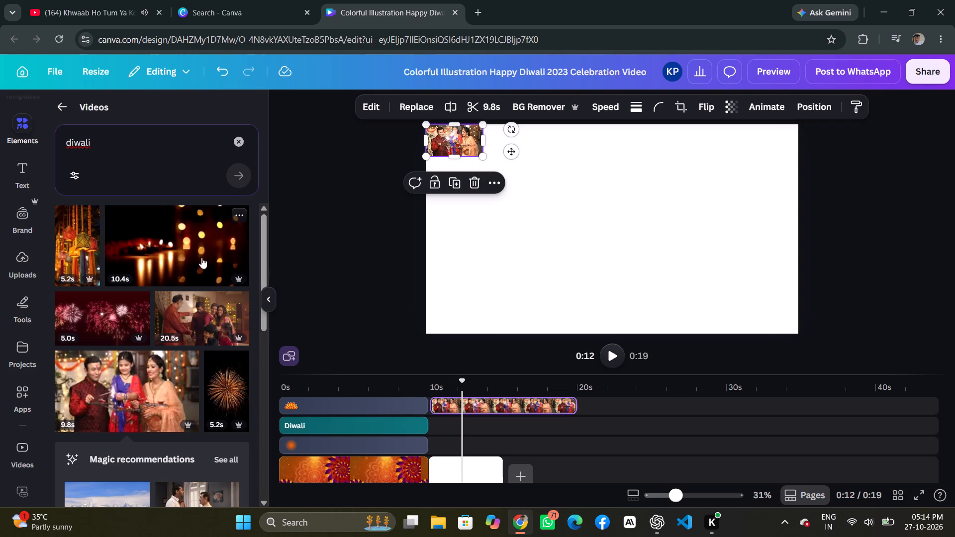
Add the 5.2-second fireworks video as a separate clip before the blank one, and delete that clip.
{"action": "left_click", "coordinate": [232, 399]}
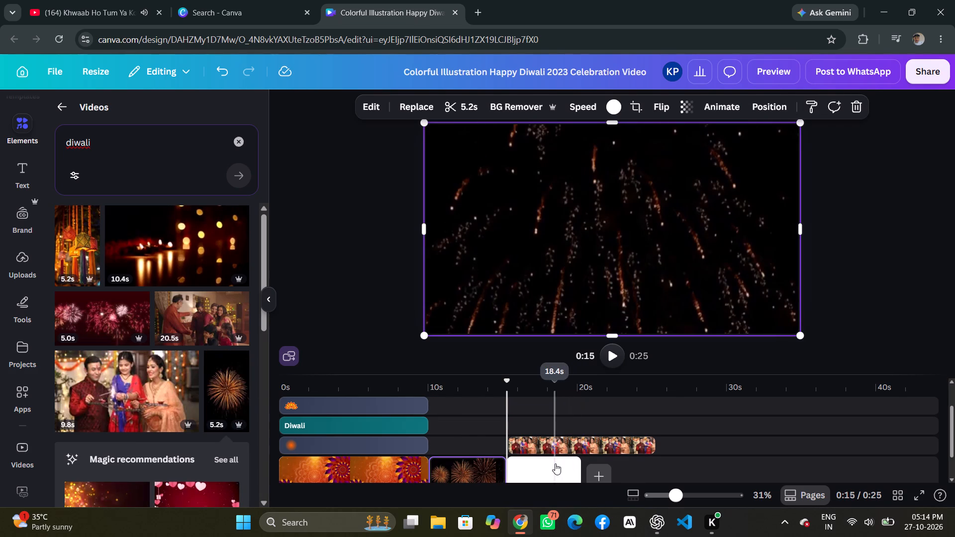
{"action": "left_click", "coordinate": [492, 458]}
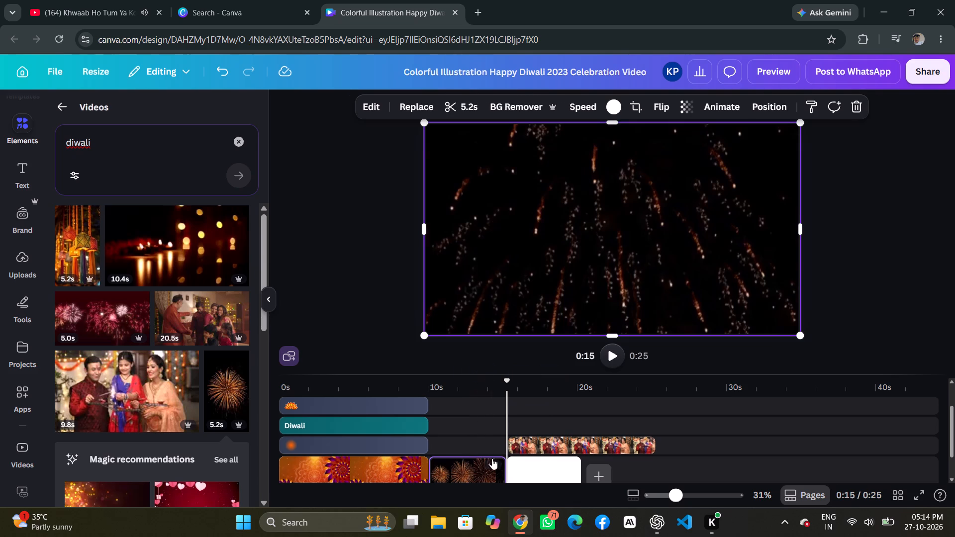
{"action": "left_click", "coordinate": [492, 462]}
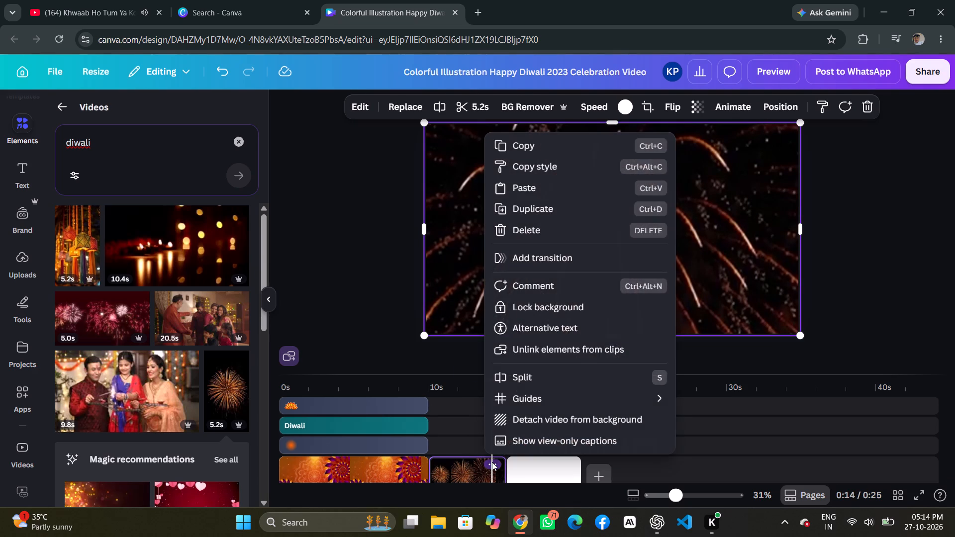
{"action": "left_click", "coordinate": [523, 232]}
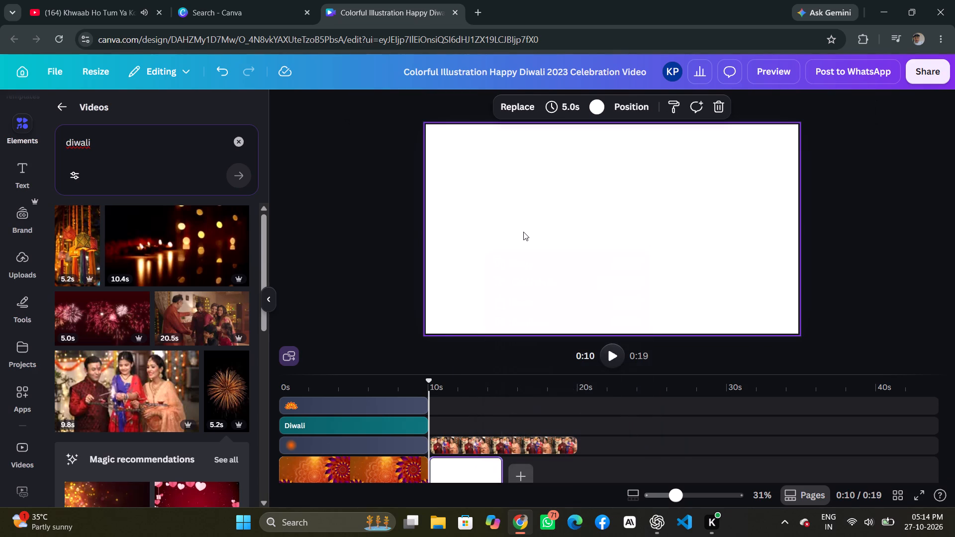
Place the 5.2-second fireworks video over the blank page at about 12 seconds, scaled down to about 248 by 444.
{"action": "left_click", "coordinate": [473, 420]}
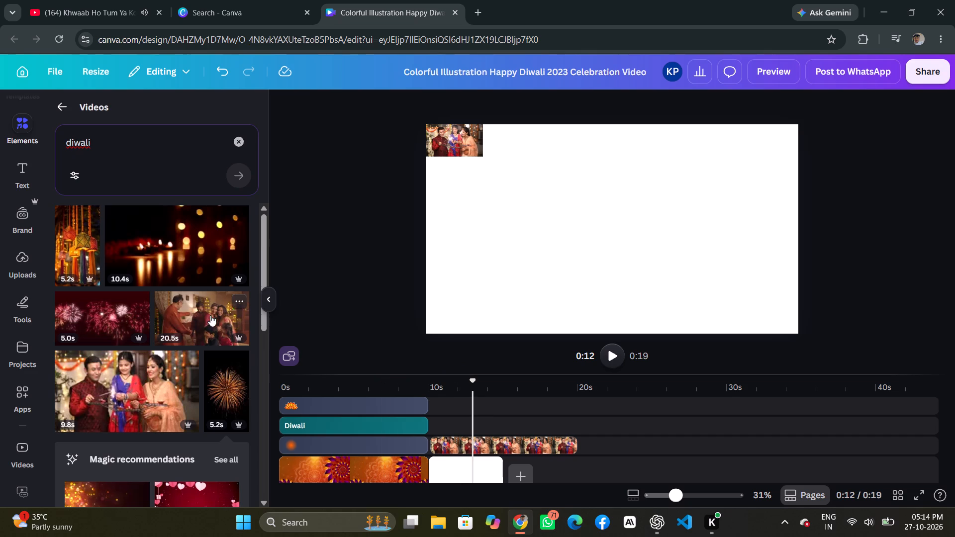
{"action": "left_click_drag", "start_coordinate": [218, 379], "coordinate": [581, 180]}
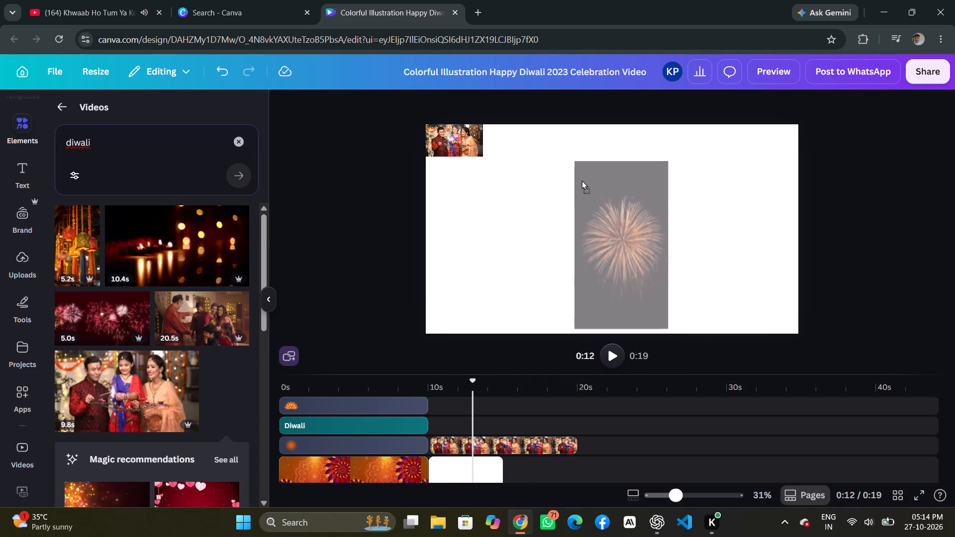
{"action": "left_click_drag", "start_coordinate": [581, 180], "coordinate": [574, 169]}
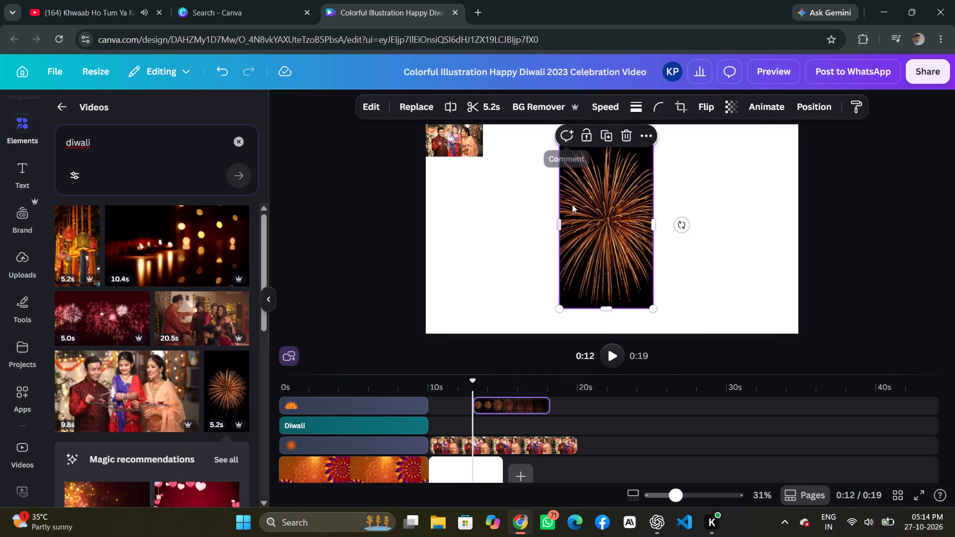
{"action": "left_click_drag", "start_coordinate": [560, 310], "coordinate": [605, 226]}
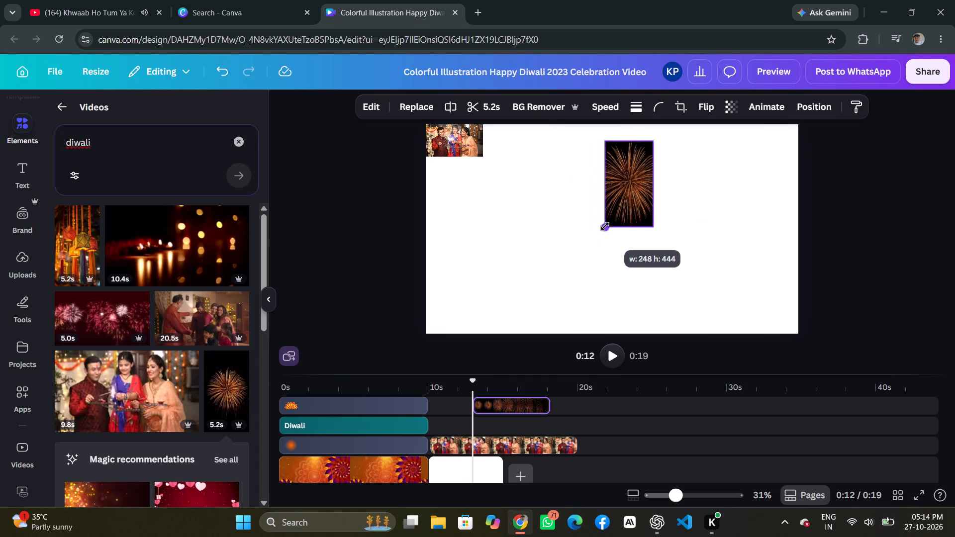
{"action": "left_click_drag", "start_coordinate": [605, 226], "coordinate": [605, 226]}
Centre the fireworks video horizontally near the middle of the blank page and narrow it slightly to about 237 by 435.
{"action": "left_click_drag", "start_coordinate": [644, 180], "coordinate": [790, 168]}
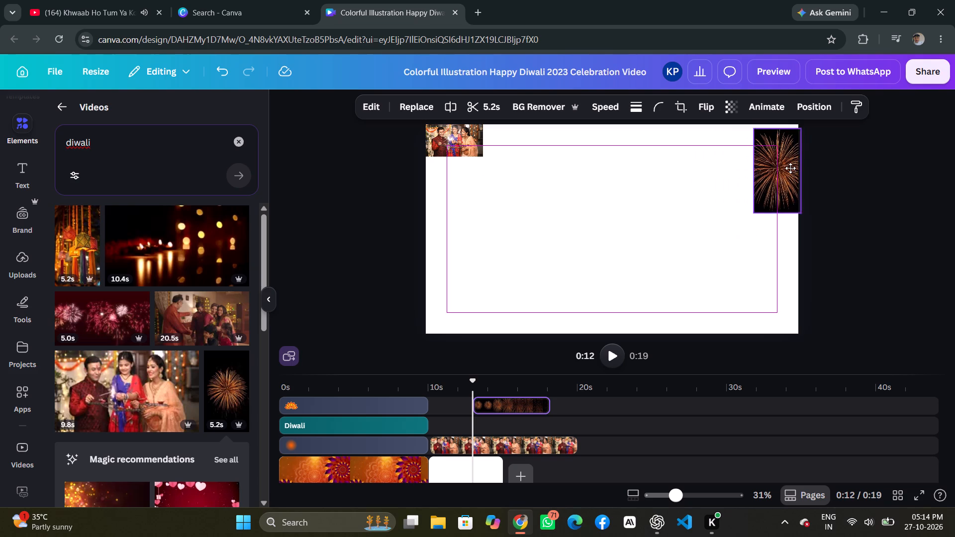
{"action": "left_click_drag", "start_coordinate": [790, 168], "coordinate": [630, 205]}
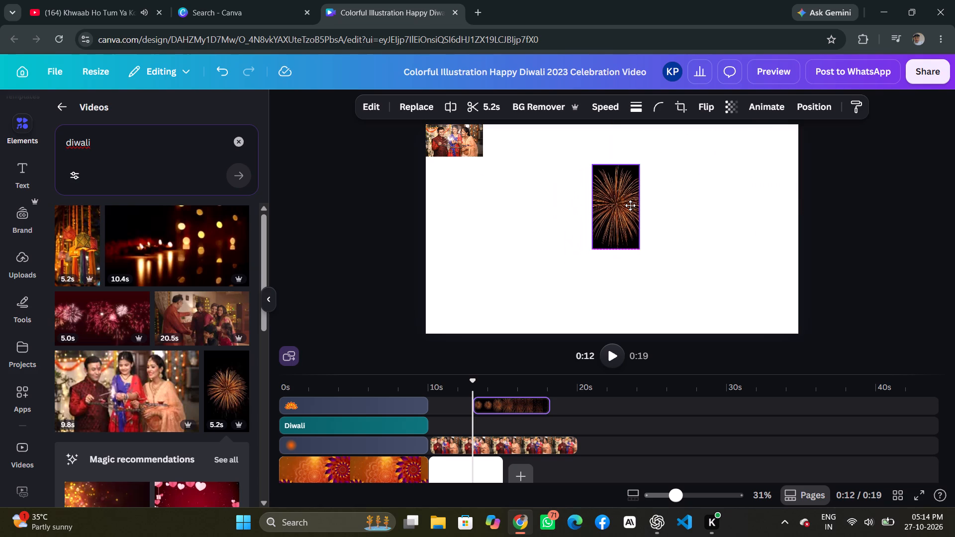
{"action": "left_click_drag", "start_coordinate": [630, 205], "coordinate": [628, 214]}
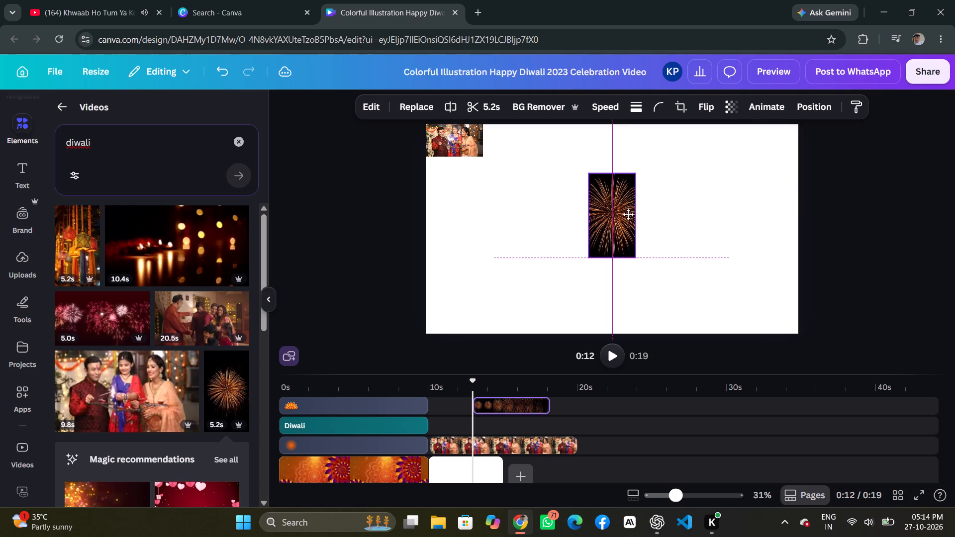
{"action": "left_click_drag", "start_coordinate": [628, 214], "coordinate": [628, 216]}
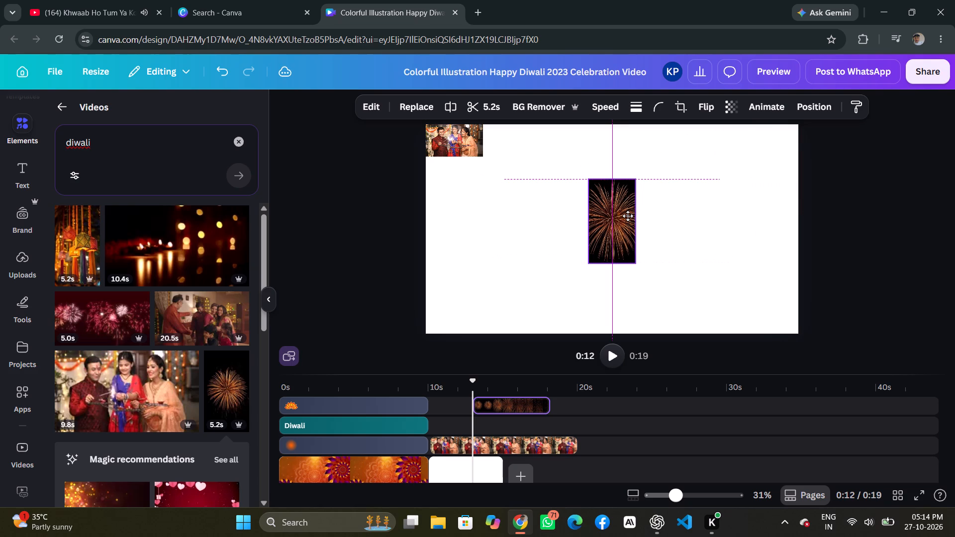
{"action": "left_click_drag", "start_coordinate": [628, 216], "coordinate": [628, 216]}
{"action": "left_click", "coordinate": [638, 217]}
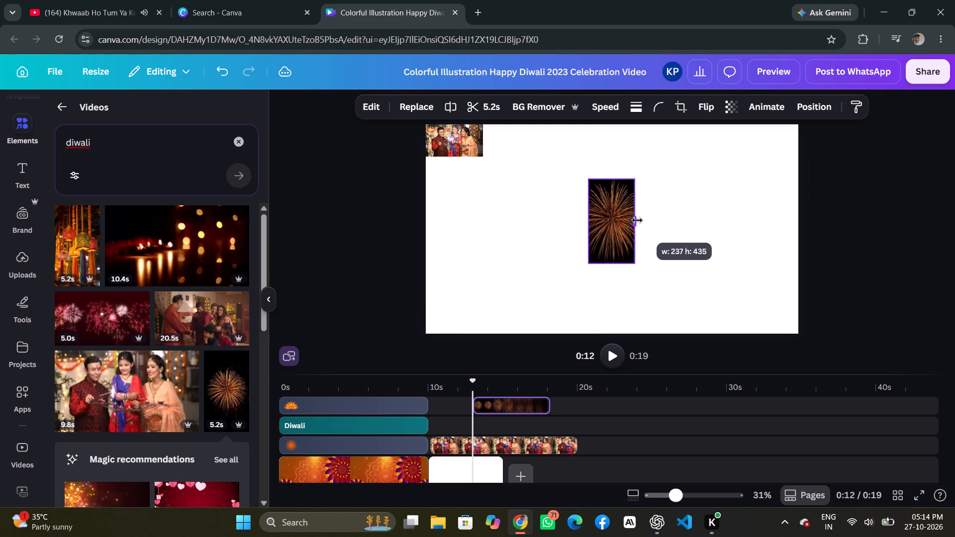
{"action": "left_click", "coordinate": [662, 183]}
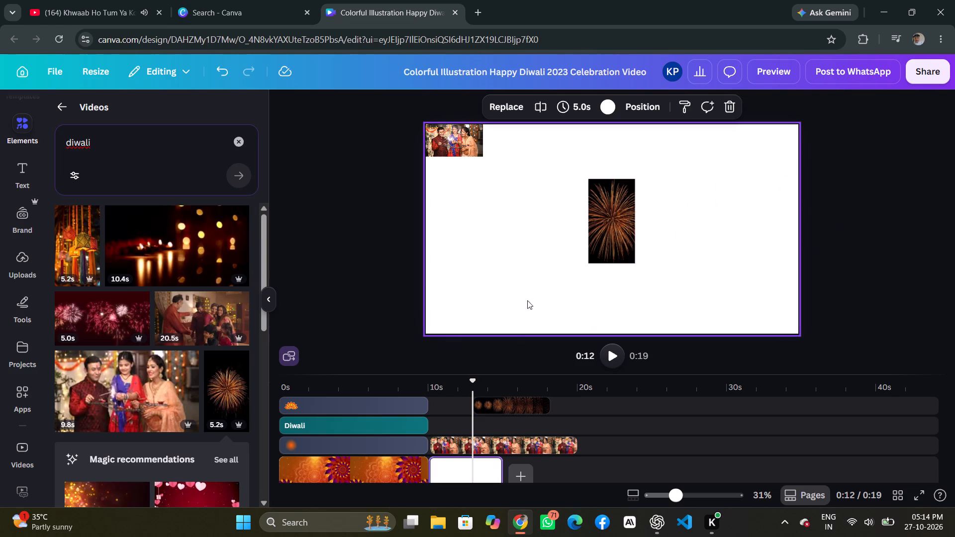
Move the fireworks video earlier on the timeline so it starts with the blank clip at about 10 seconds.
{"action": "left_click_drag", "start_coordinate": [525, 403], "coordinate": [491, 405]}
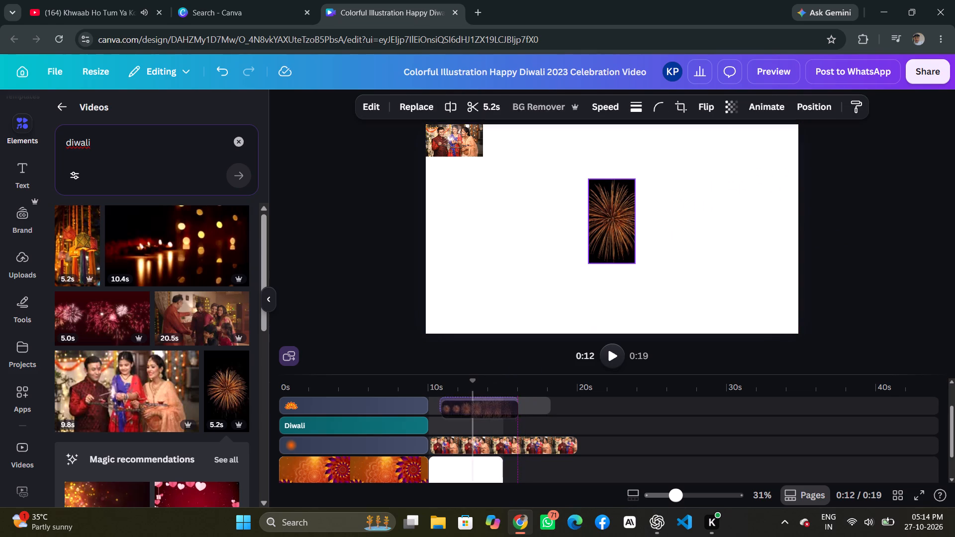
{"action": "left_click_drag", "start_coordinate": [491, 405], "coordinate": [484, 404]}
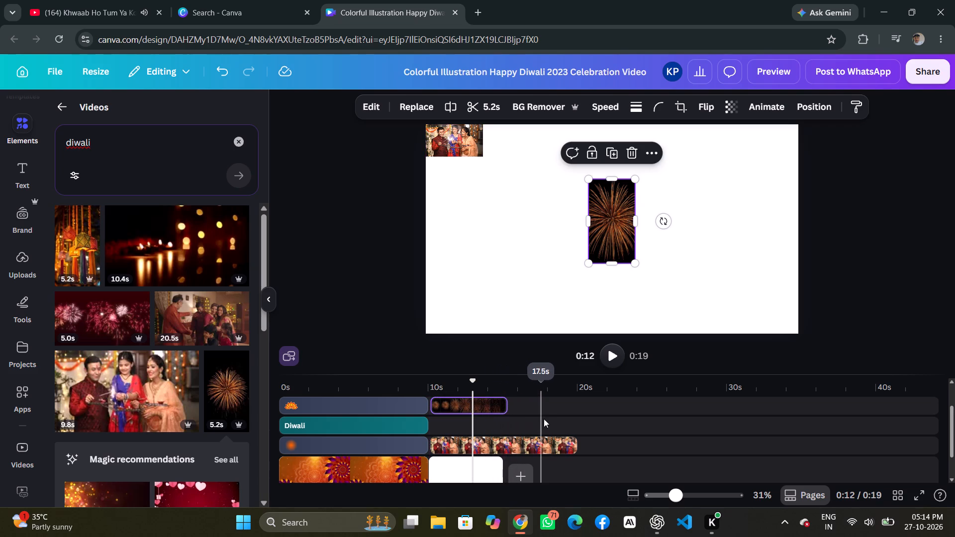
Open the trim controls for the fireworks video on the timeline.
{"action": "scroll", "coordinate": [544, 419], "scroll_direction": "down", "scroll_amount": 1}
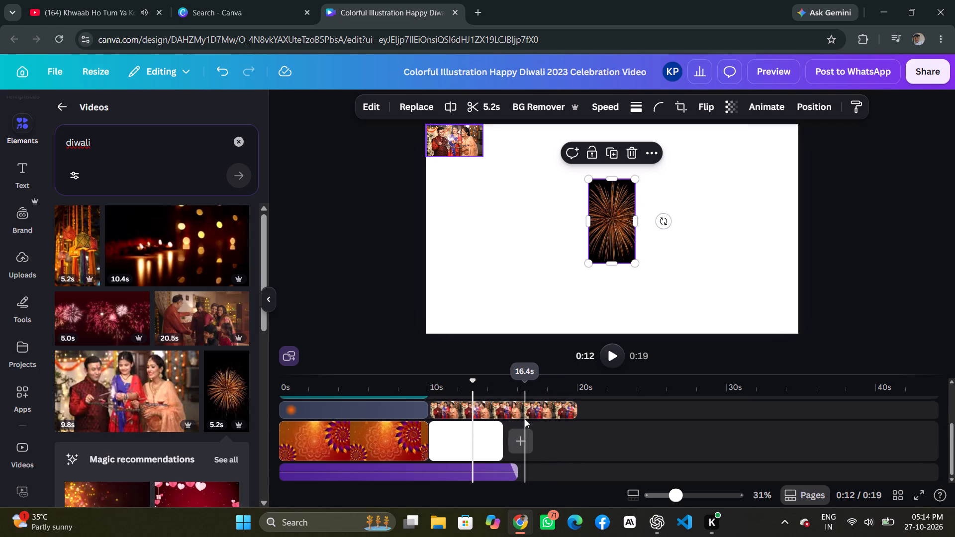
{"action": "scroll", "coordinate": [525, 419], "scroll_direction": "up", "scroll_amount": 1}
{"action": "scroll", "coordinate": [523, 403], "scroll_direction": "down", "scroll_amount": 1}
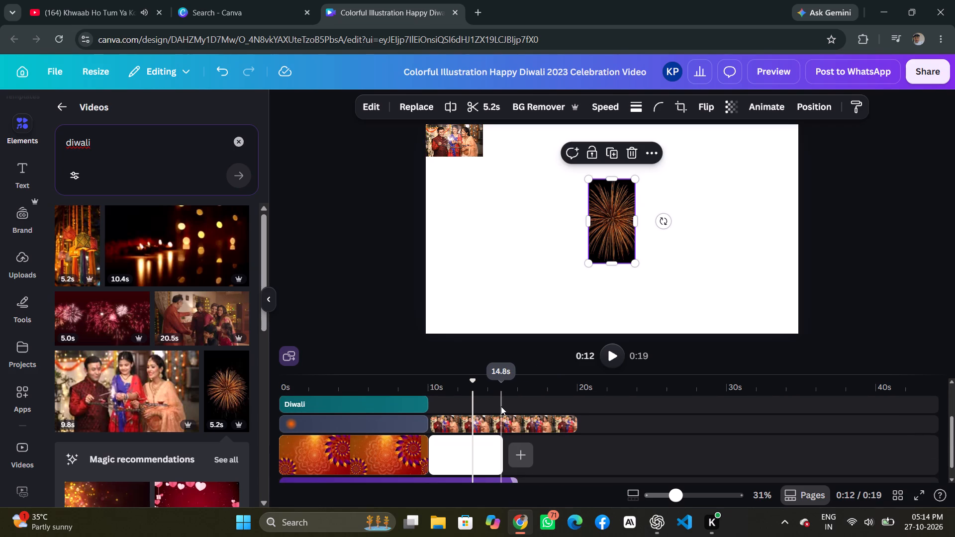
{"action": "scroll", "coordinate": [501, 406], "scroll_direction": "up", "scroll_amount": 1}
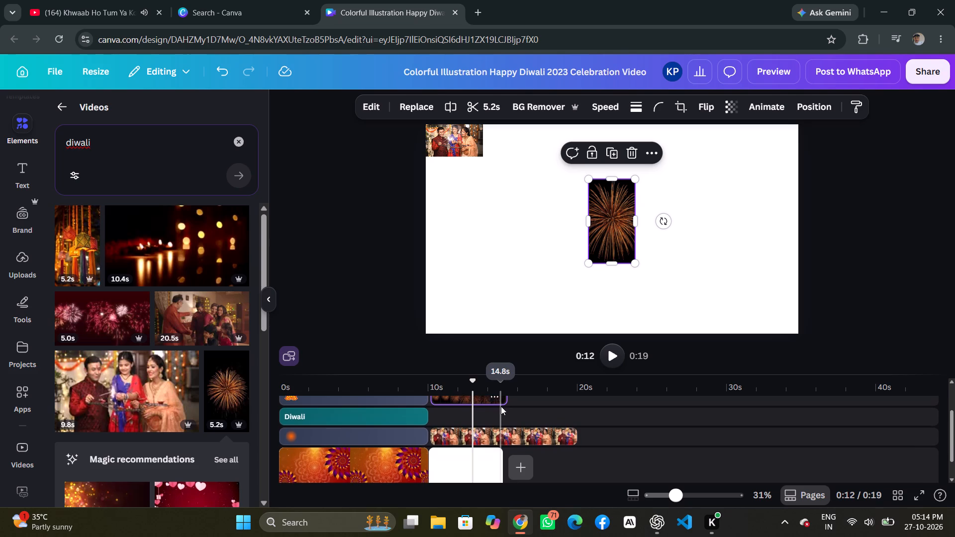
{"action": "left_click", "coordinate": [503, 406]}
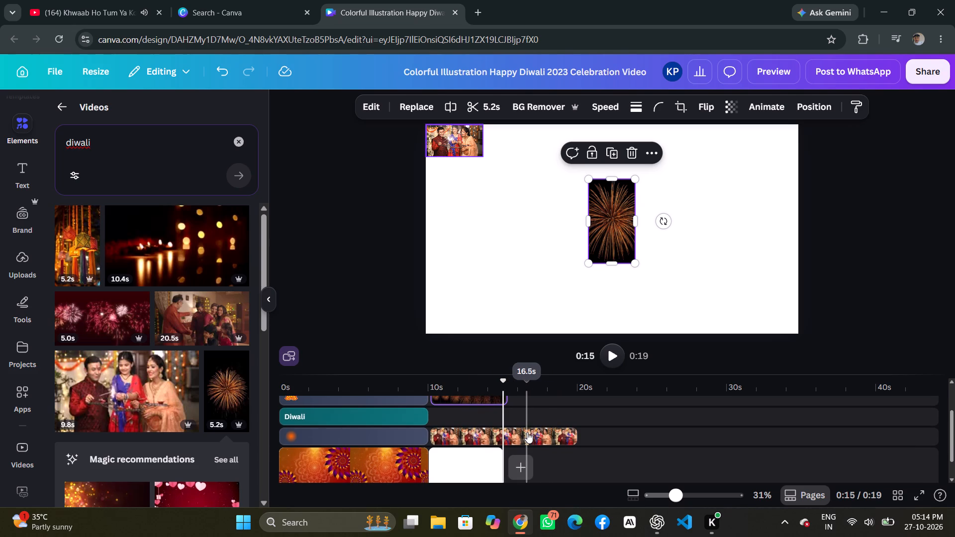
{"action": "left_click", "coordinate": [473, 110]}
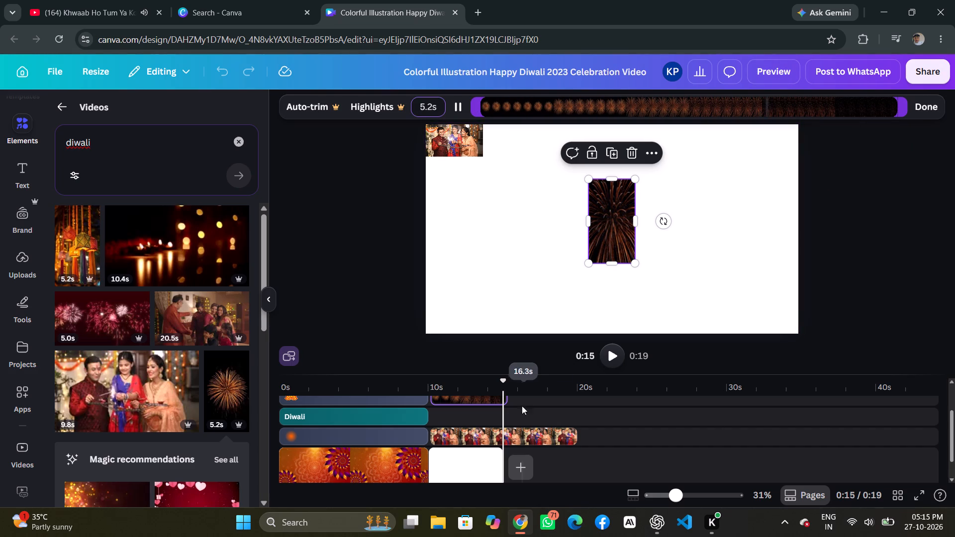
Trim the end of the family video over the blank page so it lasts 5.4 seconds.
{"action": "left_click", "coordinate": [519, 445]}
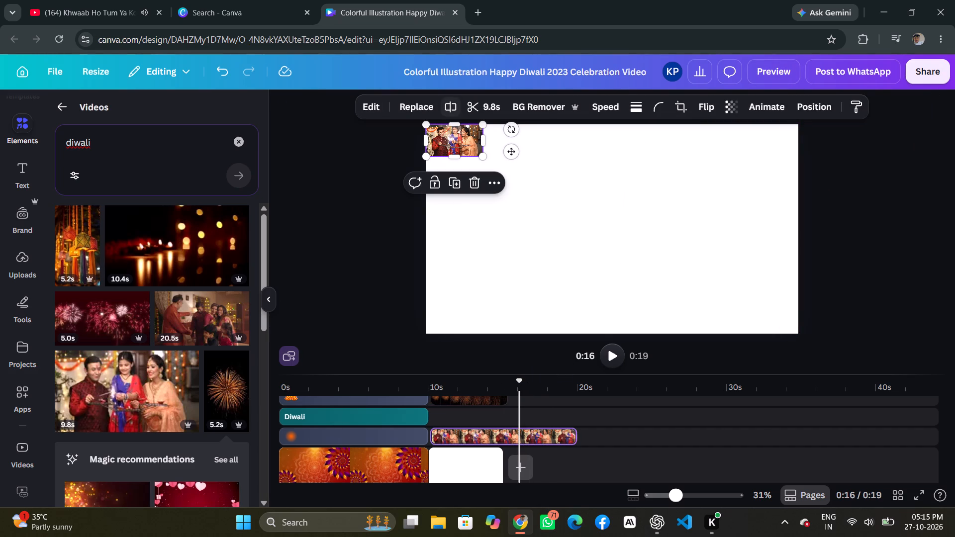
{"action": "left_click", "coordinate": [465, 107]}
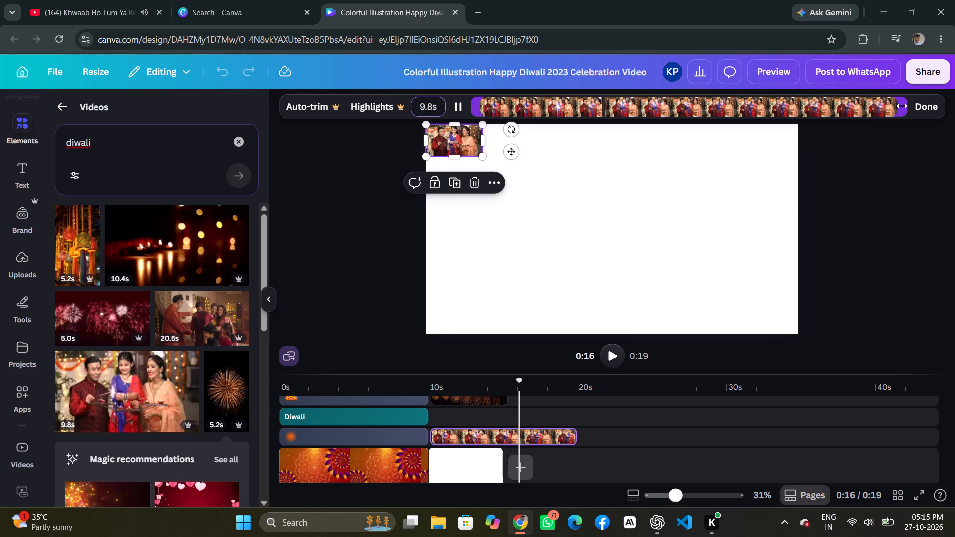
{"action": "left_click_drag", "start_coordinate": [901, 108], "coordinate": [716, 150]}
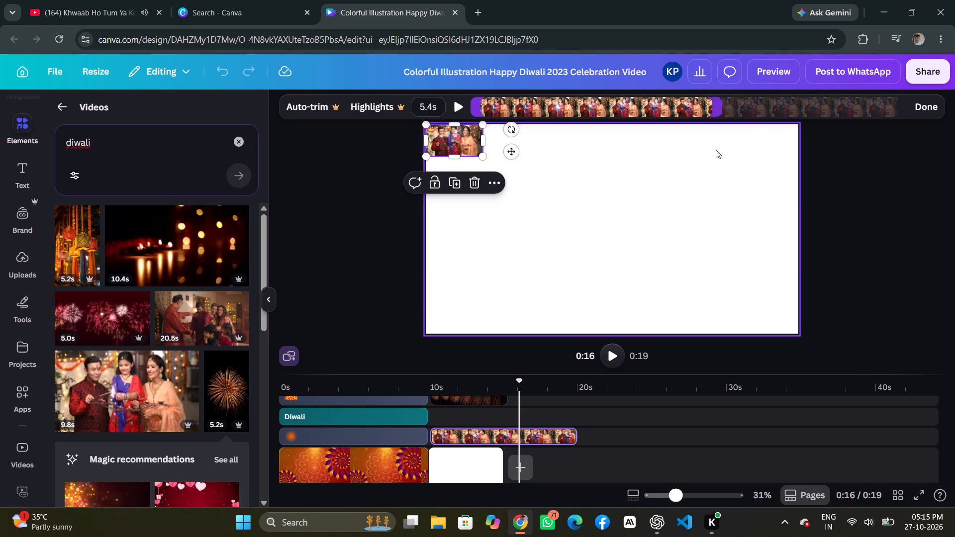
{"action": "left_click", "coordinate": [926, 100]}
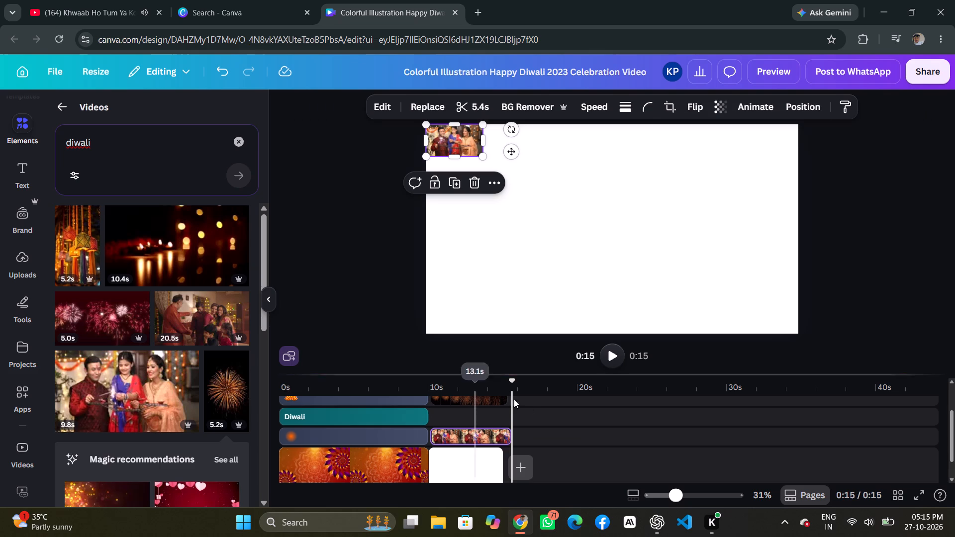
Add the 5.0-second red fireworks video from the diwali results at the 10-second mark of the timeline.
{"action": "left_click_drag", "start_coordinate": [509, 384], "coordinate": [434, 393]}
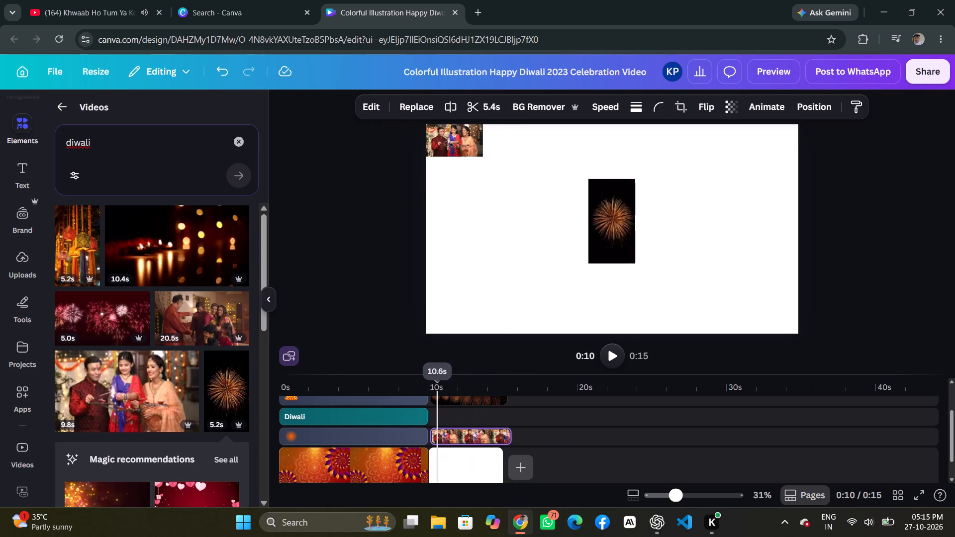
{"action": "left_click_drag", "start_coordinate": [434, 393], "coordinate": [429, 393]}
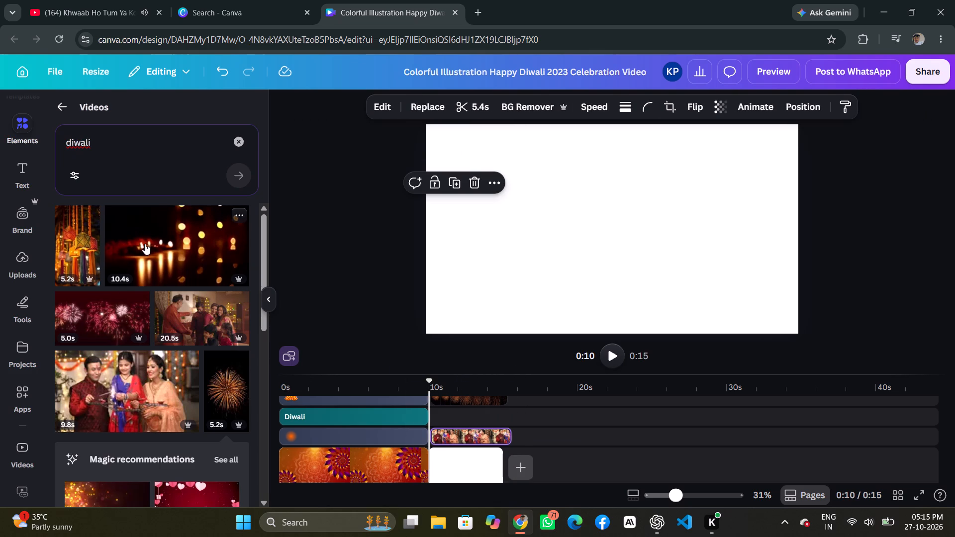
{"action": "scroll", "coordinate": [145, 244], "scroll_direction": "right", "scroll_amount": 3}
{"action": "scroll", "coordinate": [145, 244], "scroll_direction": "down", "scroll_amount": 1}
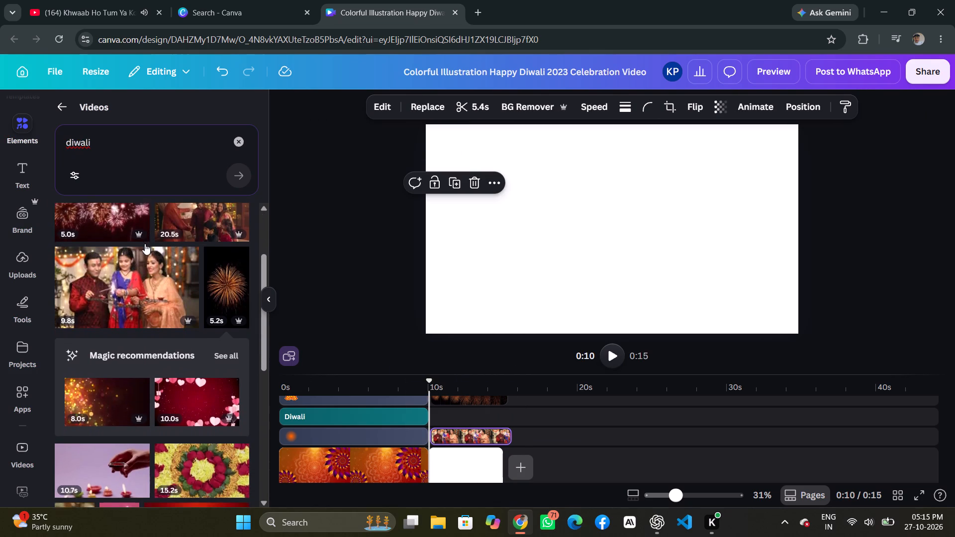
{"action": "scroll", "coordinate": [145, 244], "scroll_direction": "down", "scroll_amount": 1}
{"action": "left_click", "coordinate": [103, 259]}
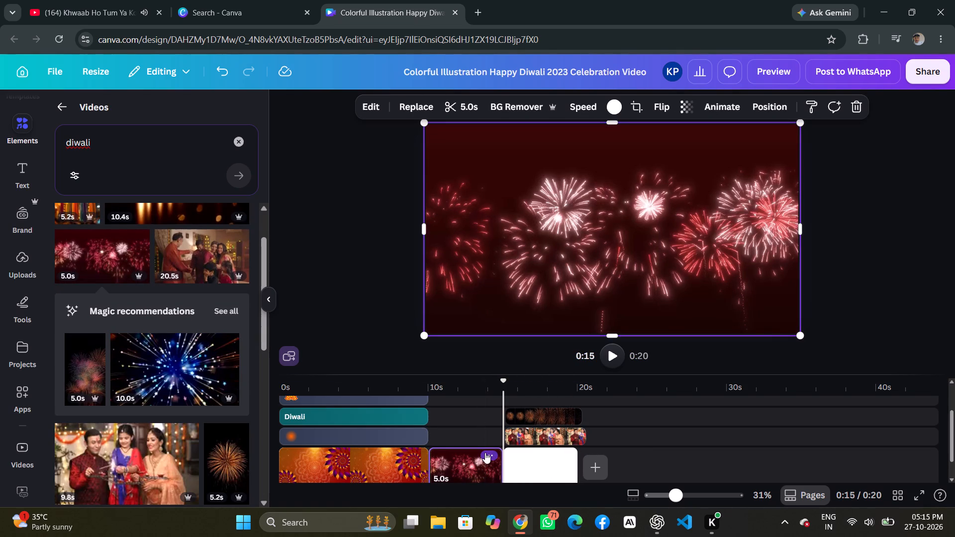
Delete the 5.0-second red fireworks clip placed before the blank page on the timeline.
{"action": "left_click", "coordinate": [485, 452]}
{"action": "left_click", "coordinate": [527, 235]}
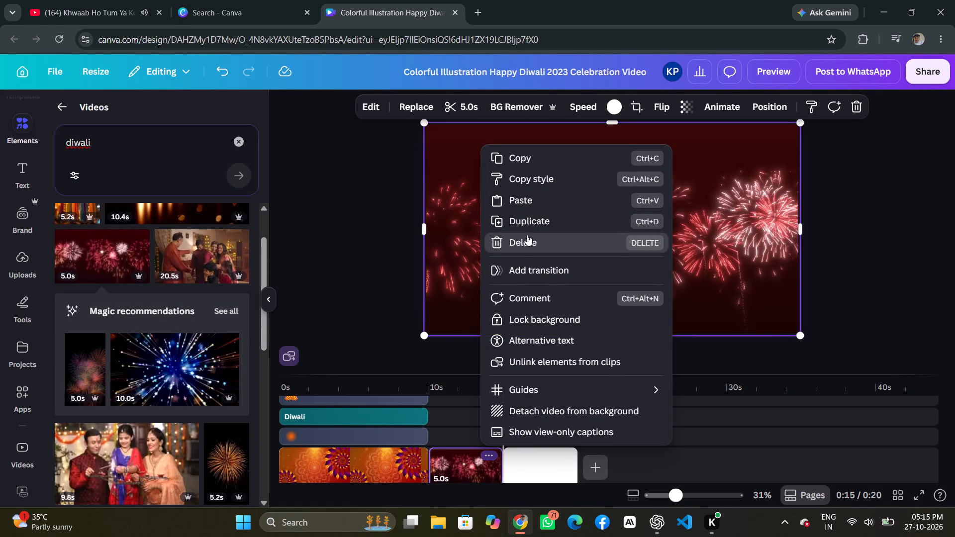
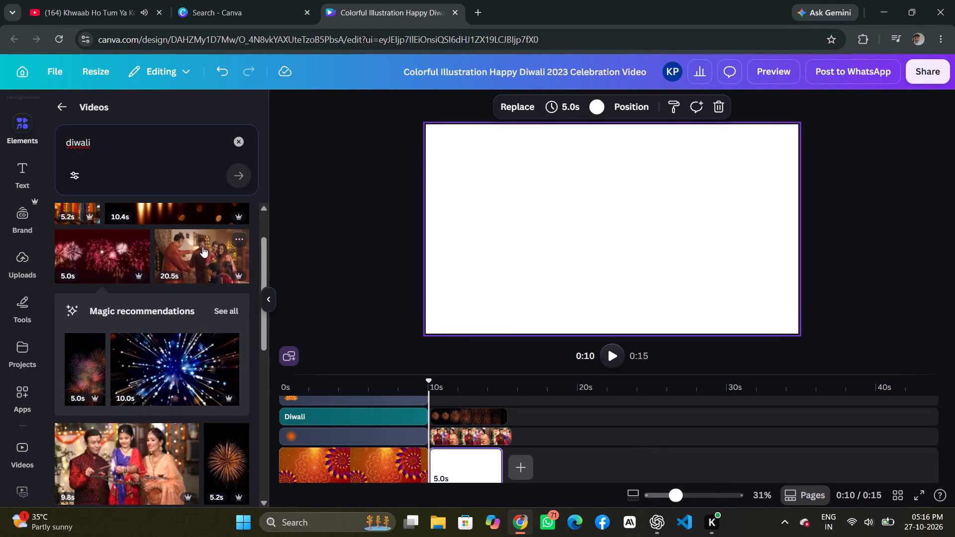
Place the 5.0-second red fireworks video from the diwali results onto the blank page as an overlay.
{"action": "left_click_drag", "start_coordinate": [118, 257], "coordinate": [504, 240]}
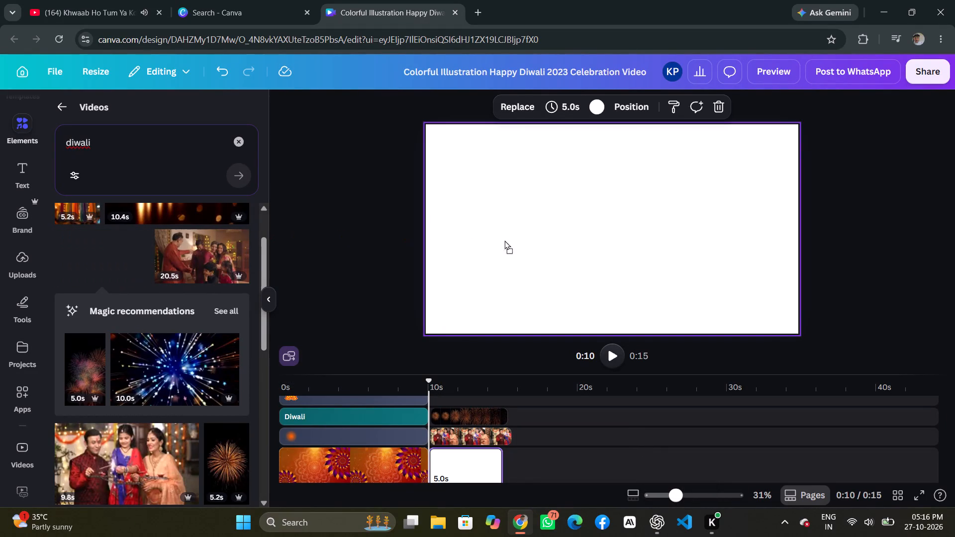
{"action": "left_click_drag", "start_coordinate": [504, 240], "coordinate": [490, 186]}
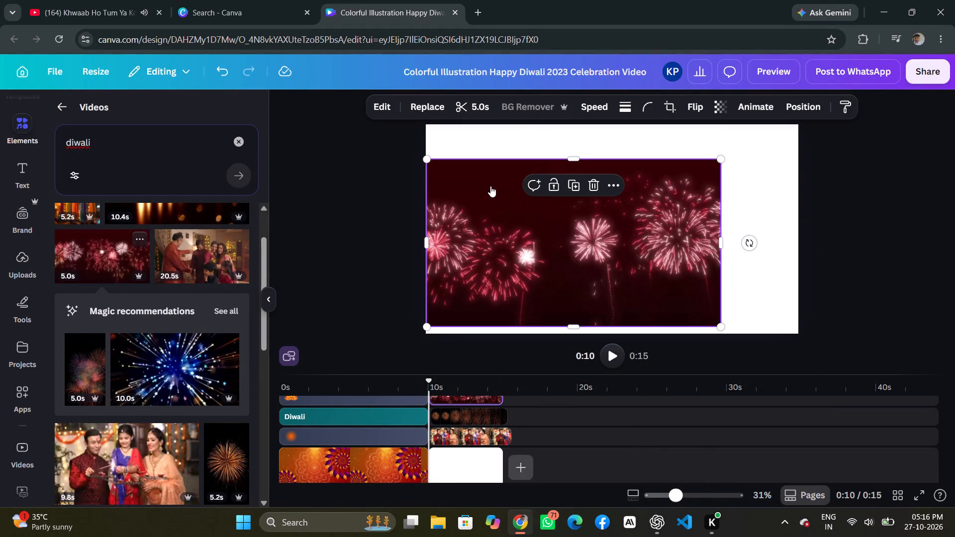
Preview the page at 0:11, shrink the red fireworks video and move it to the page's bottom centre below the orange firework.
{"action": "left_click_drag", "start_coordinate": [426, 387], "coordinate": [442, 388]}
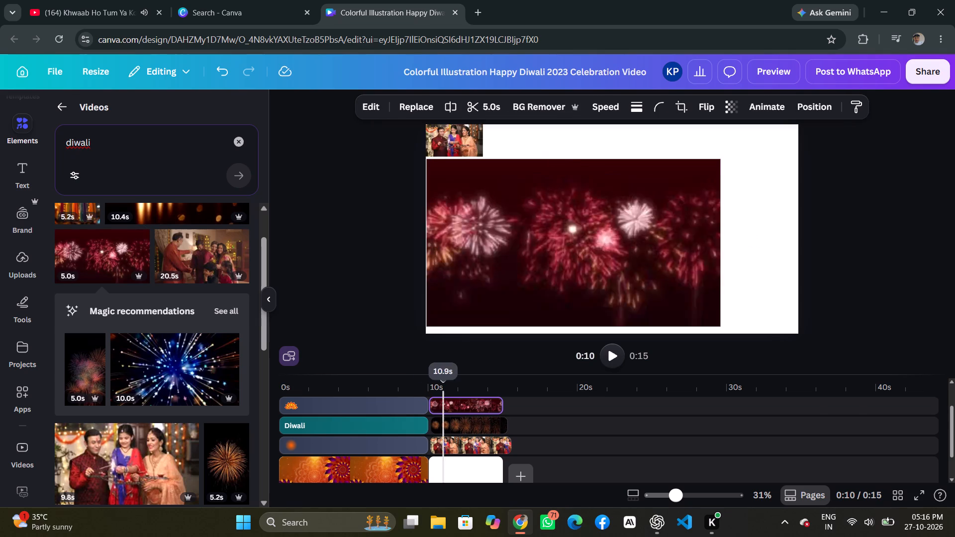
{"action": "left_click_drag", "start_coordinate": [442, 388], "coordinate": [444, 389]}
{"action": "left_click", "coordinate": [442, 169]}
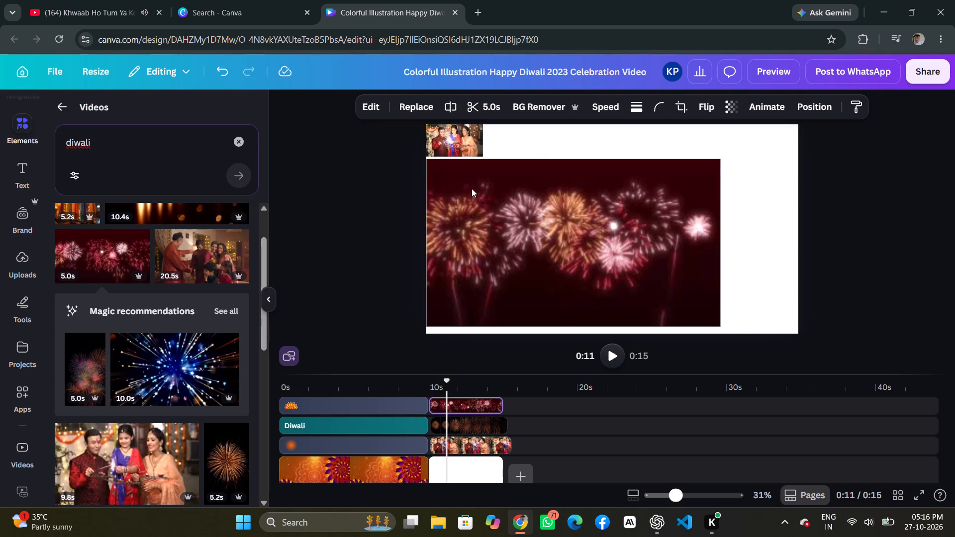
{"action": "left_click", "coordinate": [489, 219]}
{"action": "left_click", "coordinate": [481, 215]}
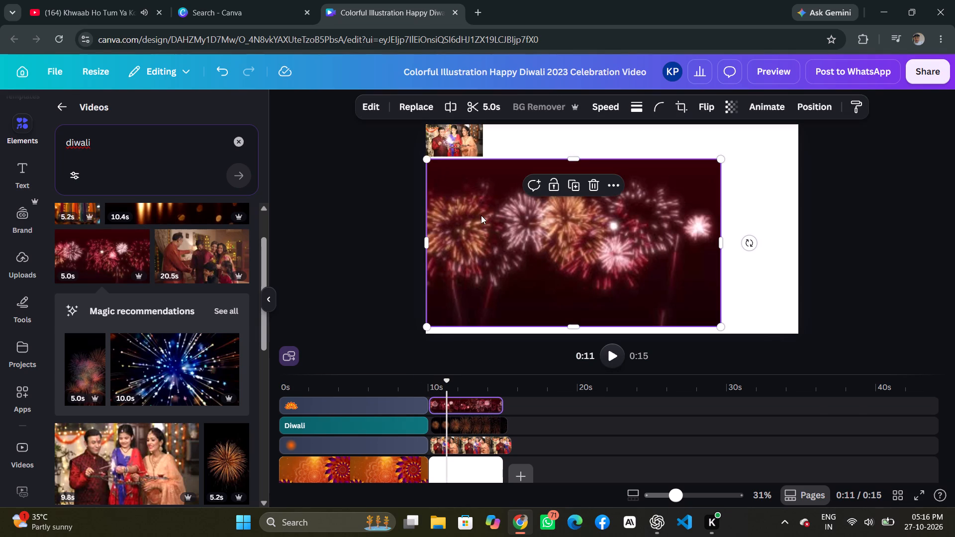
{"action": "left_click_drag", "start_coordinate": [423, 158], "coordinate": [692, 258]}
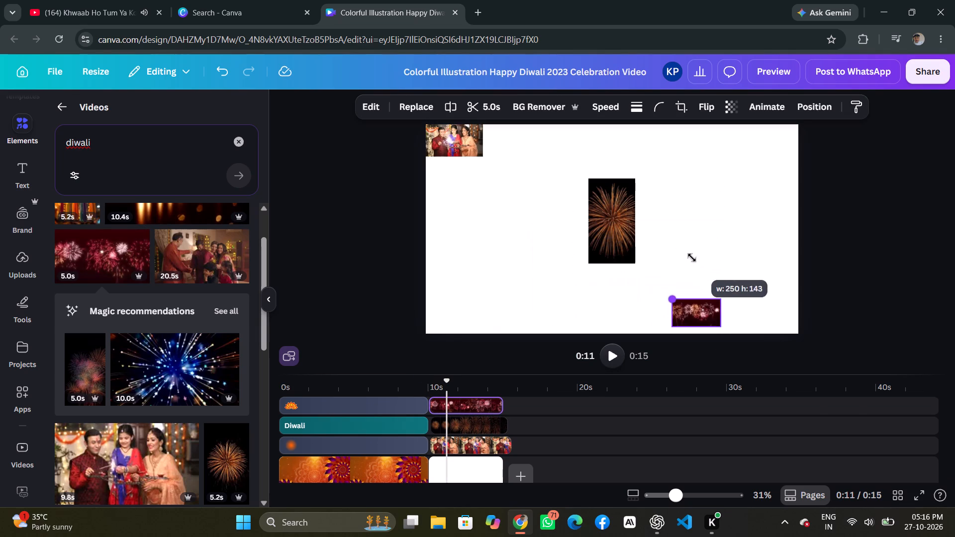
{"action": "left_click_drag", "start_coordinate": [692, 258], "coordinate": [635, 259]}
{"action": "left_click_drag", "start_coordinate": [679, 292], "coordinate": [649, 294]}
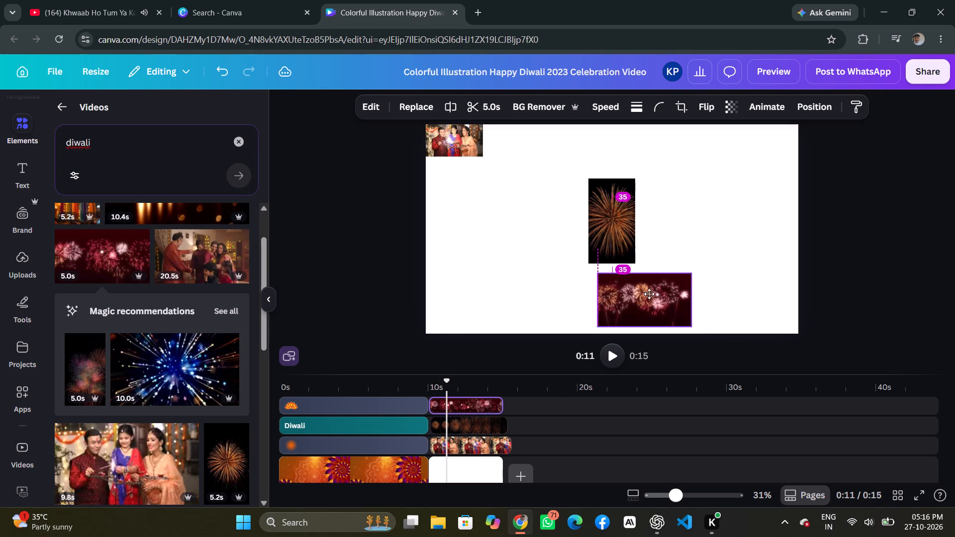
{"action": "left_click_drag", "start_coordinate": [649, 294], "coordinate": [622, 299]}
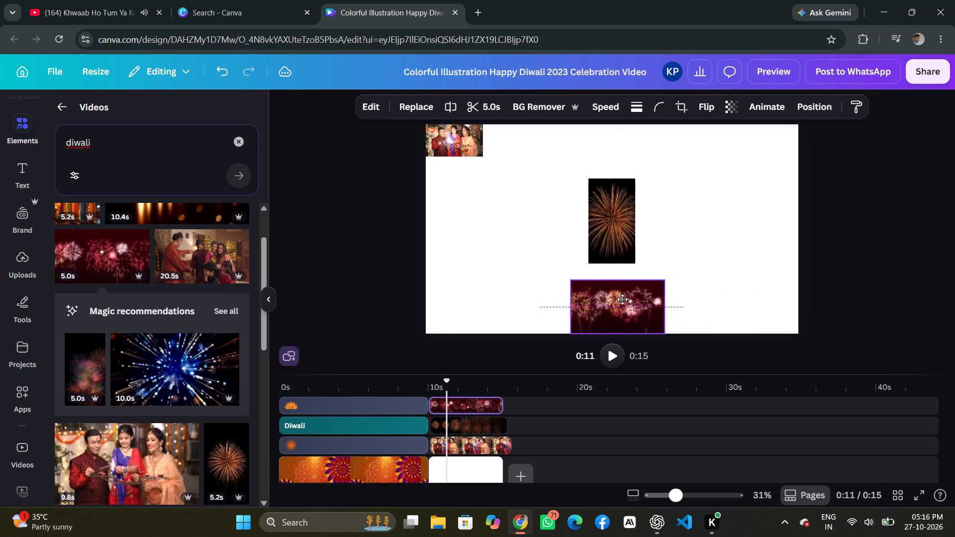
{"action": "left_click_drag", "start_coordinate": [622, 299], "coordinate": [619, 300]}
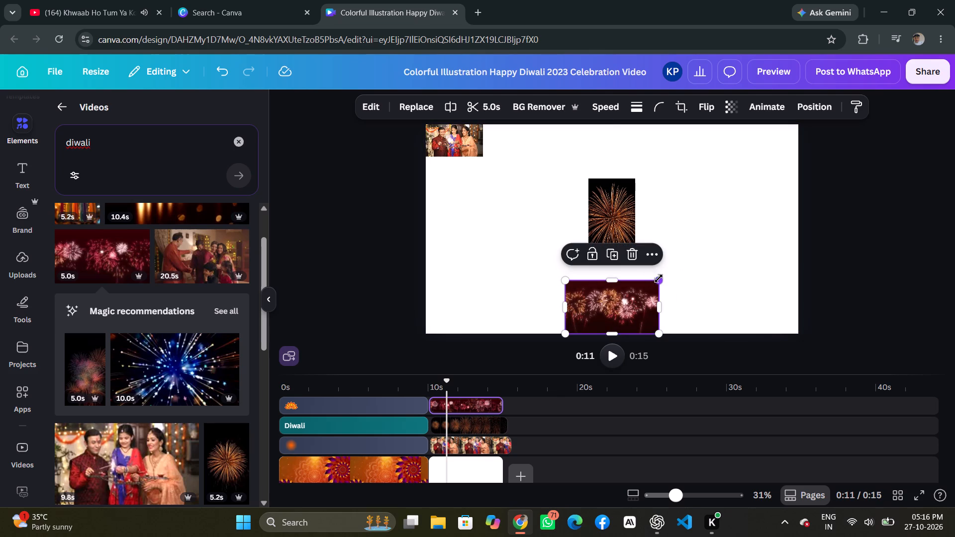
{"action": "left_click_drag", "start_coordinate": [659, 278], "coordinate": [654, 282]}
{"action": "left_click", "coordinate": [434, 288]}
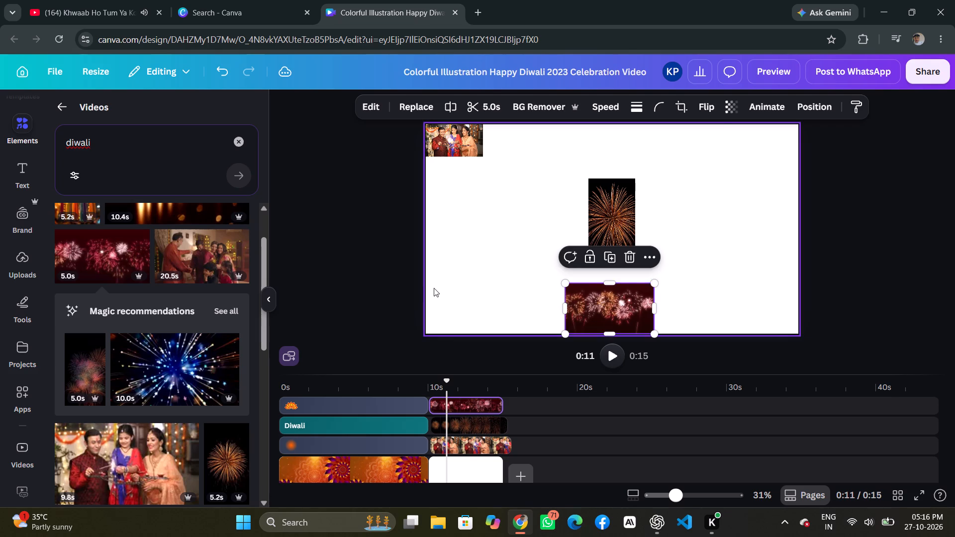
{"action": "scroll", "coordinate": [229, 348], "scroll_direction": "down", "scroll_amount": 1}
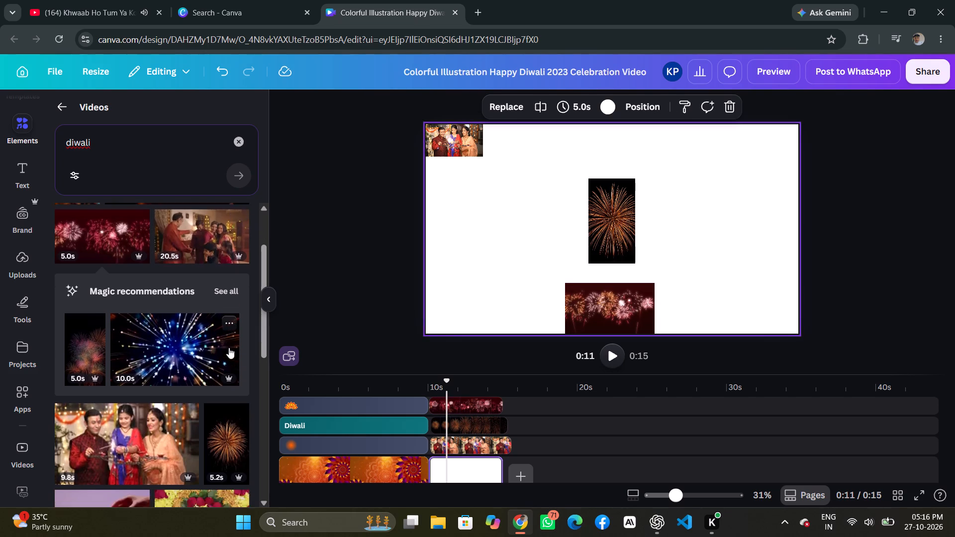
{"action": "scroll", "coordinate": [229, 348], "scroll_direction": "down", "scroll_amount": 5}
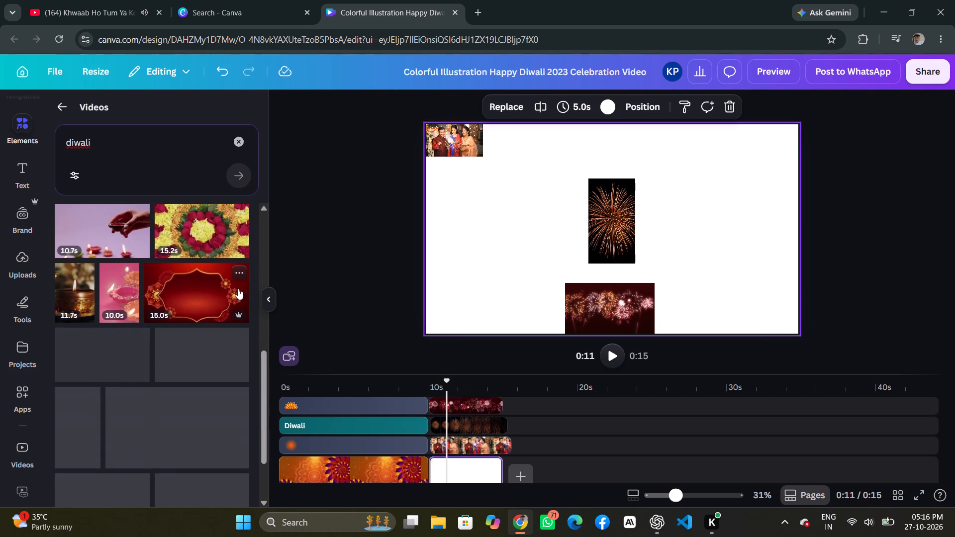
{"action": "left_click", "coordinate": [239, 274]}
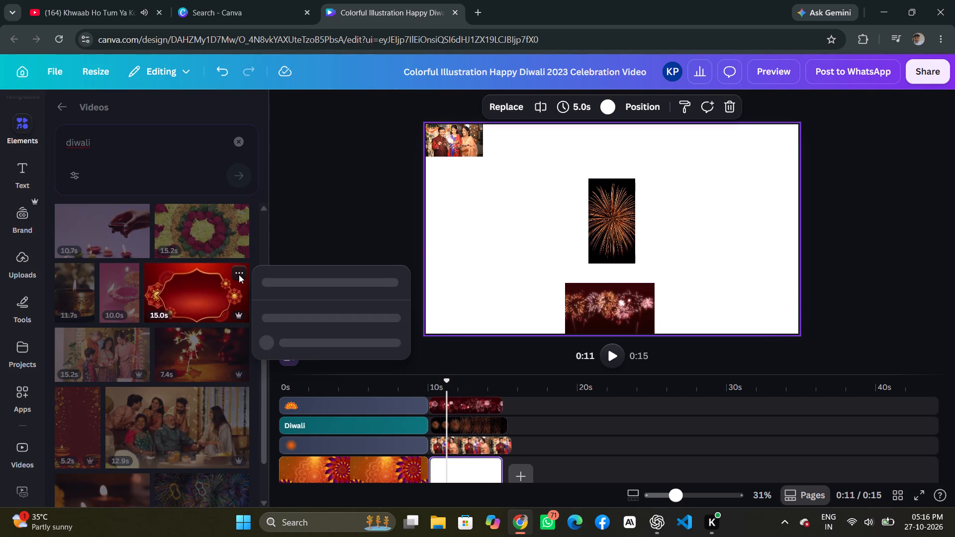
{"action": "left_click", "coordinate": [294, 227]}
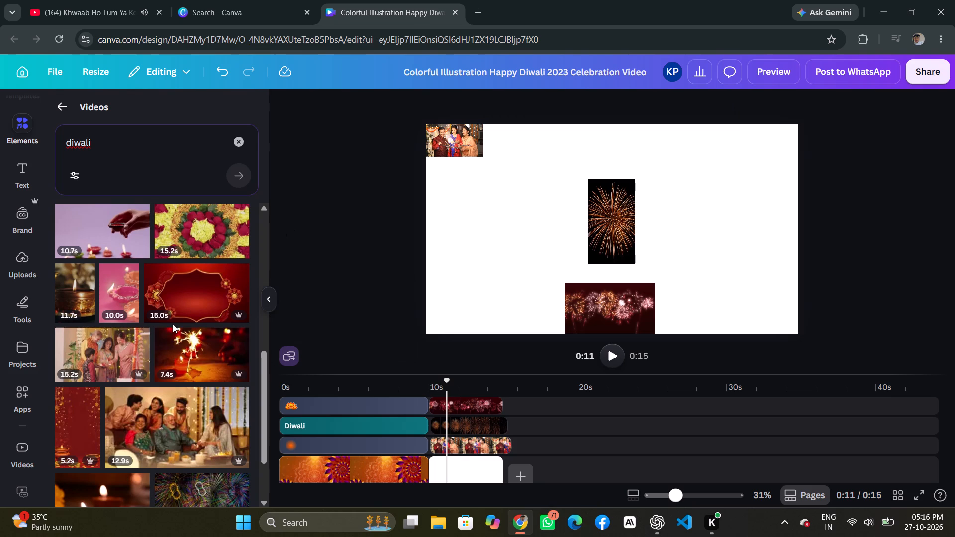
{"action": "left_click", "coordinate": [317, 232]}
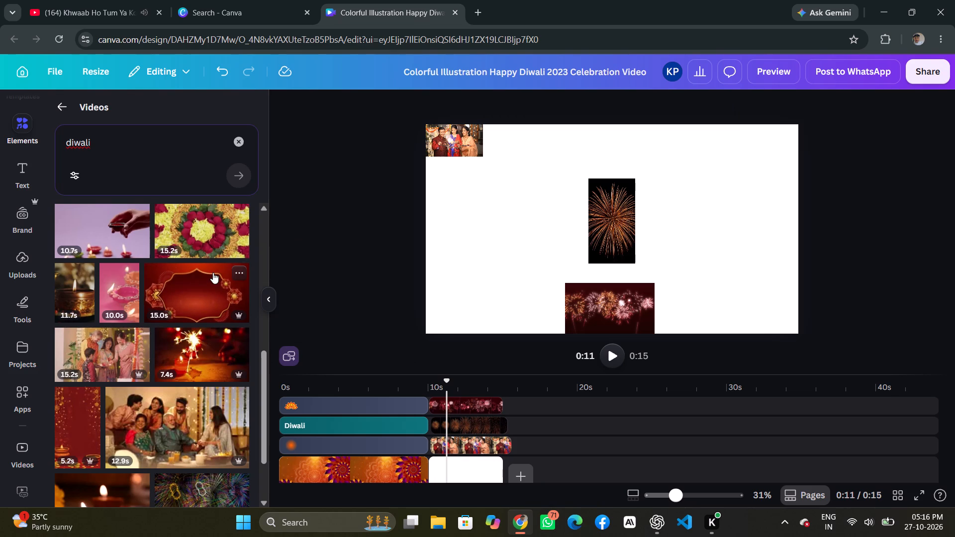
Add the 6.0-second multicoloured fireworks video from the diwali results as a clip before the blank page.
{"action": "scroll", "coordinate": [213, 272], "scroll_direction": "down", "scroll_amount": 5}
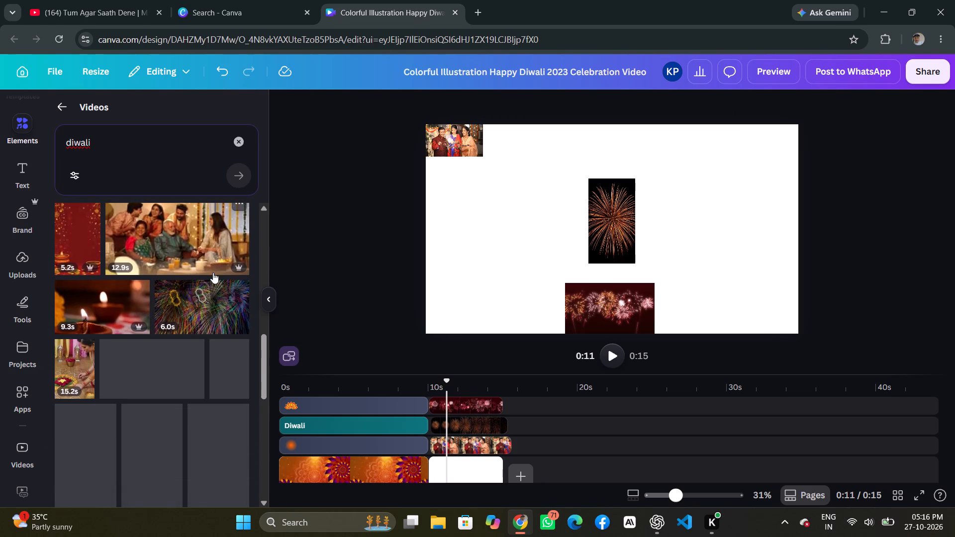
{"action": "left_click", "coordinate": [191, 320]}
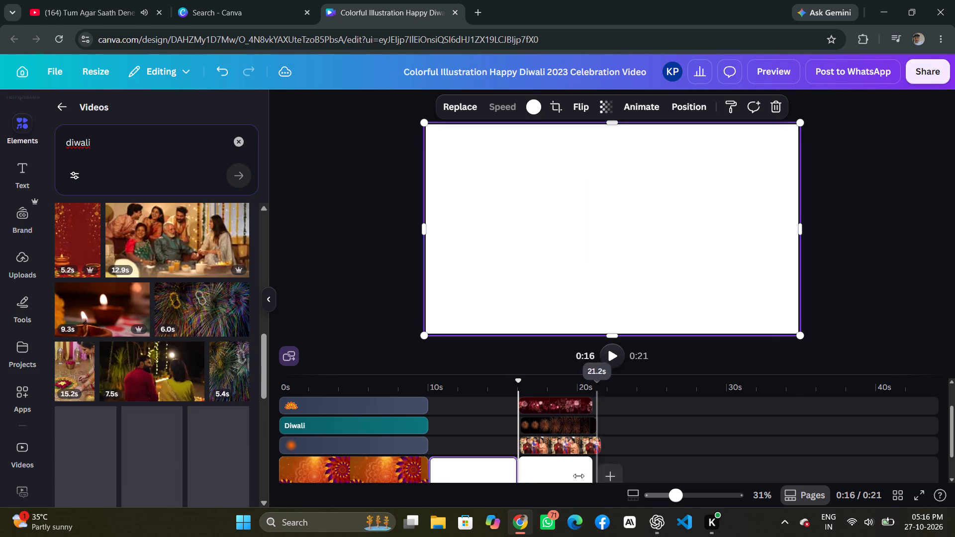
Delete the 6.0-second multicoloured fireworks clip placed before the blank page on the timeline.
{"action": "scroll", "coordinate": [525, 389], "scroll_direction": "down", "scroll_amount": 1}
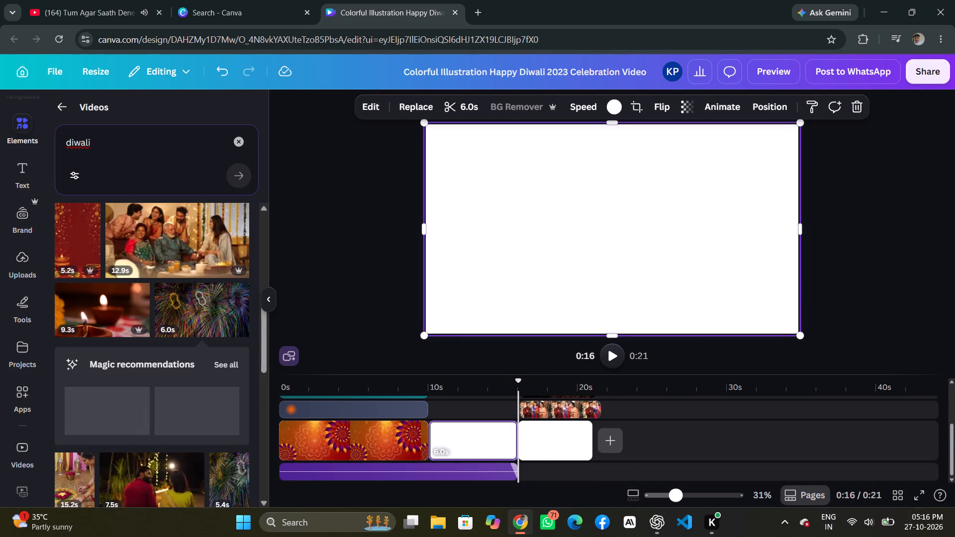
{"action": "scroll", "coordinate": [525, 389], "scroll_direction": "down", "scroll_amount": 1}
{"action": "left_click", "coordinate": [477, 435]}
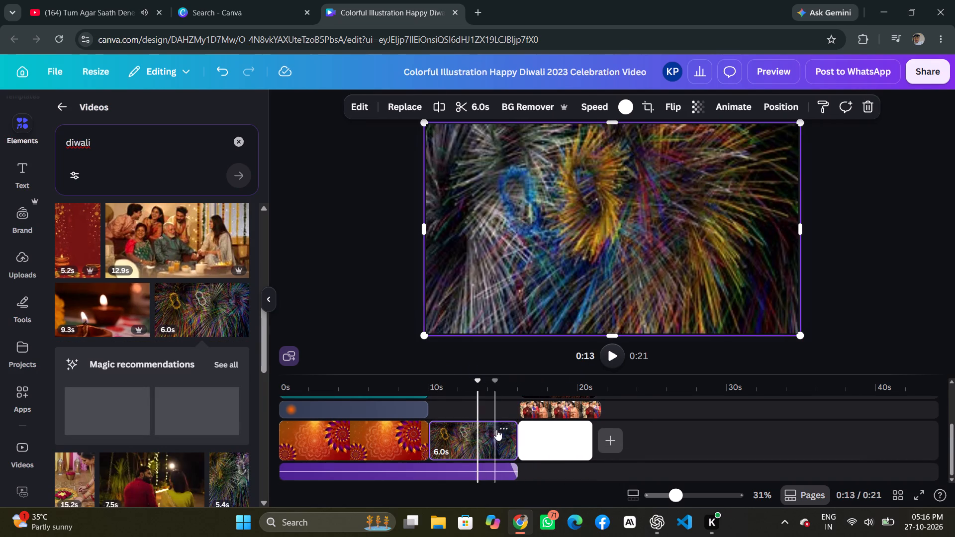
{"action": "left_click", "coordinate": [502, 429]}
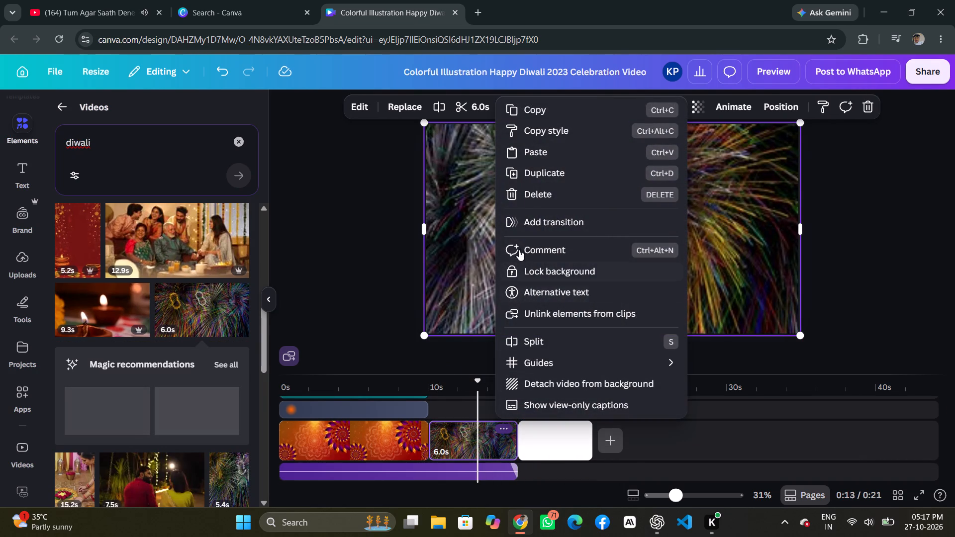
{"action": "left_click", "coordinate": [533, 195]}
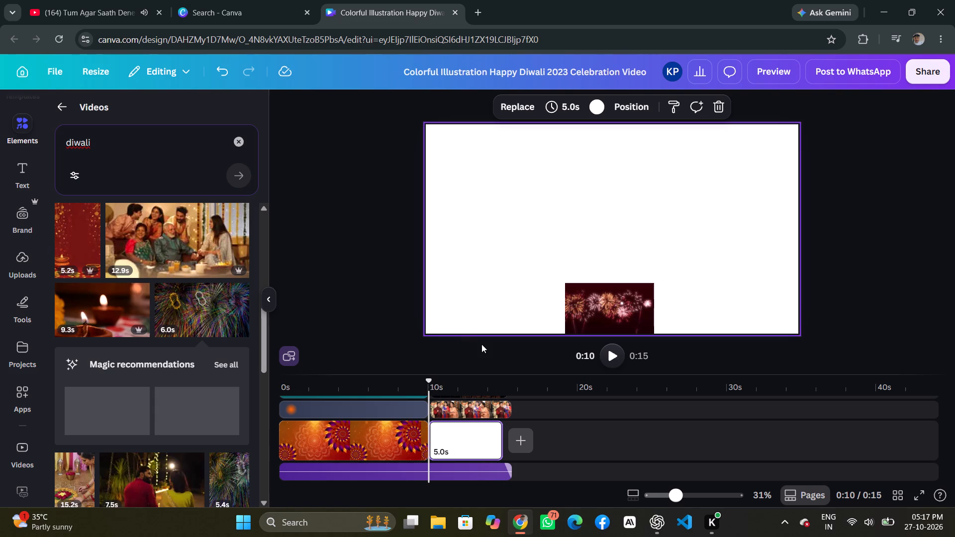
Place the 6.0-second multicoloured fireworks video onto the blank page as an overlay at 0:11.
{"action": "left_click_drag", "start_coordinate": [431, 386], "coordinate": [449, 388]}
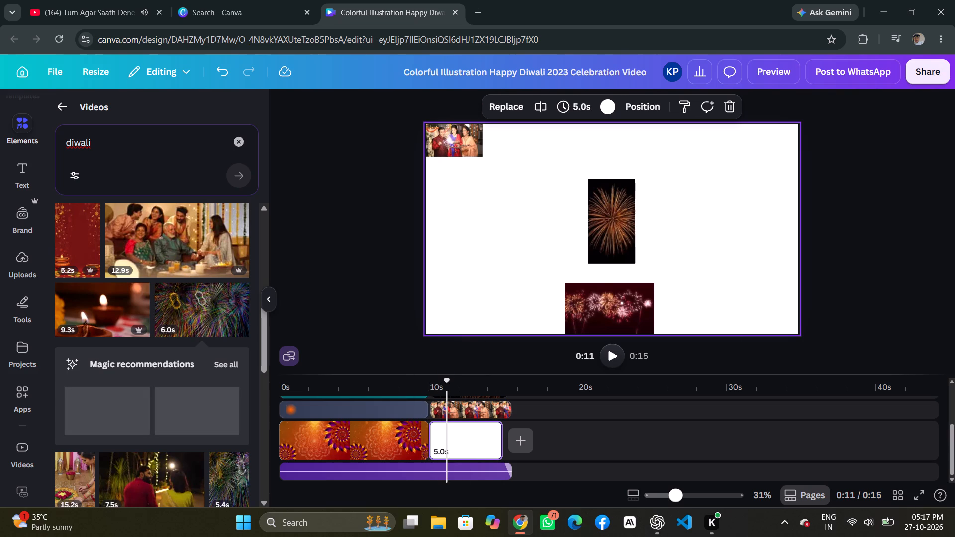
{"action": "left_click_drag", "start_coordinate": [216, 302], "coordinate": [486, 244]}
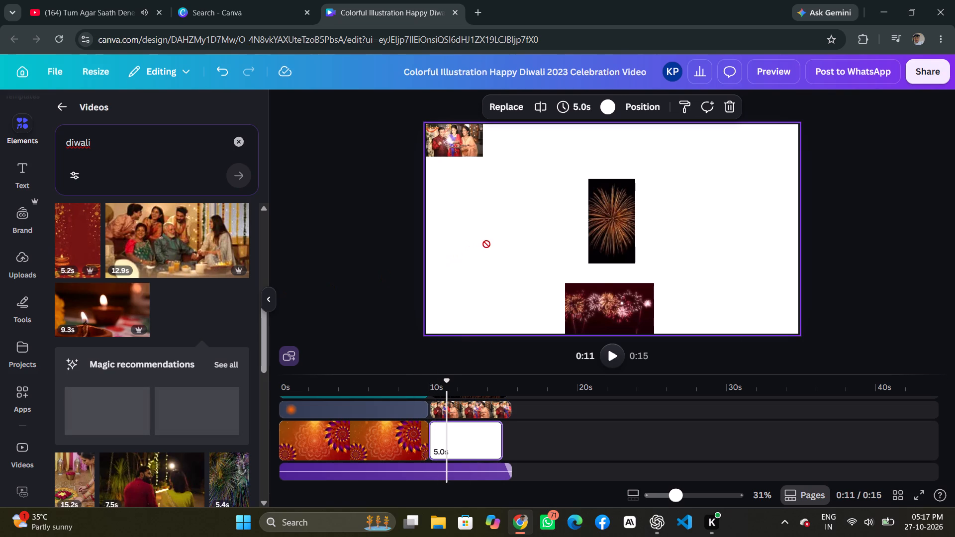
{"action": "left_click_drag", "start_coordinate": [486, 244], "coordinate": [491, 188]}
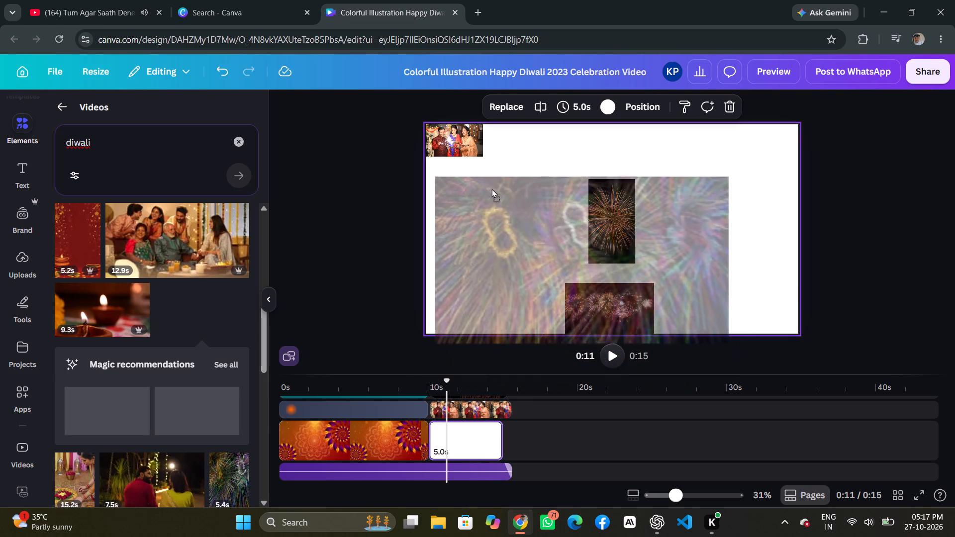
{"action": "left_click_drag", "start_coordinate": [491, 188], "coordinate": [488, 186]}
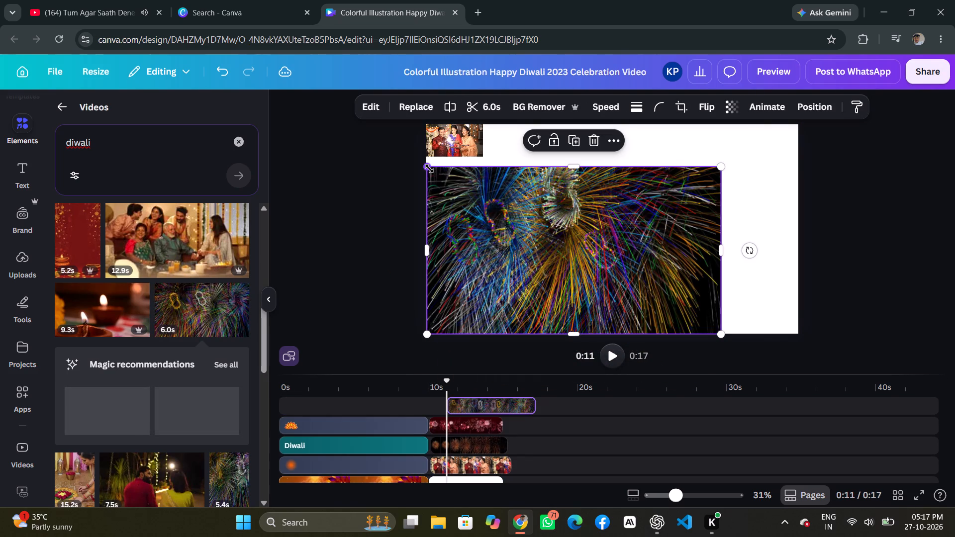
Shrink the multicoloured fireworks video and move it into the page's top-right corner.
{"action": "left_click_drag", "start_coordinate": [429, 169], "coordinate": [679, 232]}
{"action": "left_click_drag", "start_coordinate": [674, 310], "coordinate": [750, 146]}
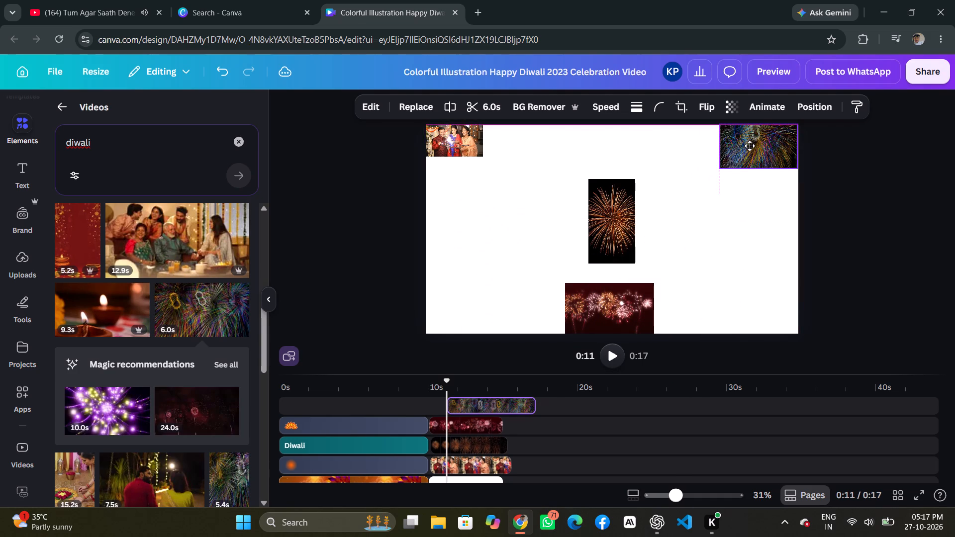
{"action": "left_click_drag", "start_coordinate": [750, 146], "coordinate": [750, 148]}
{"action": "left_click_drag", "start_coordinate": [750, 148], "coordinate": [754, 148]}
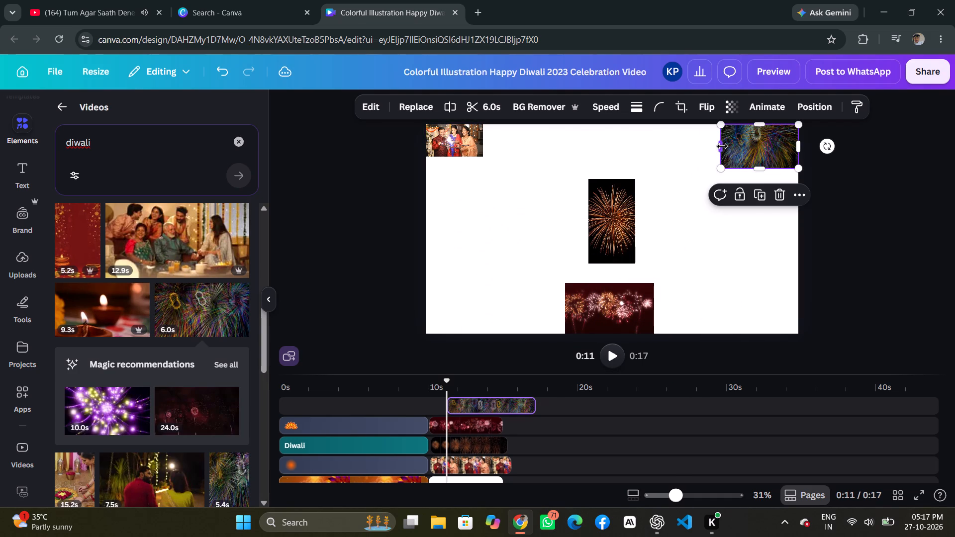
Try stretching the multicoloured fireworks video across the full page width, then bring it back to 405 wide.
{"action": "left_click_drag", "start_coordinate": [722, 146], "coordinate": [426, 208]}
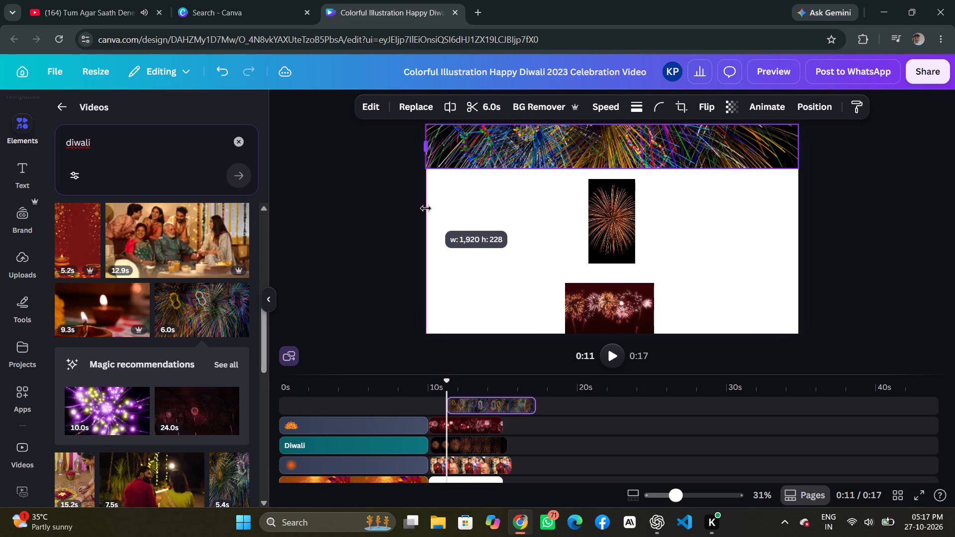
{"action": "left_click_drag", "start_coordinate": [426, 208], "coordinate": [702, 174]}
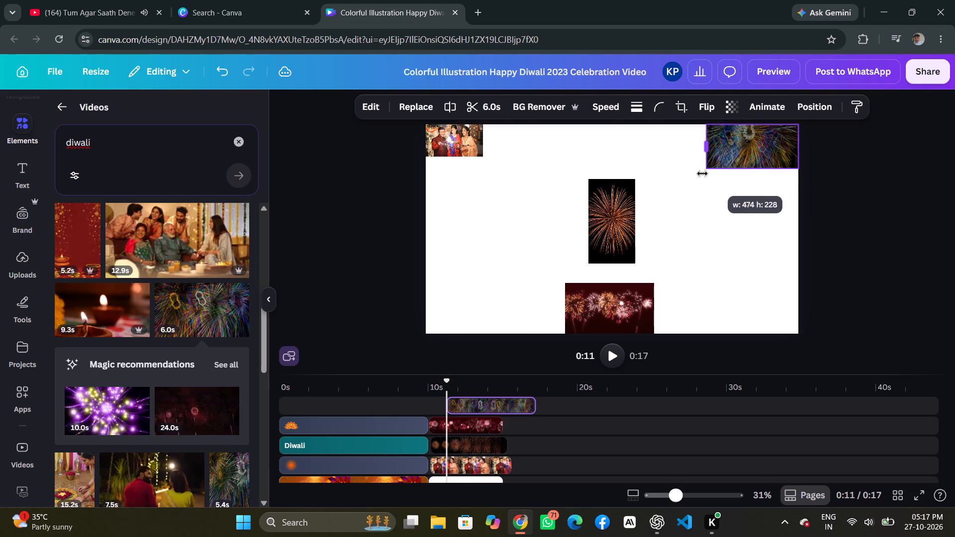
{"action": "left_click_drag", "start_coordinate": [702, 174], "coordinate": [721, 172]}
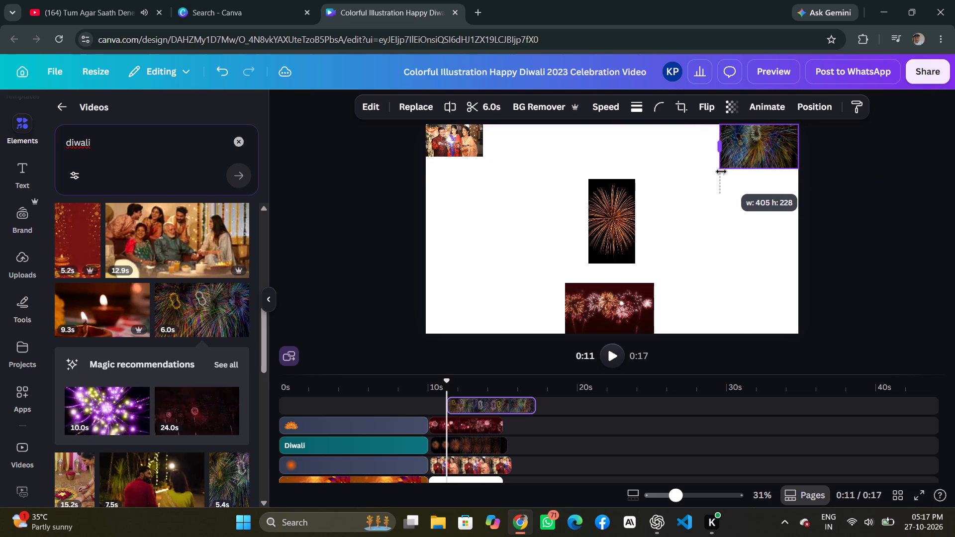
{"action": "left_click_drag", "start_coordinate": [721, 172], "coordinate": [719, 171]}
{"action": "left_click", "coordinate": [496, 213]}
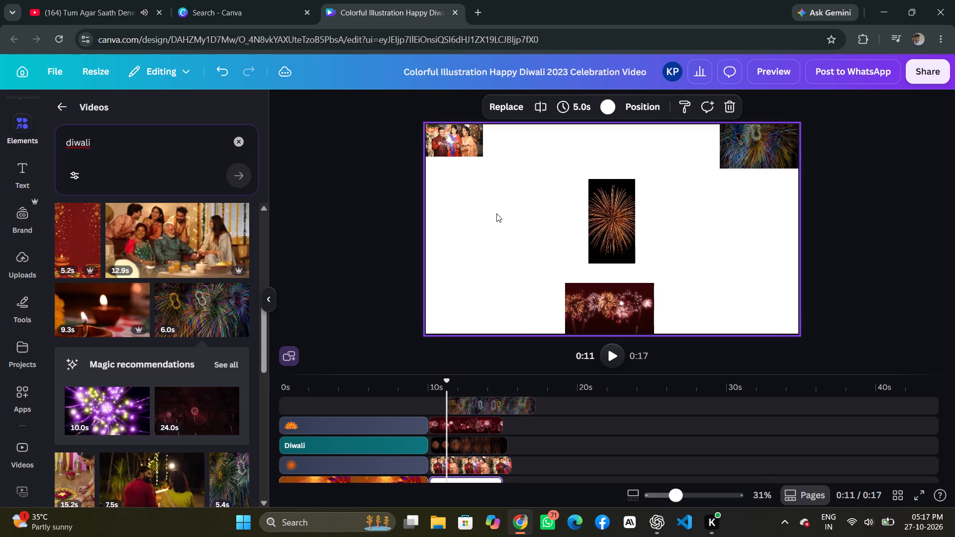
Add the 5.2-second golden fireworks video from the diwali results as a clip before the blank page.
{"action": "scroll", "coordinate": [164, 287], "scroll_direction": "down", "scroll_amount": 2}
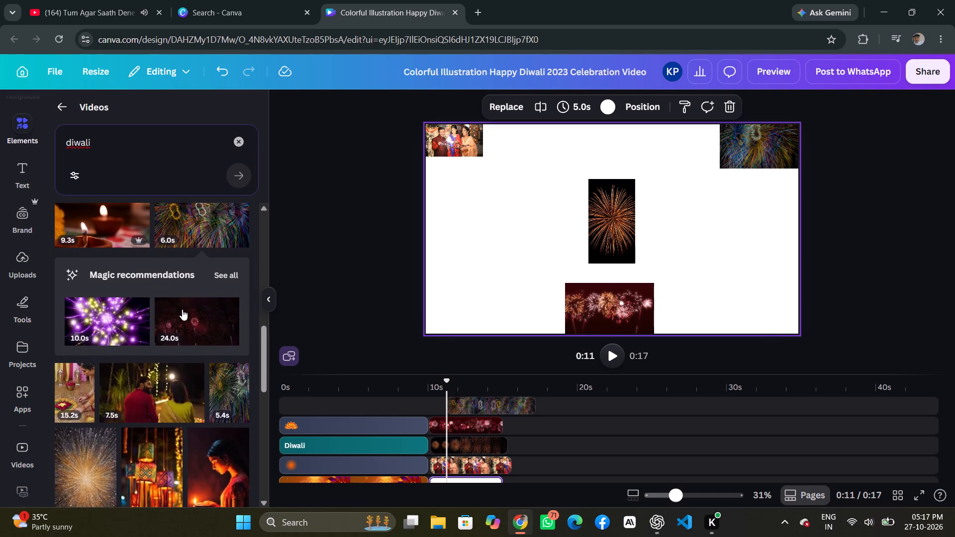
{"action": "scroll", "coordinate": [195, 327], "scroll_direction": "down", "scroll_amount": 1}
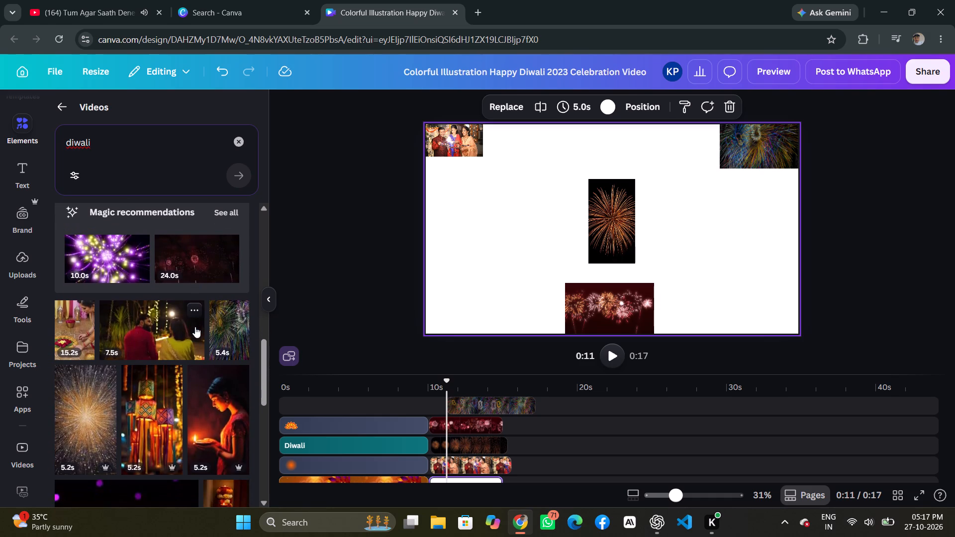
{"action": "left_click", "coordinate": [98, 433]}
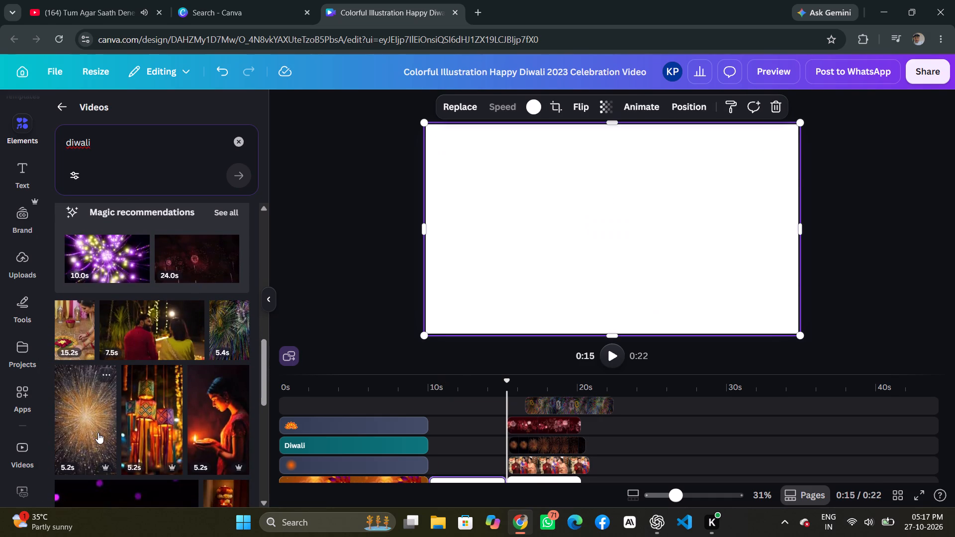
Delete the 5.2-second golden fireworks clip that sits before the blank page in the timeline.
{"action": "scroll", "coordinate": [518, 405], "scroll_direction": "down", "scroll_amount": 2}
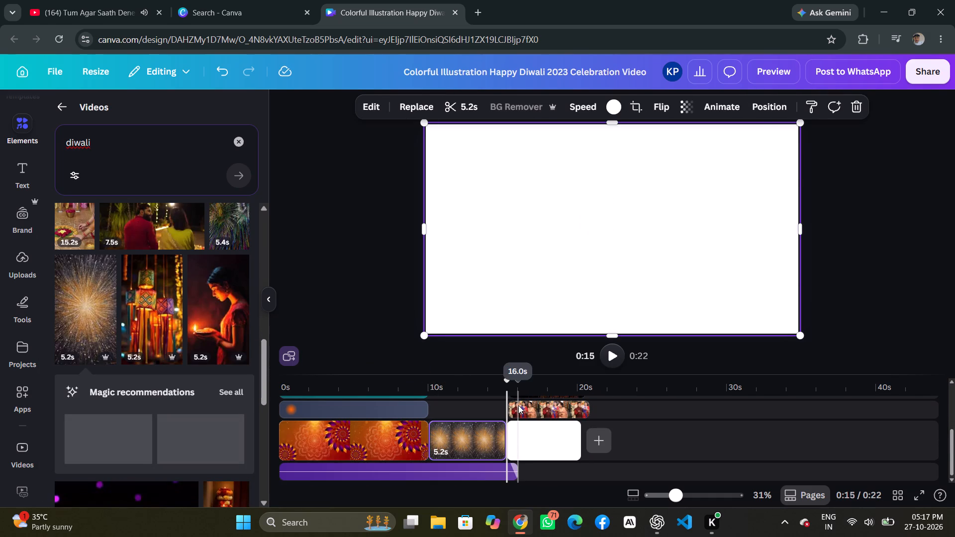
{"action": "left_click", "coordinate": [492, 429]}
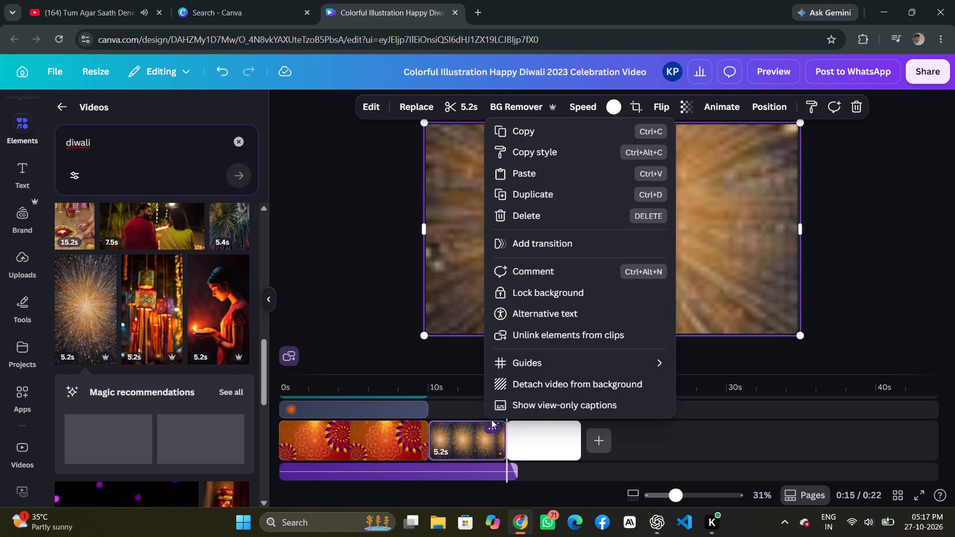
{"action": "left_click", "coordinate": [518, 218]}
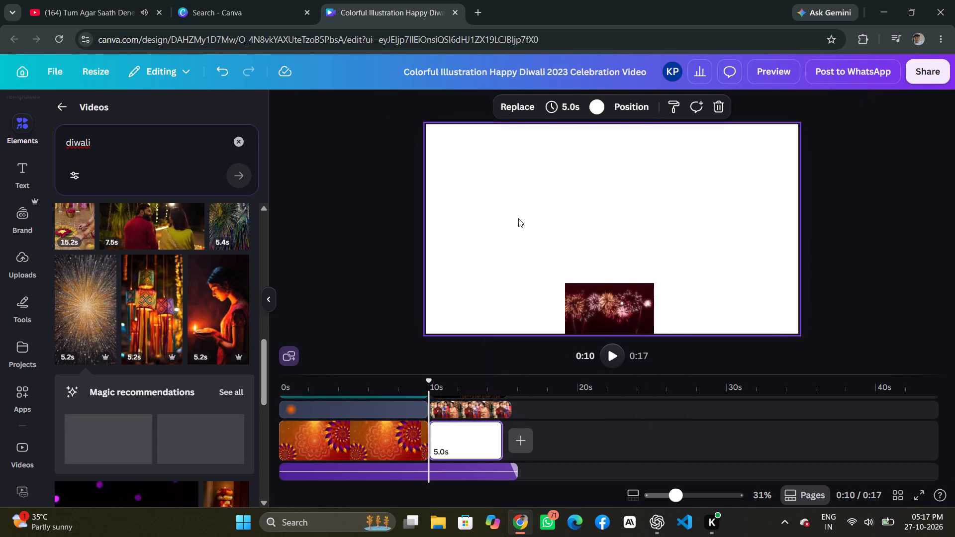
Place the 5.2-second golden fireworks video from the diwali results onto the blank page as an overlay at 0:10.
{"action": "left_click_drag", "start_coordinate": [429, 389], "coordinate": [440, 389]}
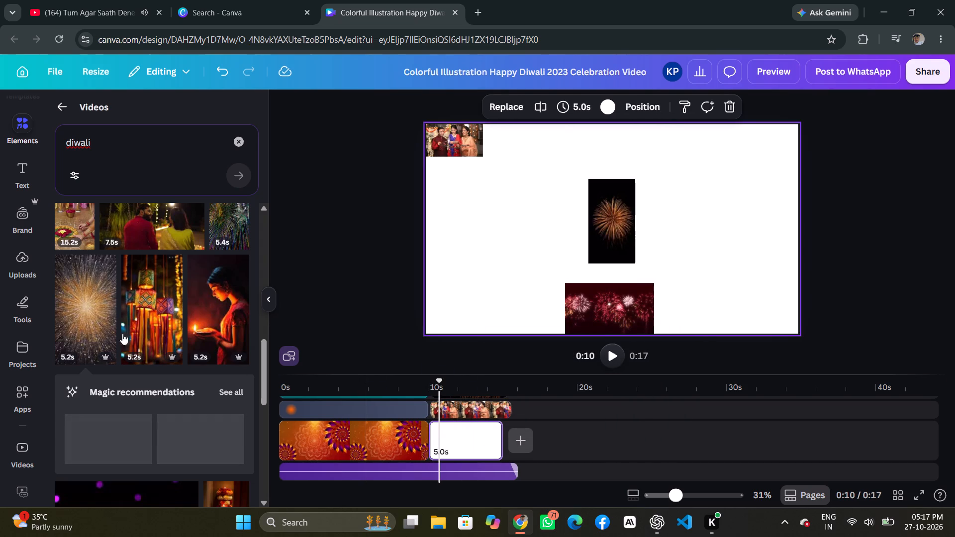
{"action": "left_click_drag", "start_coordinate": [101, 317], "coordinate": [495, 248]}
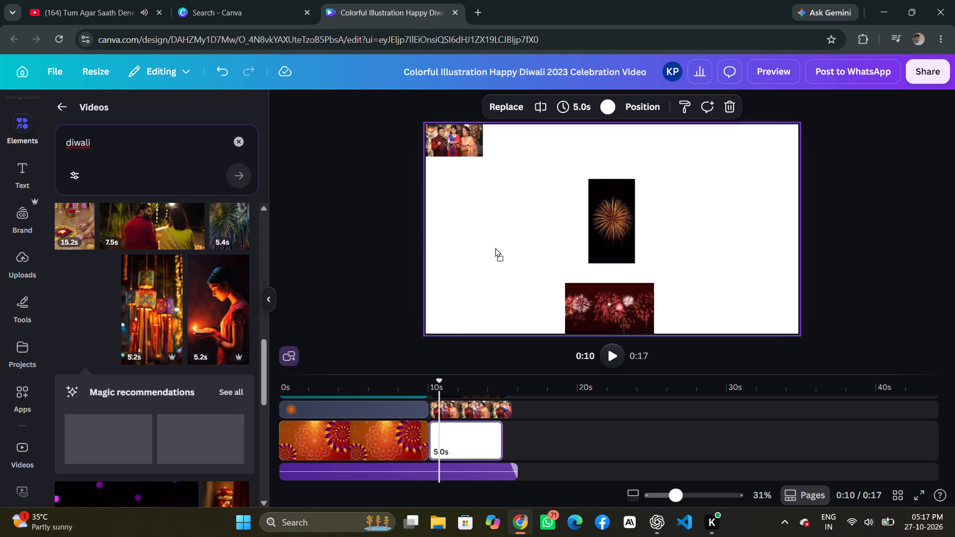
{"action": "left_click_drag", "start_coordinate": [495, 248], "coordinate": [500, 245]}
{"action": "left_click_drag", "start_coordinate": [501, 241], "coordinate": [504, 234]}
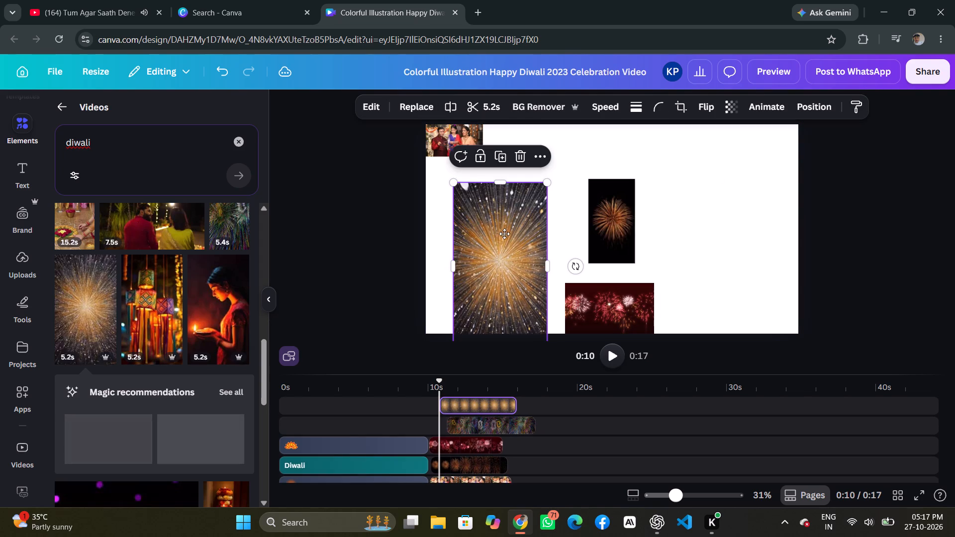
Move the golden fireworks video into the page's bottom-left corner and shrink it to about a third of the page height.
{"action": "left_click_drag", "start_coordinate": [504, 234], "coordinate": [475, 222]}
{"action": "left_click_drag", "start_coordinate": [521, 163], "coordinate": [510, 181]}
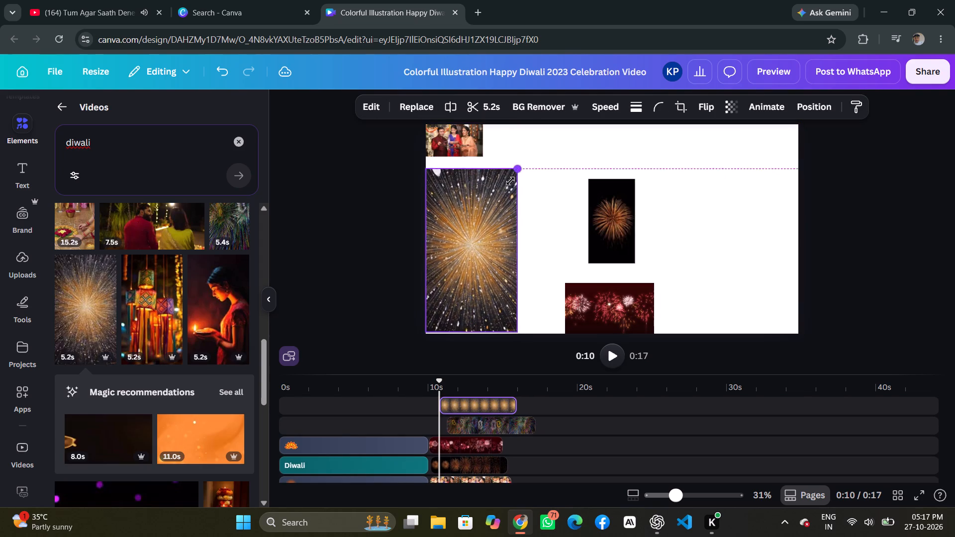
{"action": "left_click_drag", "start_coordinate": [510, 181], "coordinate": [485, 240]}
{"action": "left_click", "coordinate": [461, 275]}
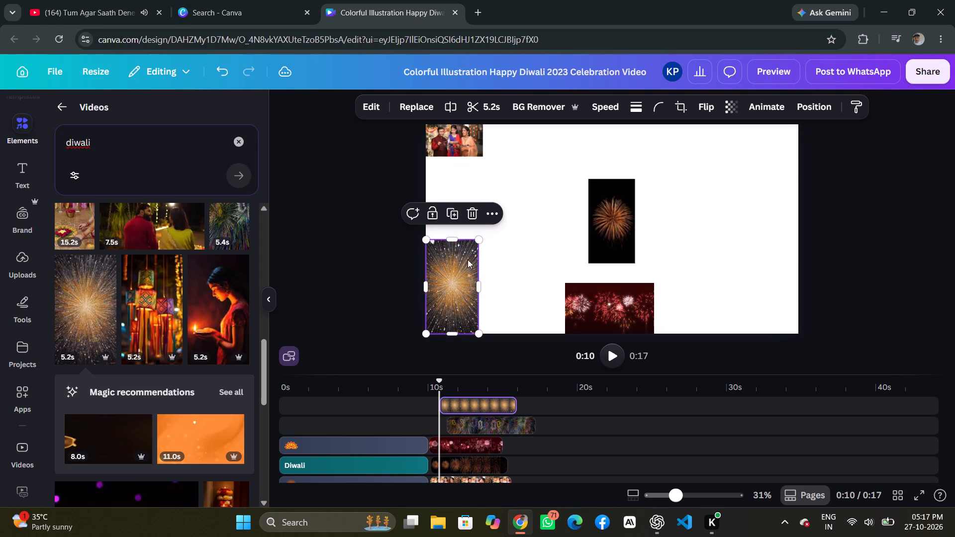
{"action": "left_click_drag", "start_coordinate": [477, 240], "coordinate": [466, 277]}
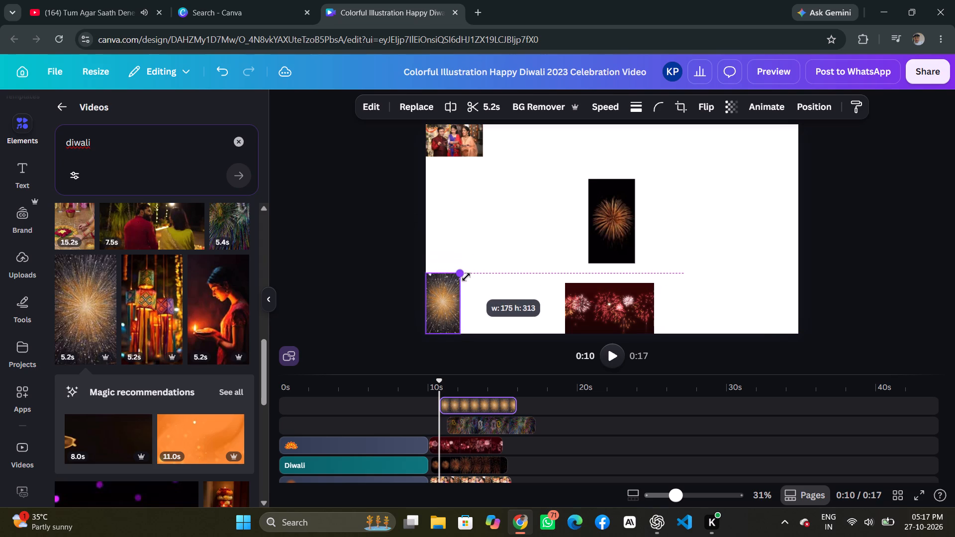
{"action": "left_click_drag", "start_coordinate": [466, 277], "coordinate": [471, 266]}
{"action": "left_click", "coordinate": [510, 263]}
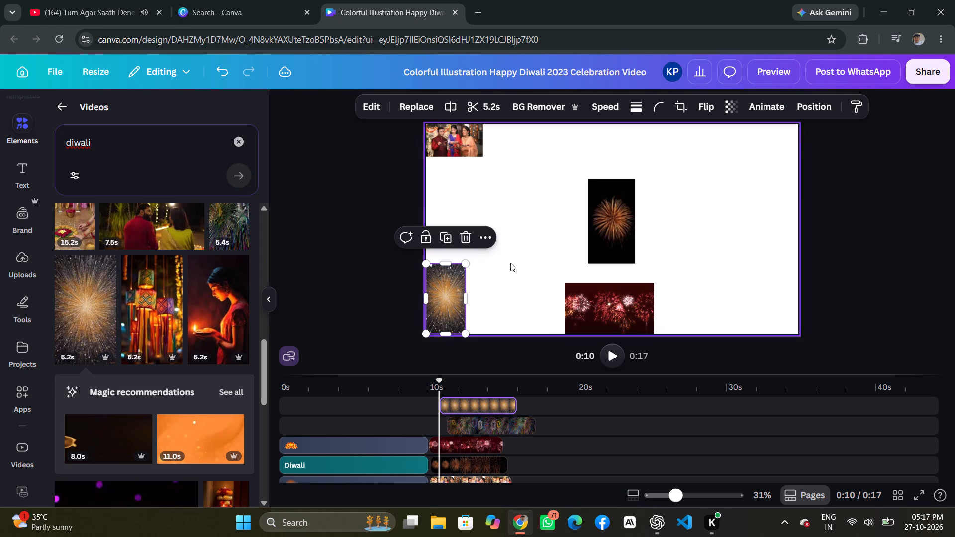
Move the single-burst fireworks video beside the golden one on the page's bottom edge and shrink it to about 201 by 363.
{"action": "left_click_drag", "start_coordinate": [598, 234], "coordinate": [476, 318]}
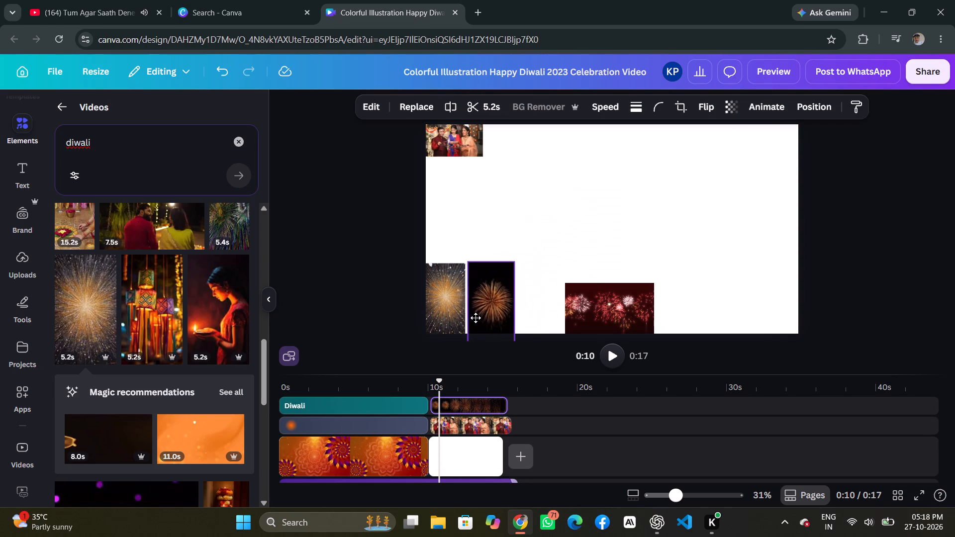
{"action": "left_click_drag", "start_coordinate": [476, 318], "coordinate": [474, 305]}
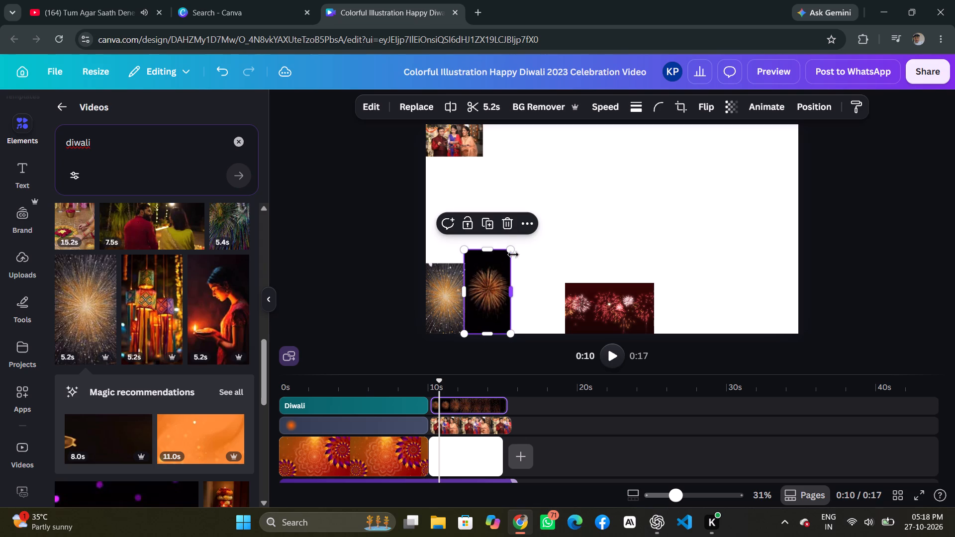
{"action": "left_click_drag", "start_coordinate": [508, 251], "coordinate": [504, 267]}
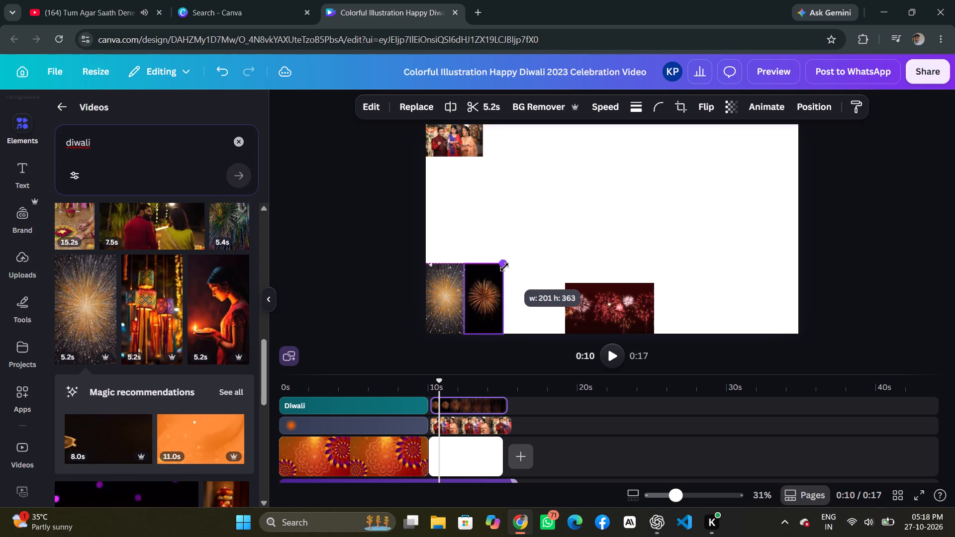
{"action": "left_click_drag", "start_coordinate": [504, 267], "coordinate": [504, 268]}
{"action": "left_click", "coordinate": [580, 226]}
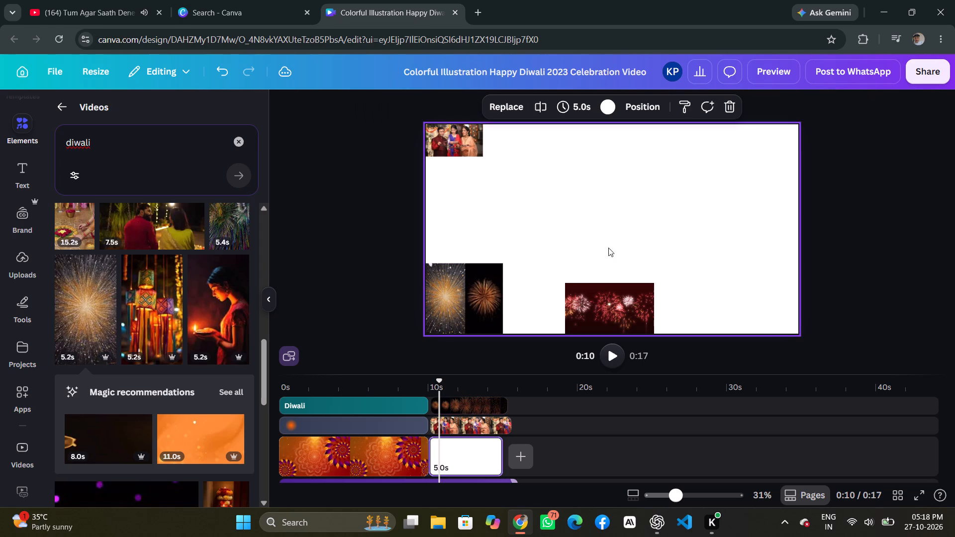
Move the red fireworks video directly above the two bottom-left fireworks videos, flush with the page's left edge.
{"action": "left_click_drag", "start_coordinate": [611, 301], "coordinate": [479, 225]}
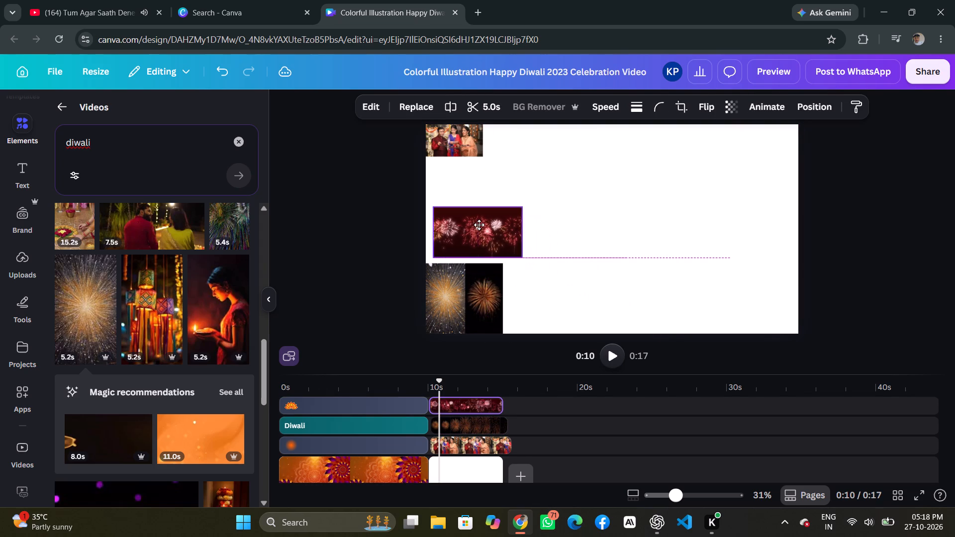
{"action": "left_click_drag", "start_coordinate": [479, 225], "coordinate": [477, 231]}
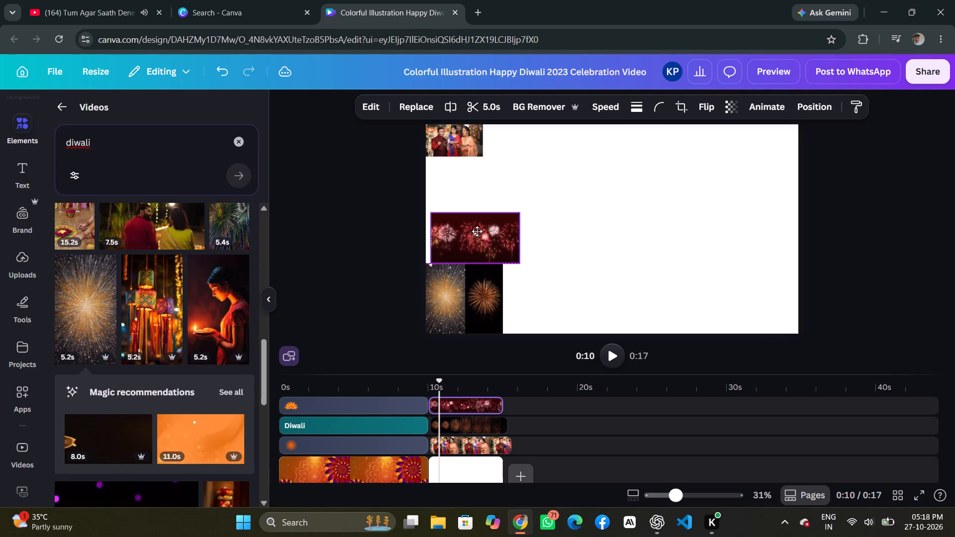
{"action": "left_click_drag", "start_coordinate": [477, 231], "coordinate": [477, 232]}
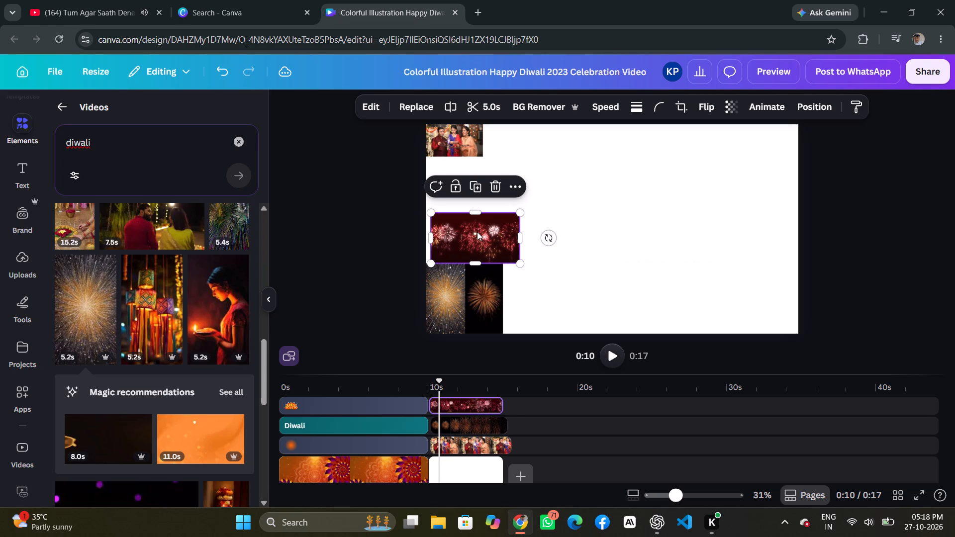
{"action": "left_click_drag", "start_coordinate": [477, 232], "coordinate": [473, 232]}
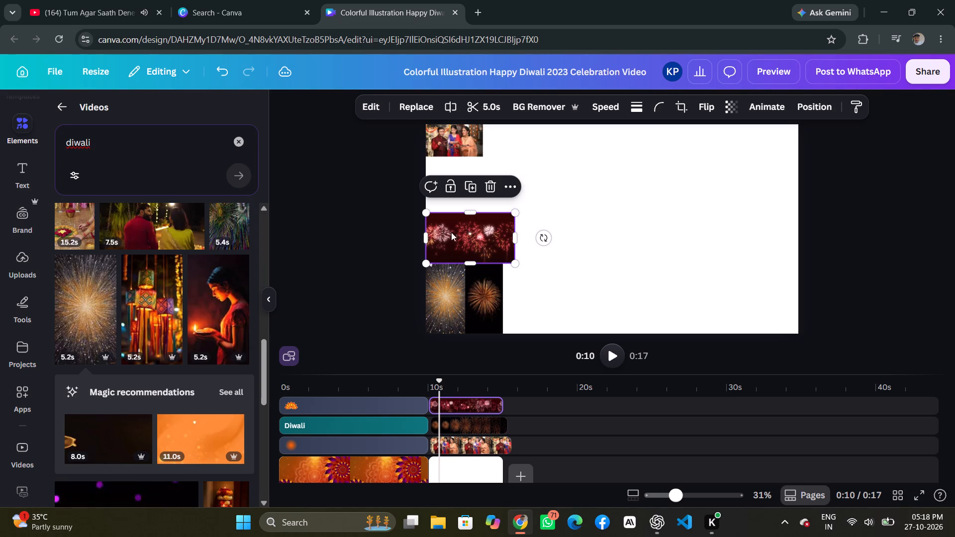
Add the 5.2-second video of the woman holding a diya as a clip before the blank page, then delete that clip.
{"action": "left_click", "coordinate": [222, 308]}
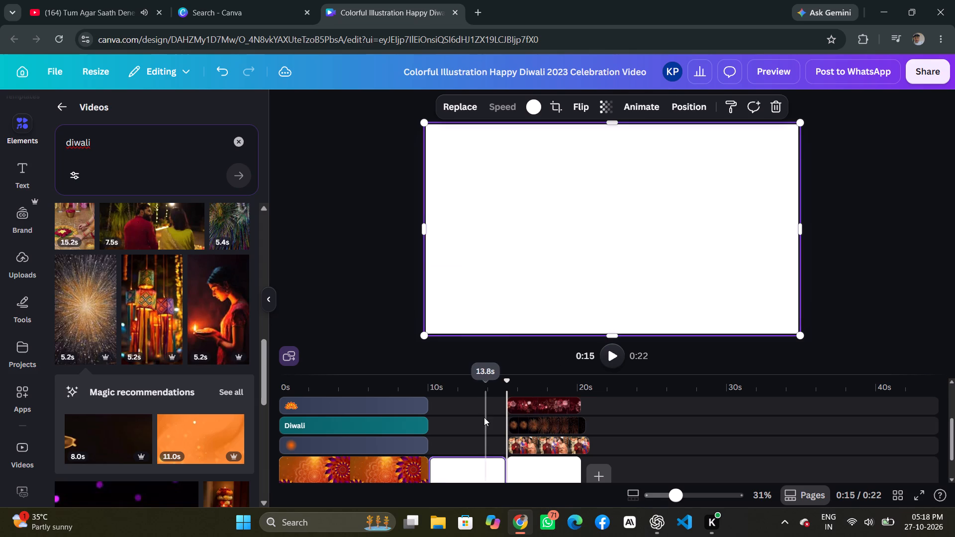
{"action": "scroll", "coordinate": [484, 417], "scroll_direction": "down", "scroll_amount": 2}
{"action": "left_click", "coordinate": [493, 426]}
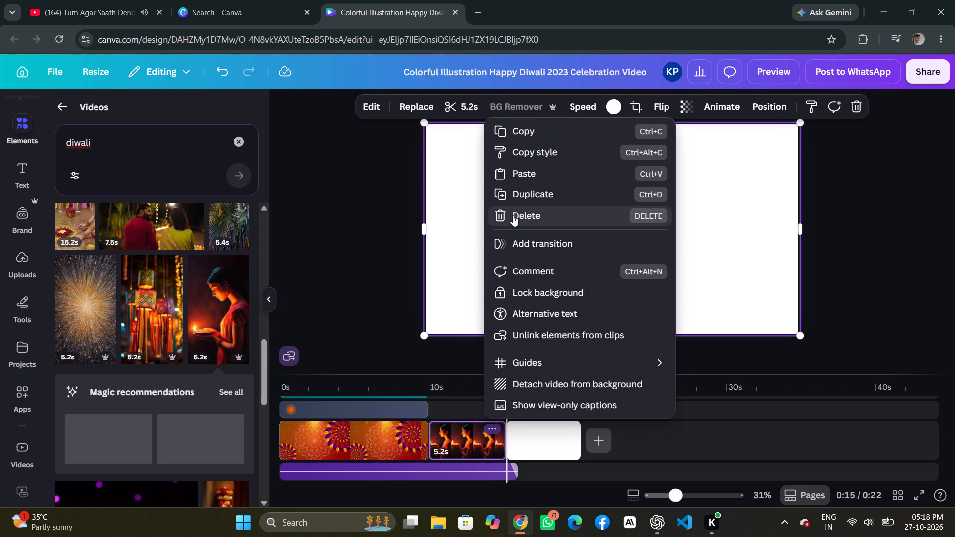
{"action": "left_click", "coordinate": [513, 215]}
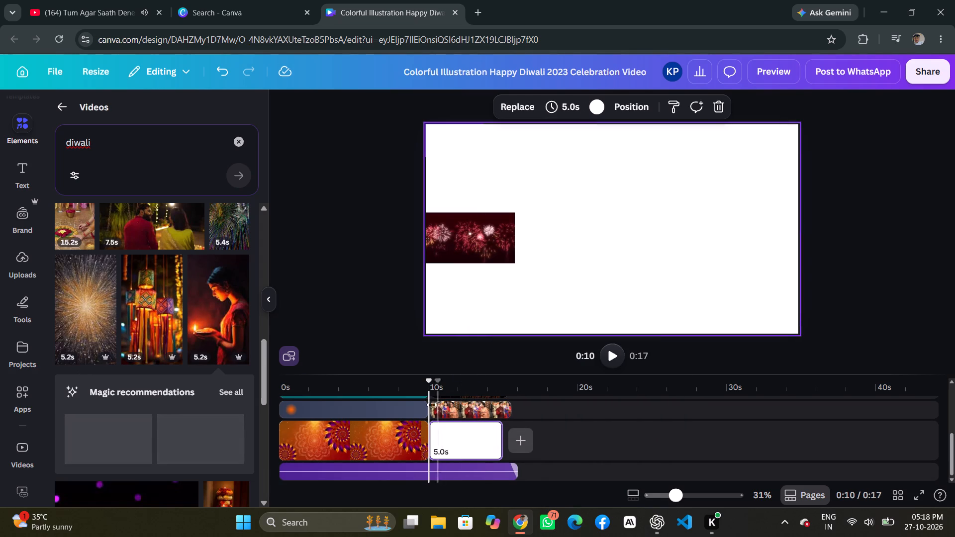
Place the 5.2-second woman-with-diya video onto the right part of the blank page as an overlay at 0:10.
{"action": "left_click_drag", "start_coordinate": [428, 392], "coordinate": [441, 392]}
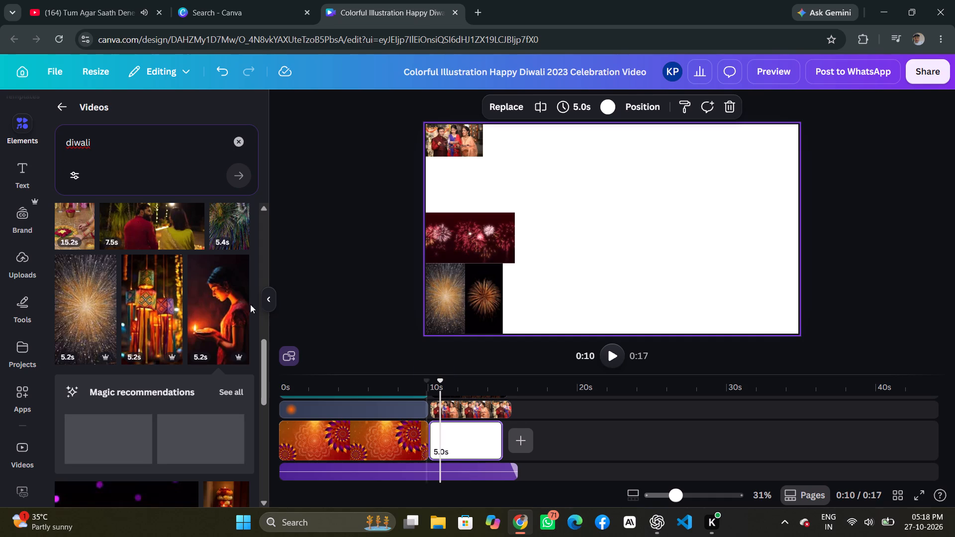
{"action": "left_click_drag", "start_coordinate": [229, 297], "coordinate": [687, 204]}
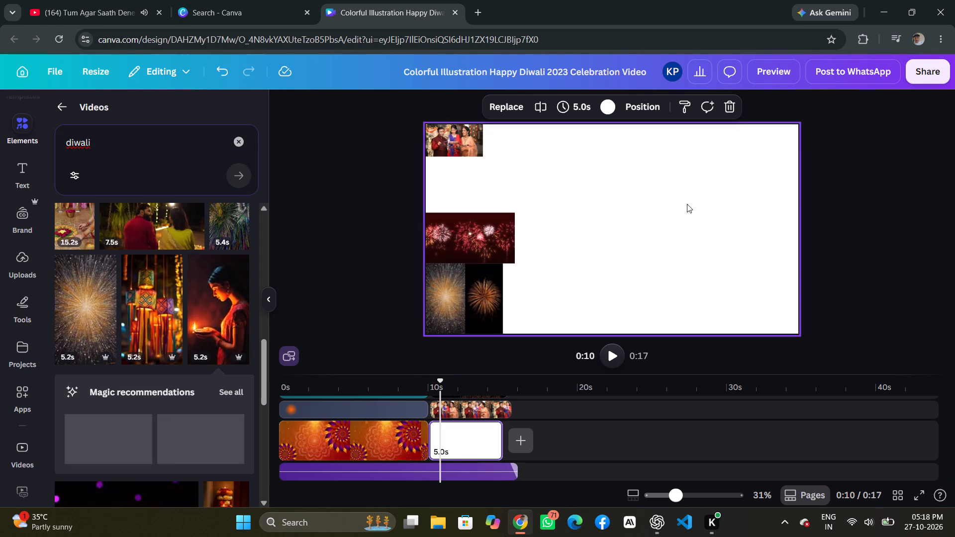
{"action": "left_click_drag", "start_coordinate": [217, 310], "coordinate": [725, 208]}
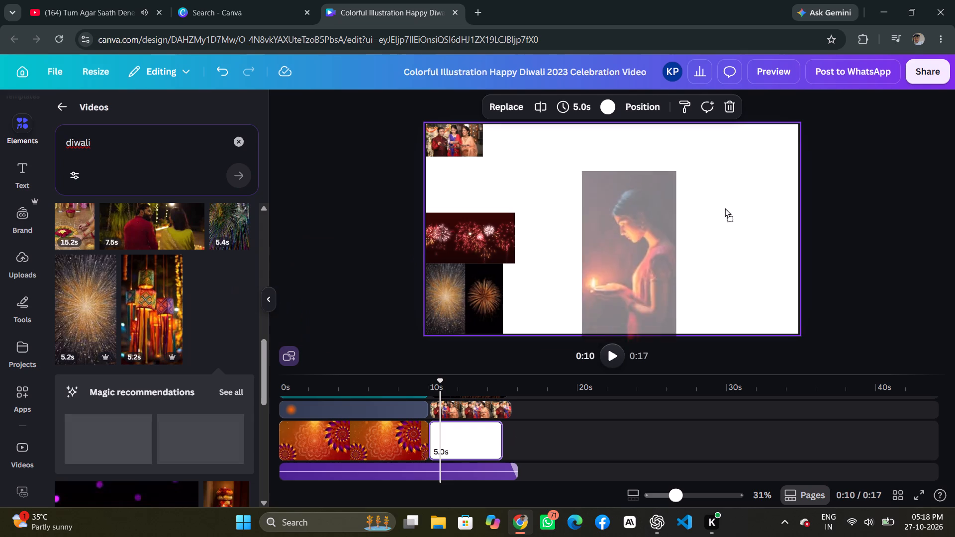
{"action": "left_click_drag", "start_coordinate": [725, 208], "coordinate": [713, 196]}
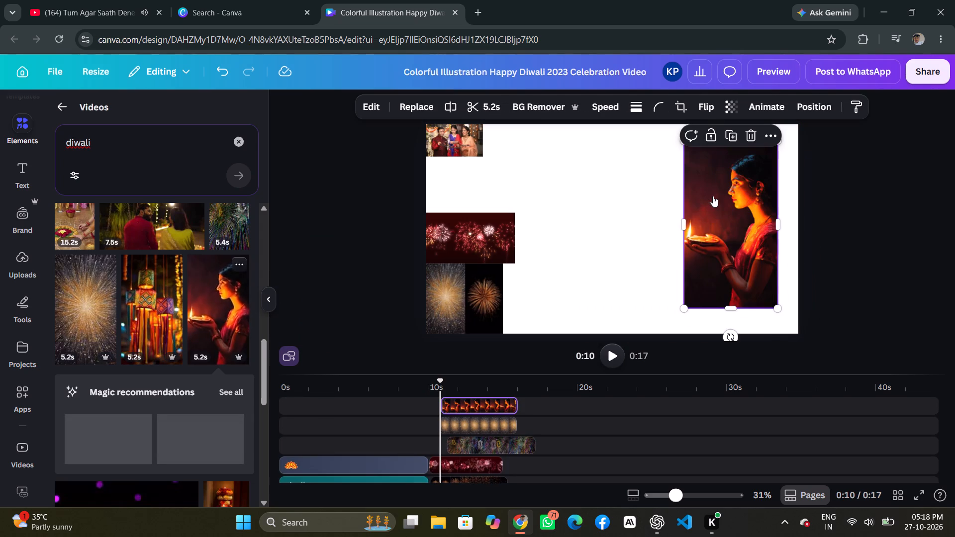
Crop the woman-with-diya video around the lit diya and hands, to about 238 wide by 255 high.
{"action": "left_click_drag", "start_coordinate": [734, 310], "coordinate": [732, 275]}
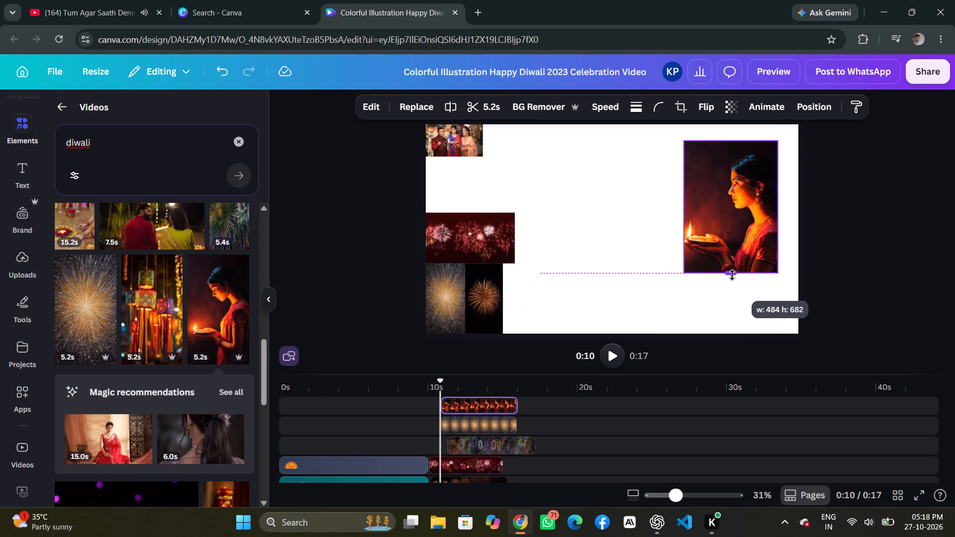
{"action": "left_click_drag", "start_coordinate": [732, 275], "coordinate": [731, 323]}
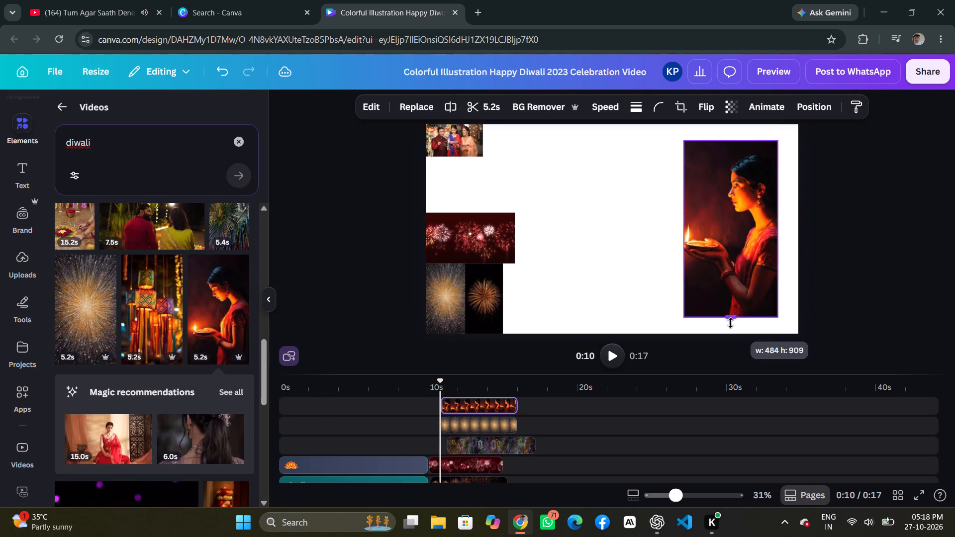
{"action": "left_click_drag", "start_coordinate": [731, 323], "coordinate": [728, 307]}
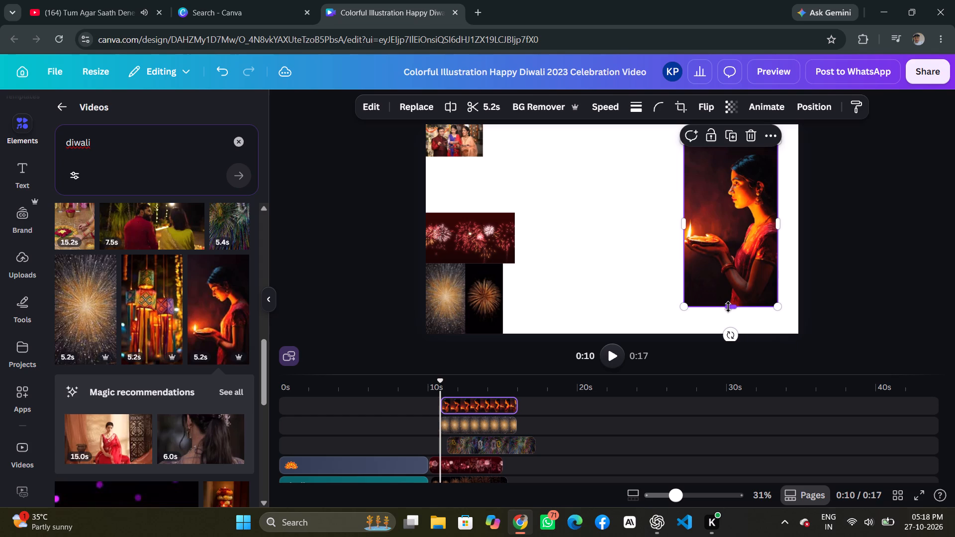
{"action": "left_click", "coordinate": [683, 223]}
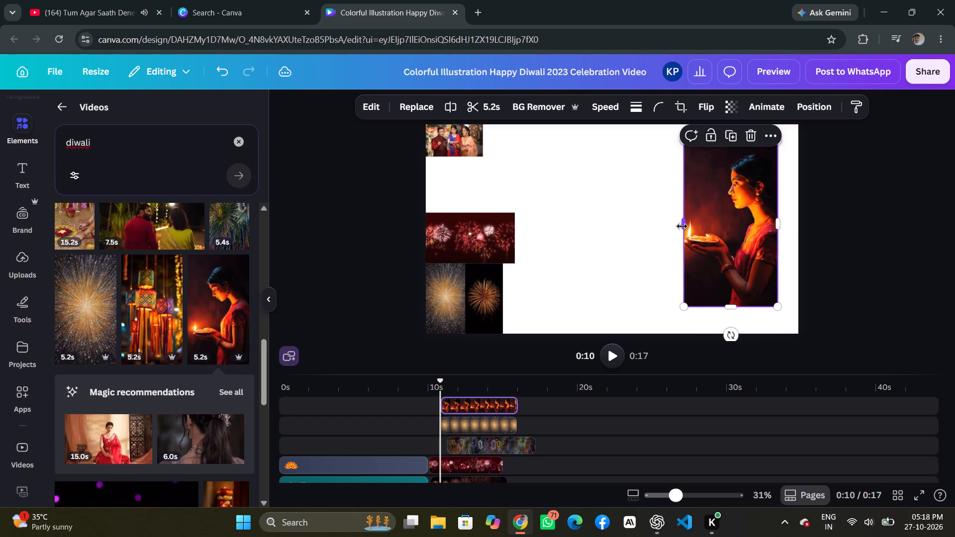
{"action": "left_click_drag", "start_coordinate": [777, 224], "coordinate": [735, 231]}
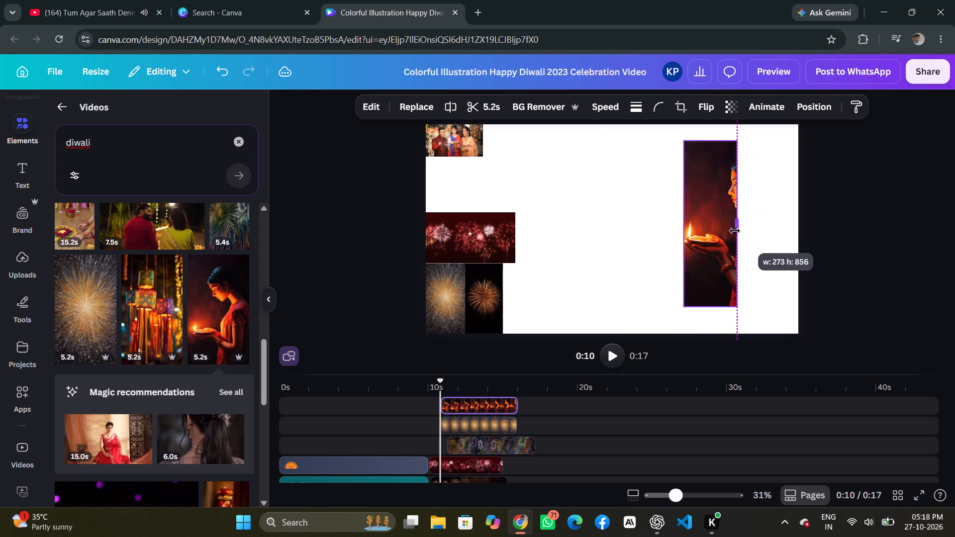
{"action": "left_click_drag", "start_coordinate": [735, 231], "coordinate": [729, 230]}
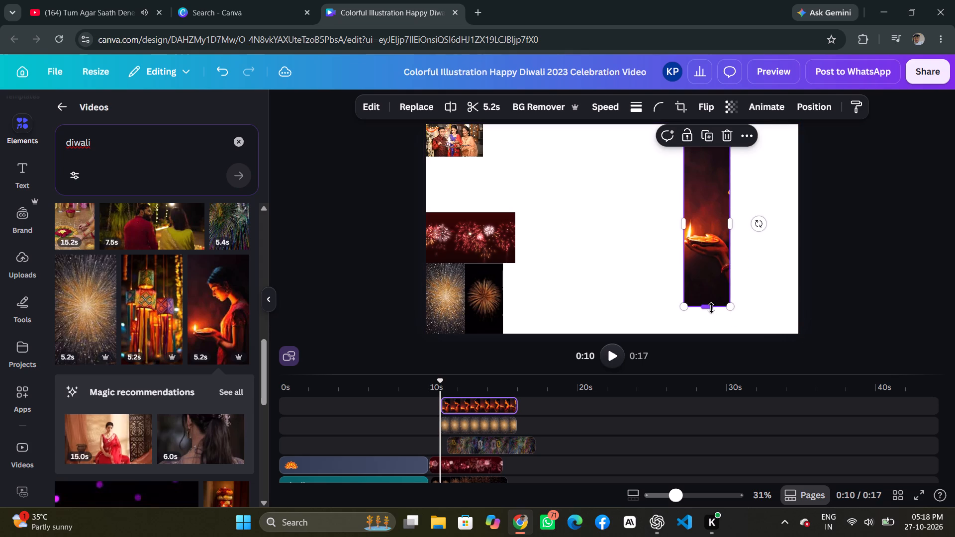
{"action": "left_click_drag", "start_coordinate": [711, 307], "coordinate": [720, 271]}
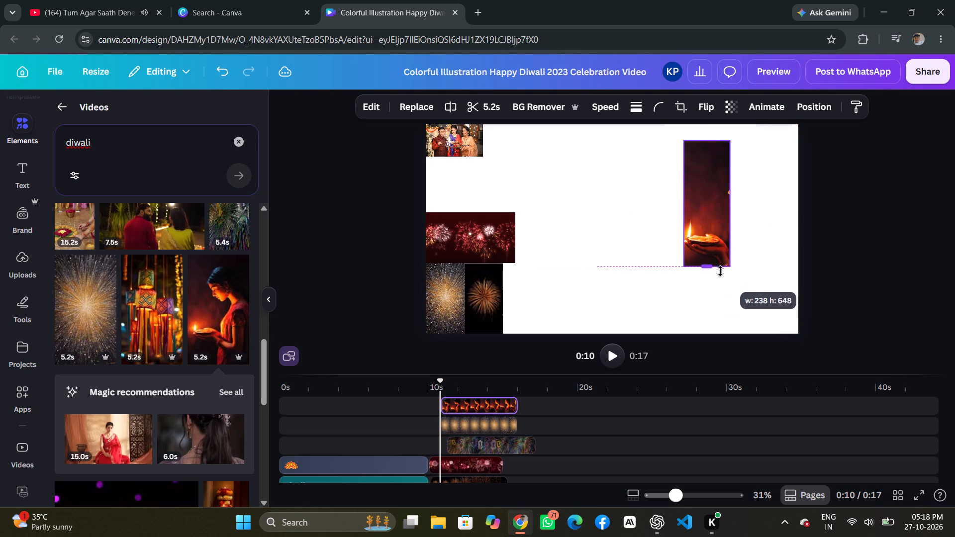
{"action": "left_click_drag", "start_coordinate": [720, 271], "coordinate": [719, 277]}
{"action": "left_click_drag", "start_coordinate": [713, 139], "coordinate": [725, 210]}
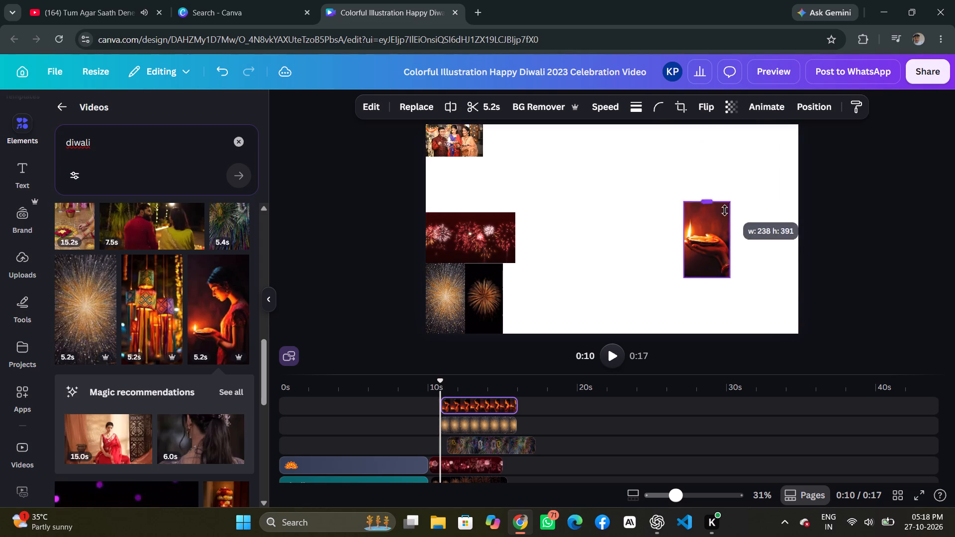
{"action": "left_click_drag", "start_coordinate": [725, 210], "coordinate": [724, 212]}
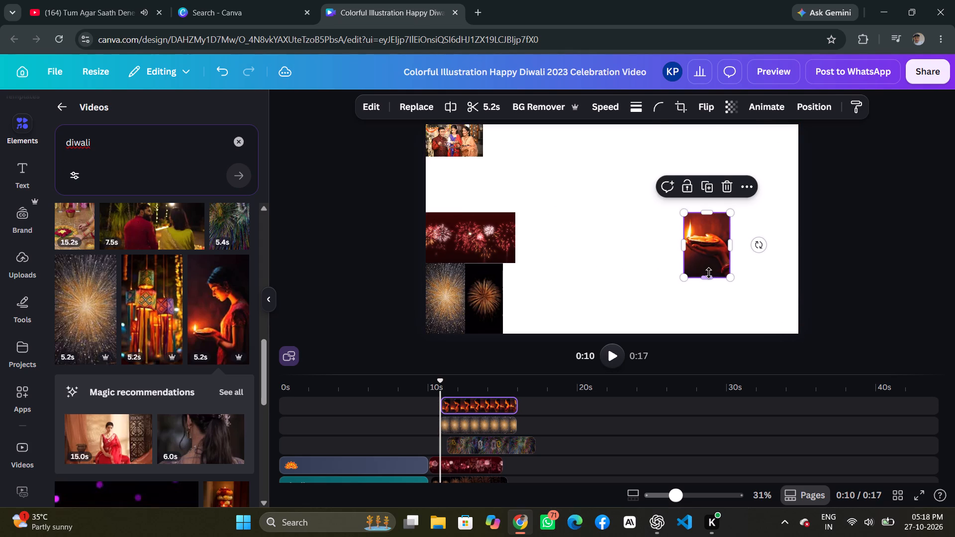
{"action": "left_click_drag", "start_coordinate": [709, 273], "coordinate": [709, 264]}
{"action": "left_click", "coordinate": [707, 213]}
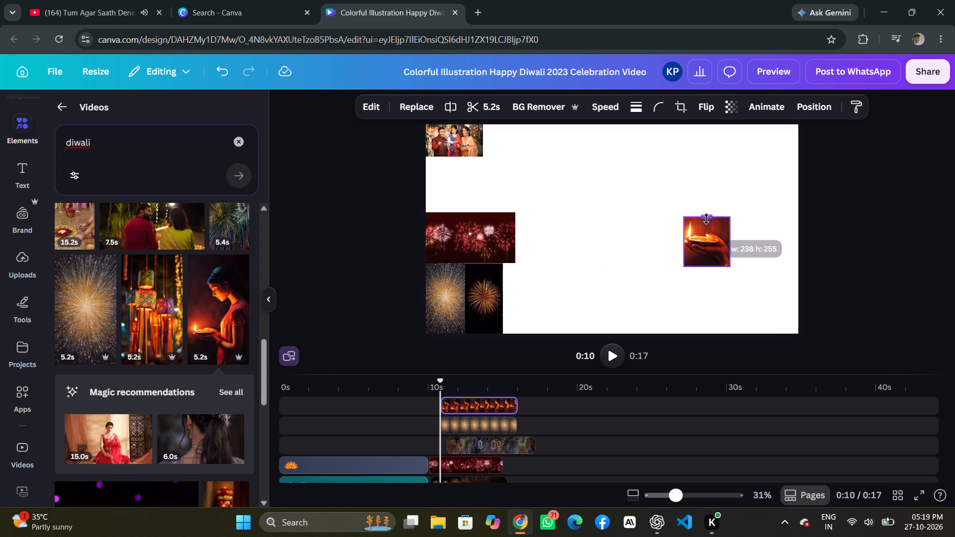
Fit the cropped diya video between the family and red fireworks videos, flush with the page's left edge and filling the gap.
{"action": "left_click_drag", "start_coordinate": [713, 238], "coordinate": [572, 202]}
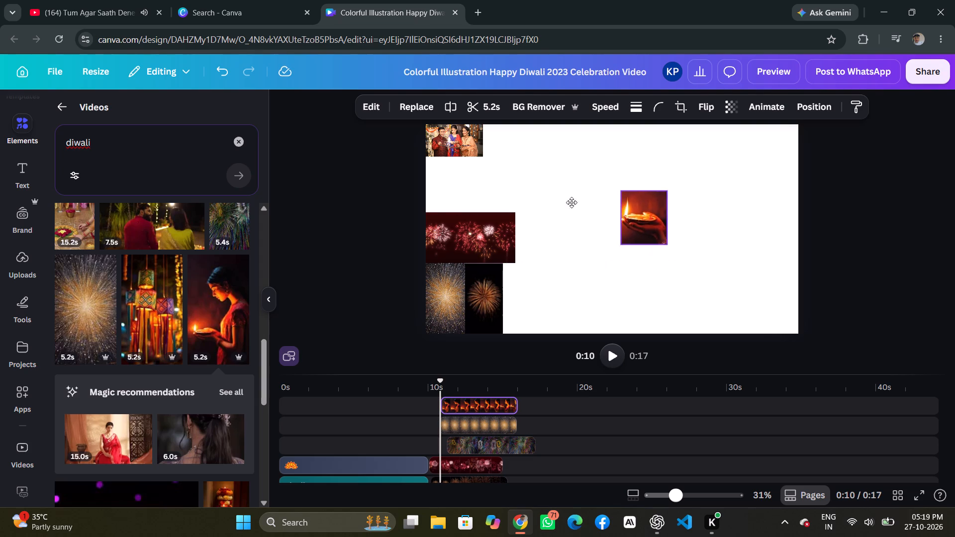
{"action": "left_click_drag", "start_coordinate": [572, 202], "coordinate": [456, 179]}
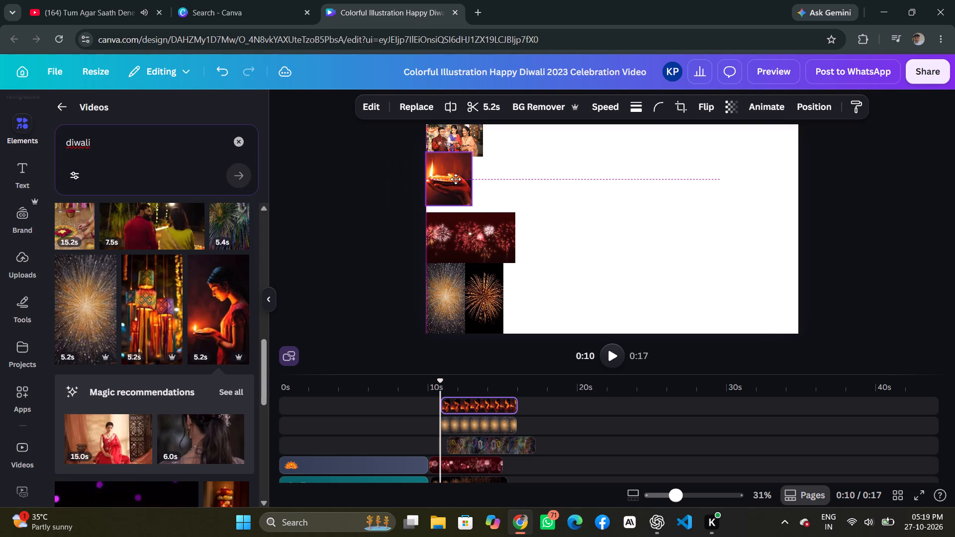
{"action": "left_click_drag", "start_coordinate": [456, 179], "coordinate": [456, 182]}
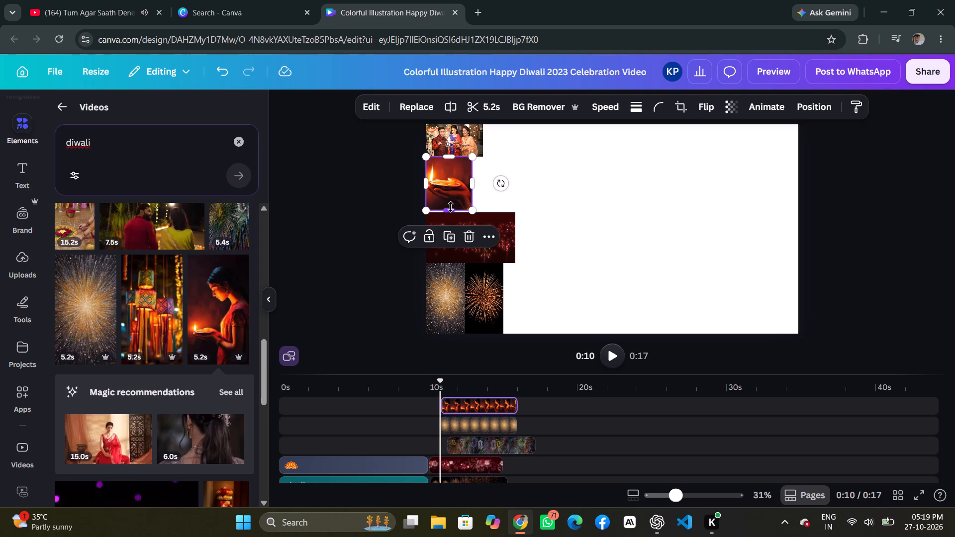
{"action": "left_click", "coordinate": [451, 207]}
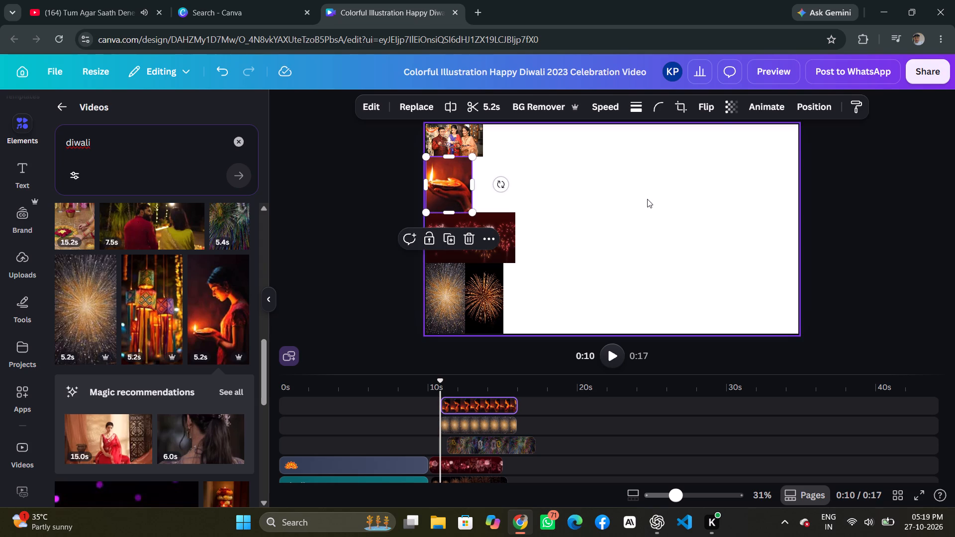
{"action": "left_click", "coordinate": [647, 199]}
{"action": "left_click", "coordinate": [450, 162]}
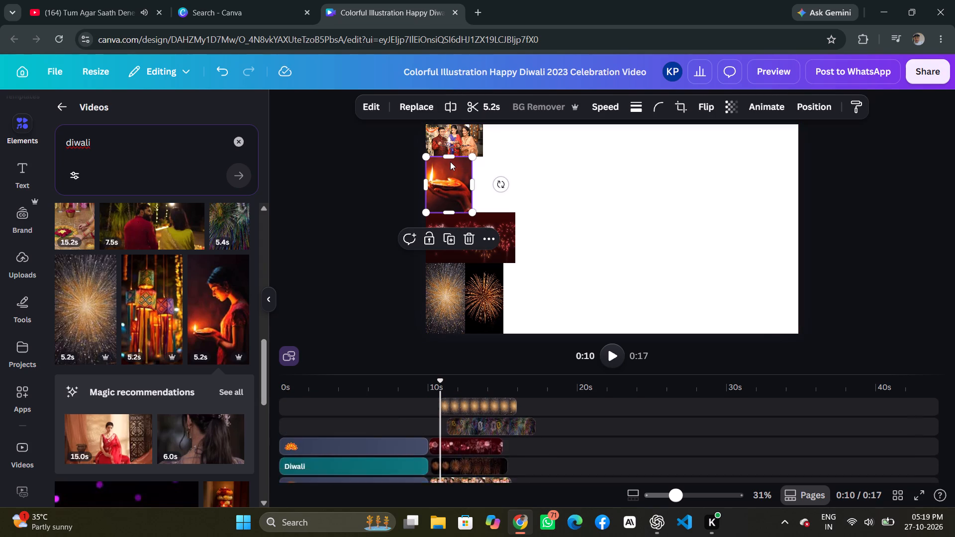
{"action": "left_click", "coordinate": [449, 155]}
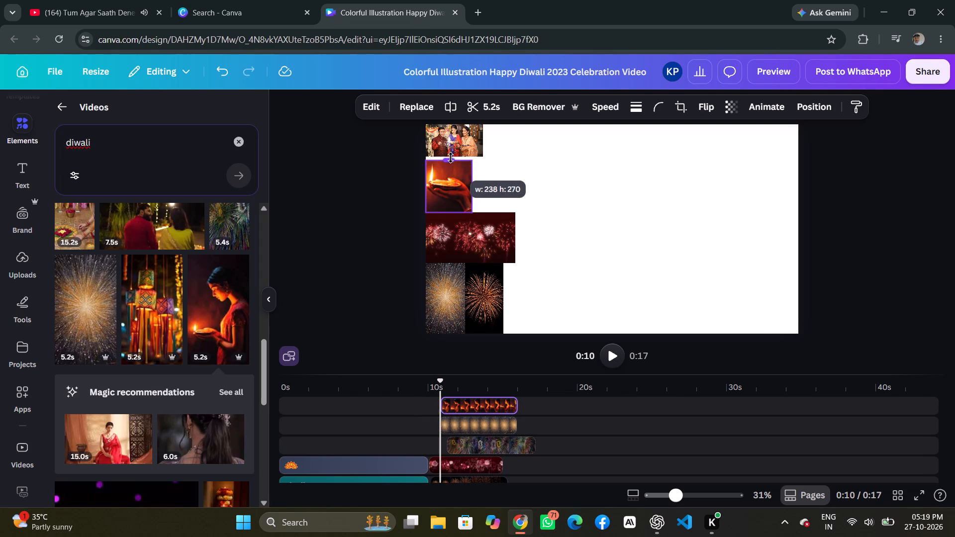
{"action": "left_click", "coordinate": [621, 160]}
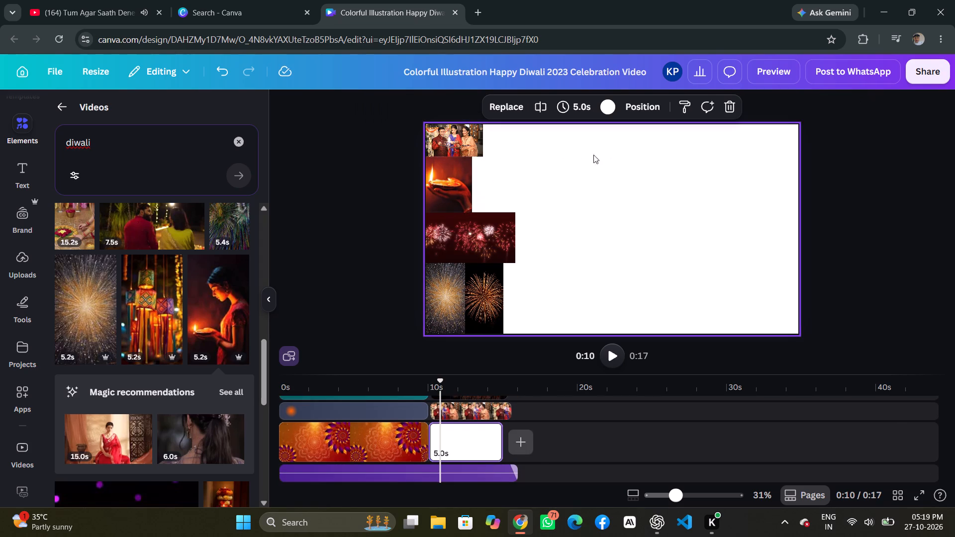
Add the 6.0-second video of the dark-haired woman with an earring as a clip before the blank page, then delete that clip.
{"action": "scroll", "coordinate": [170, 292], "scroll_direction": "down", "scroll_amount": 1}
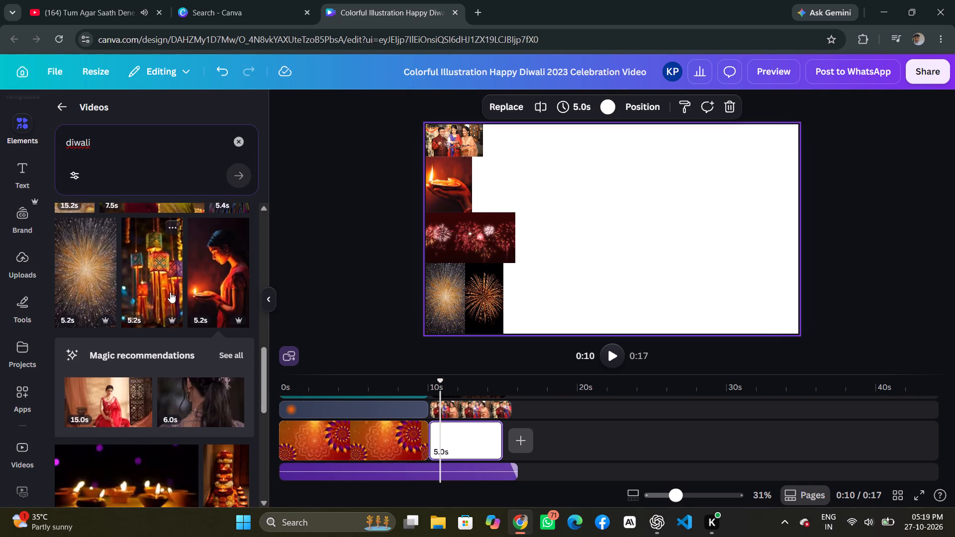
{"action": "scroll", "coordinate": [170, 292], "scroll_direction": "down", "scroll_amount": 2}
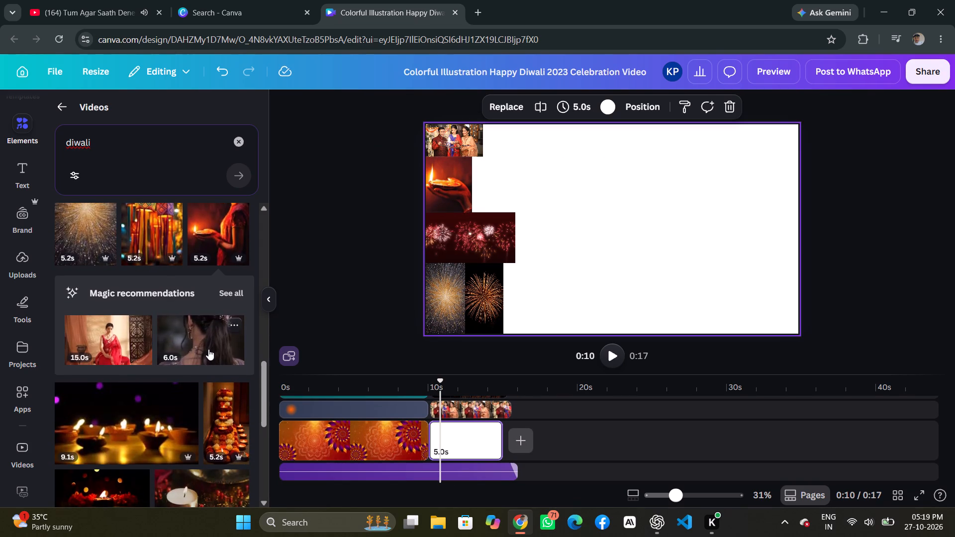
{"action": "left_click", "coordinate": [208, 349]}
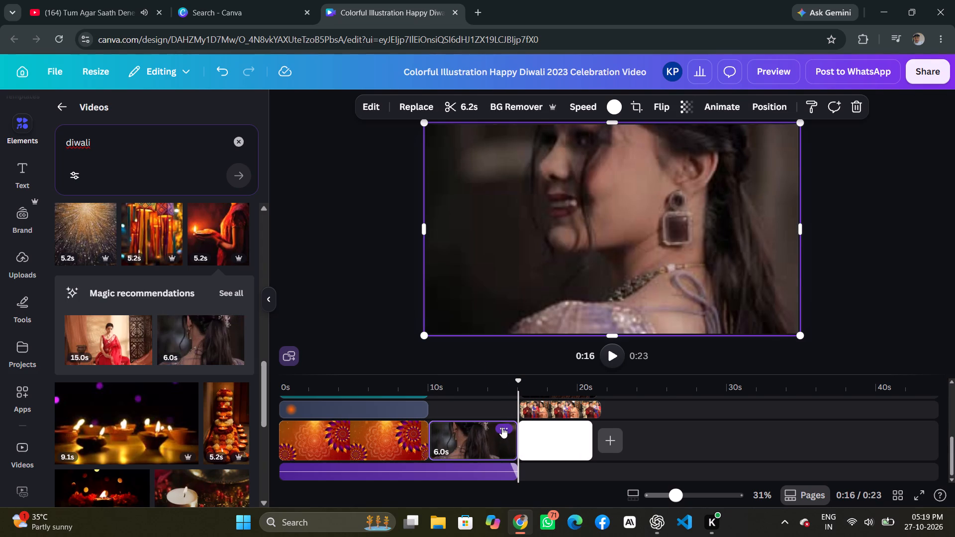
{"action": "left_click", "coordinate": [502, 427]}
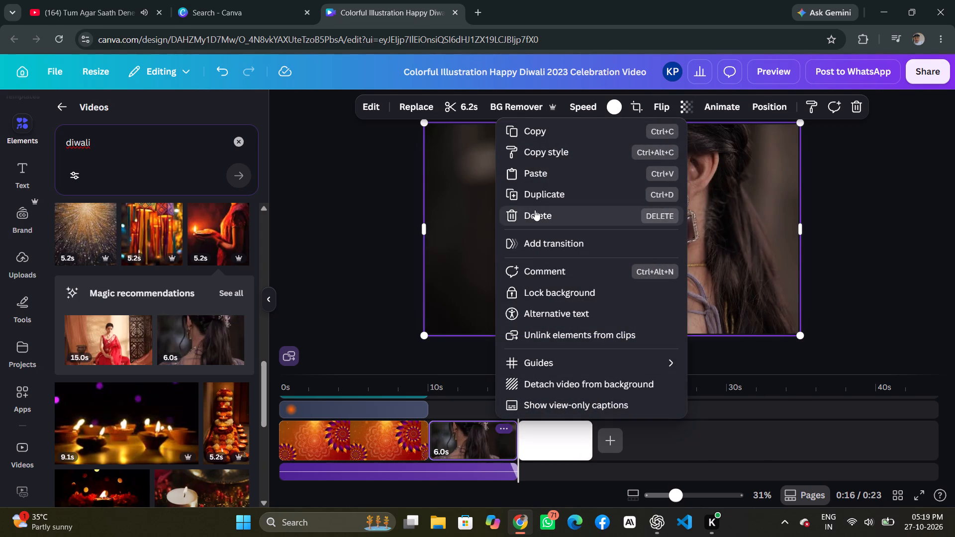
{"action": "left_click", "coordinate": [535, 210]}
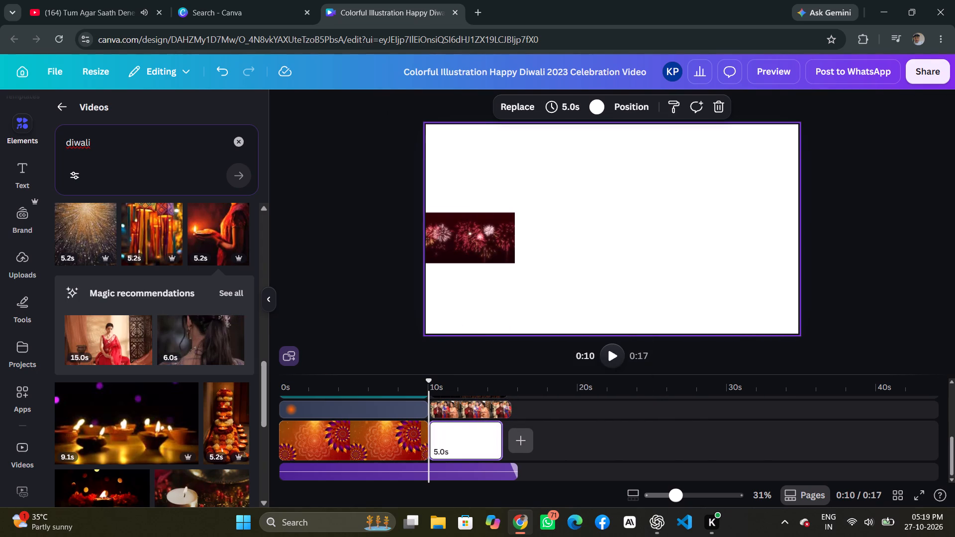
Shift the multicoloured fireworks and golden sparkle clips earlier on the timeline so both start with the blank page at about 10 s.
{"action": "left_click_drag", "start_coordinate": [430, 385], "coordinate": [450, 390]}
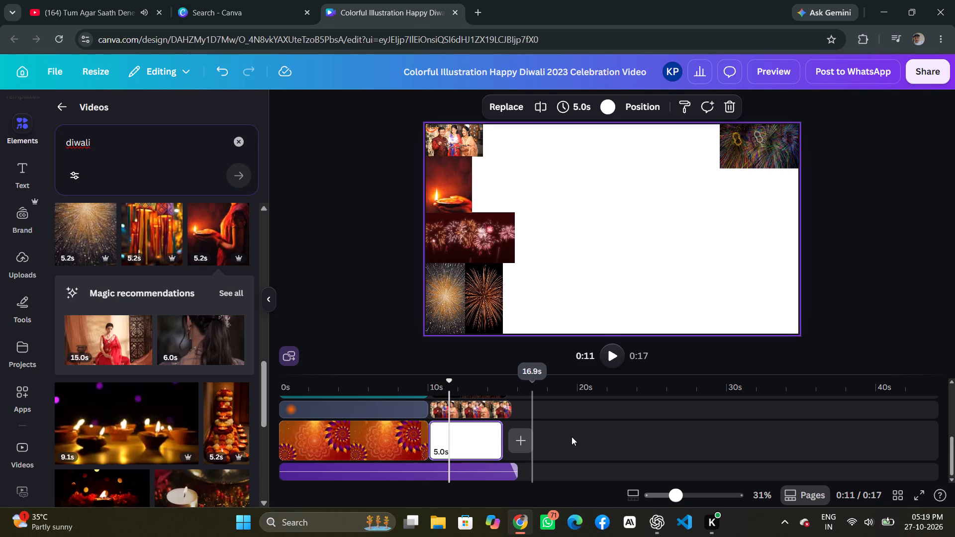
{"action": "scroll", "coordinate": [572, 437], "scroll_direction": "up", "scroll_amount": 3}
{"action": "left_click_drag", "start_coordinate": [466, 445], "coordinate": [448, 445]}
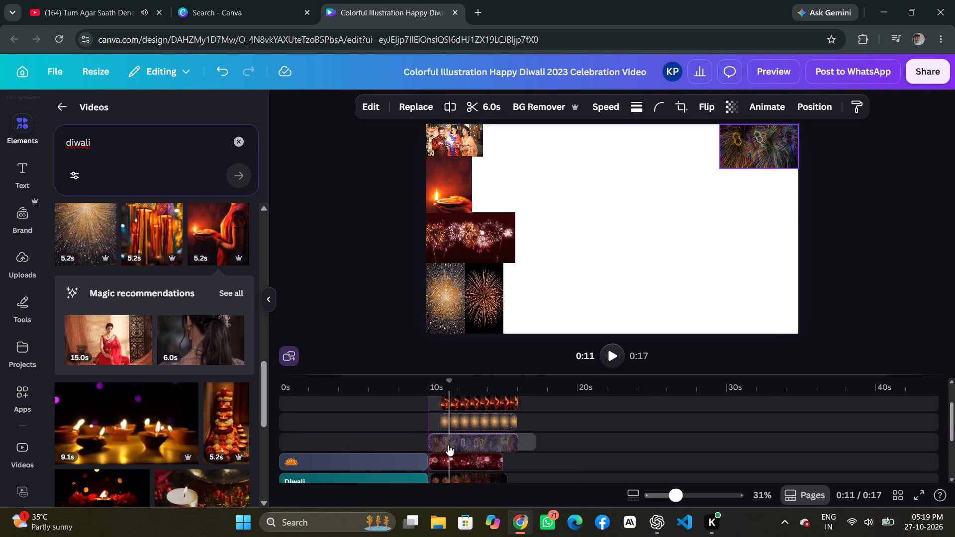
{"action": "left_click_drag", "start_coordinate": [466, 412], "coordinate": [447, 414]}
{"action": "left_click_drag", "start_coordinate": [469, 421], "coordinate": [454, 421]}
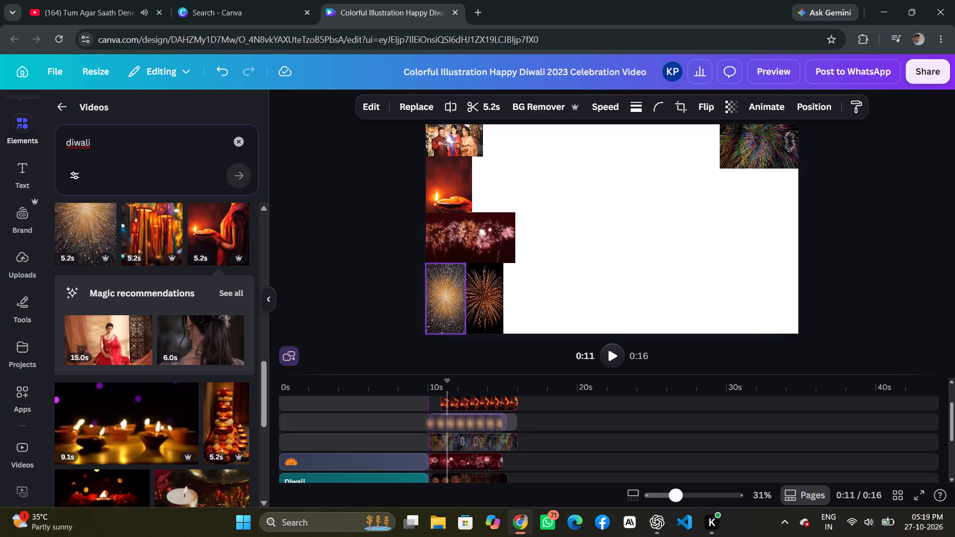
{"action": "left_click_drag", "start_coordinate": [454, 421], "coordinate": [457, 421]}
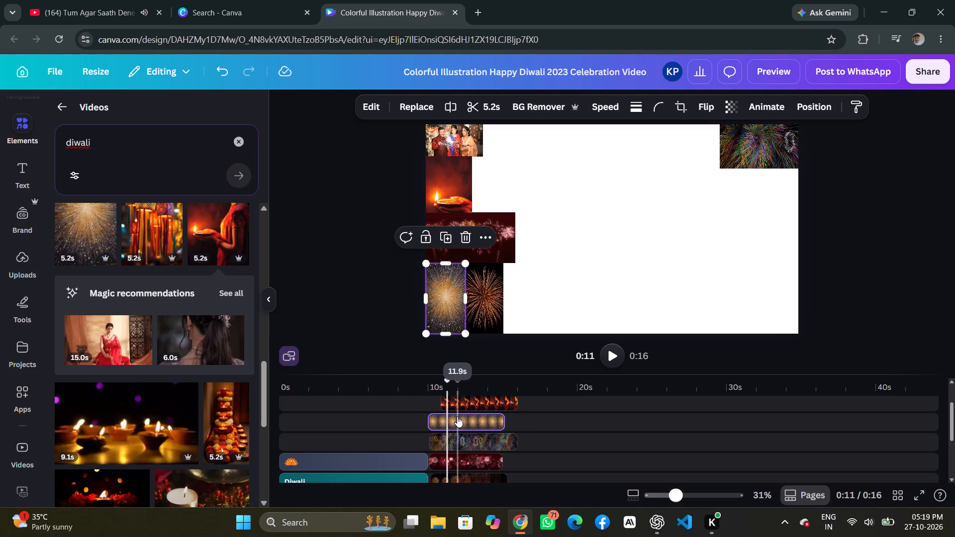
{"action": "left_click", "coordinate": [456, 418]}
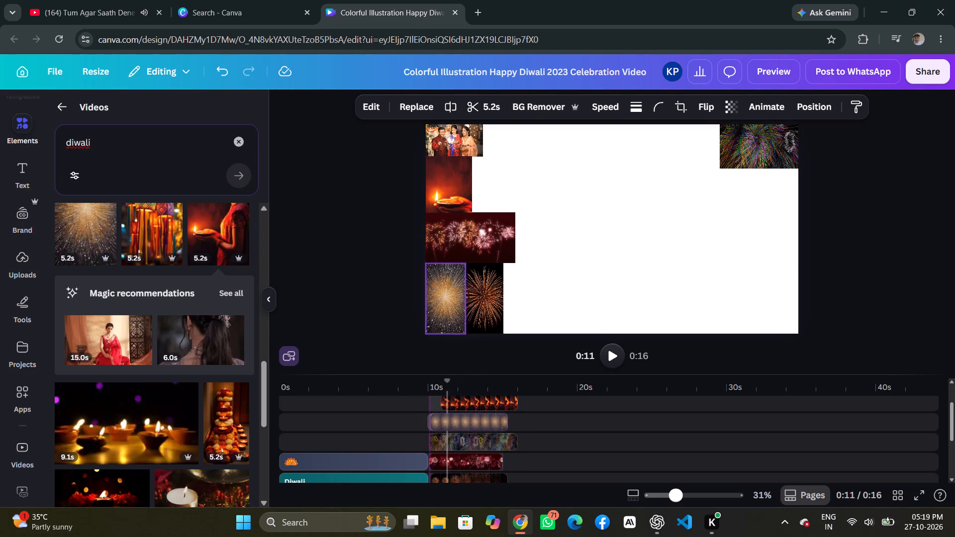
{"action": "left_click", "coordinate": [448, 439]}
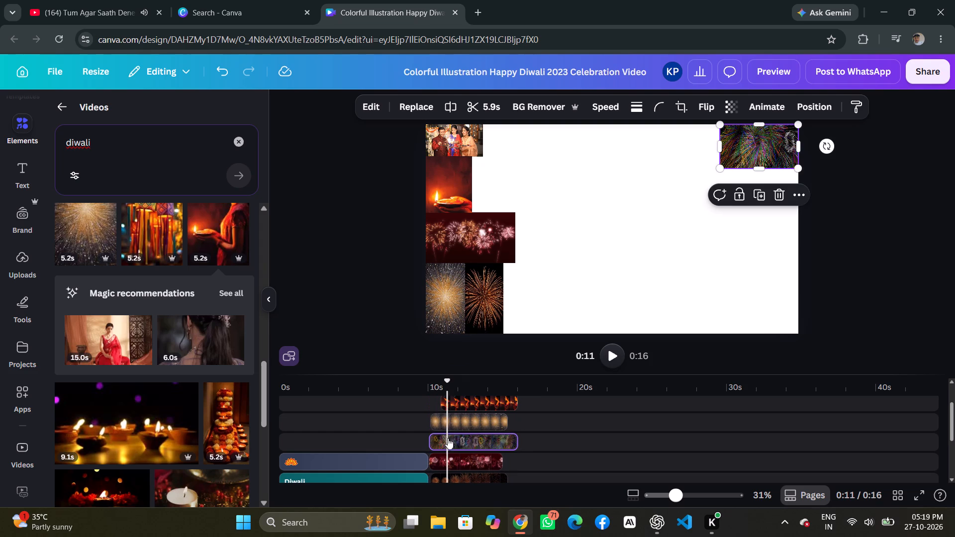
Shift the diya clip earlier on the timeline so it starts with the blank page at about 10 s.
{"action": "scroll", "coordinate": [530, 418], "scroll_direction": "up", "scroll_amount": 1}
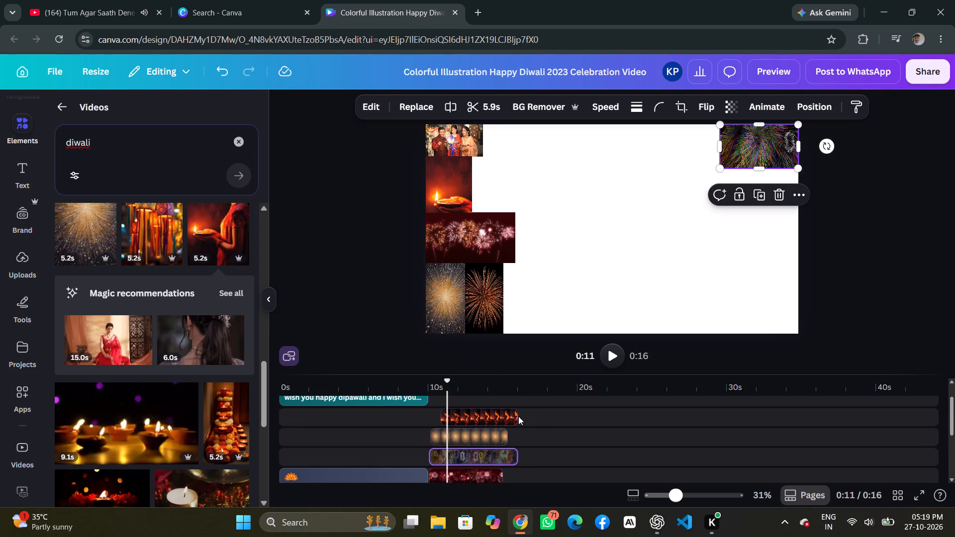
{"action": "left_click_drag", "start_coordinate": [449, 395], "coordinate": [438, 397]}
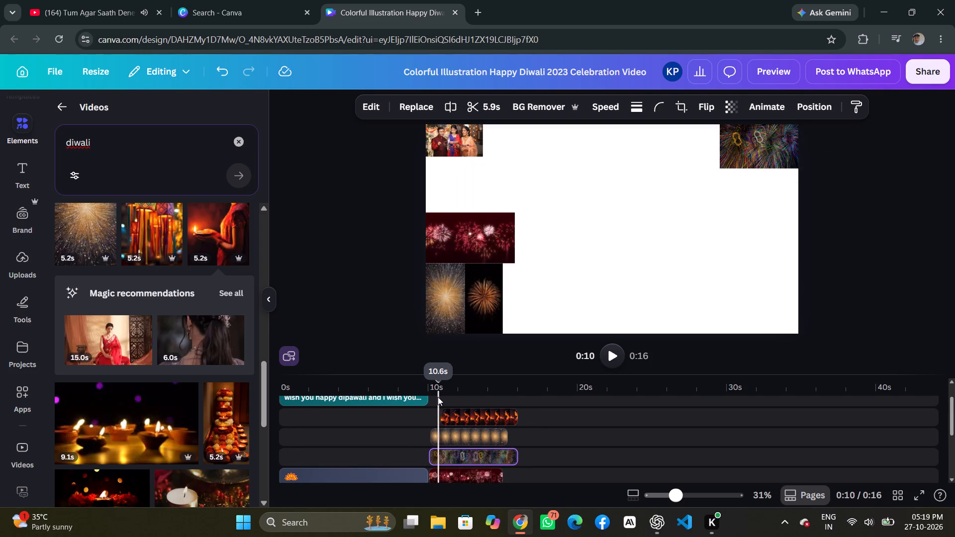
{"action": "left_click_drag", "start_coordinate": [438, 397], "coordinate": [430, 396]}
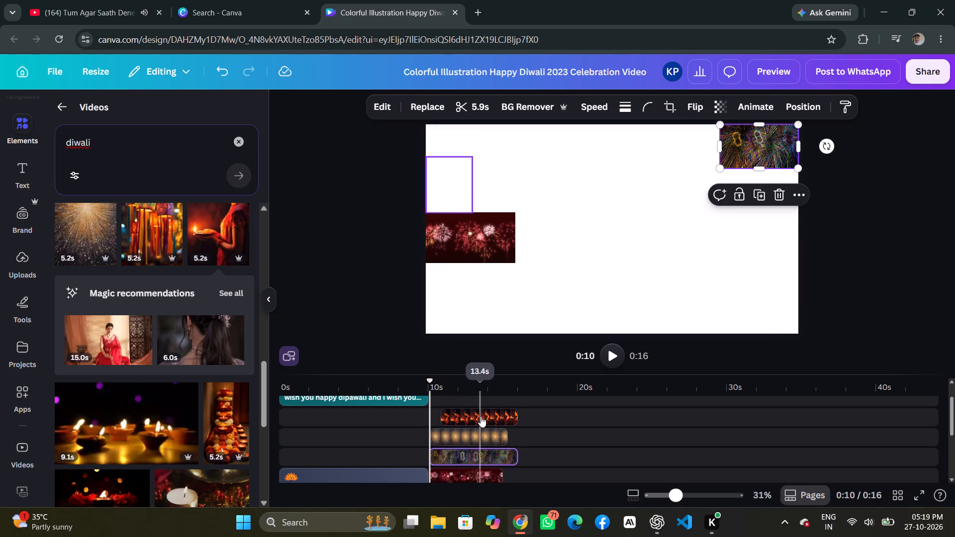
{"action": "left_click_drag", "start_coordinate": [480, 416], "coordinate": [470, 416]}
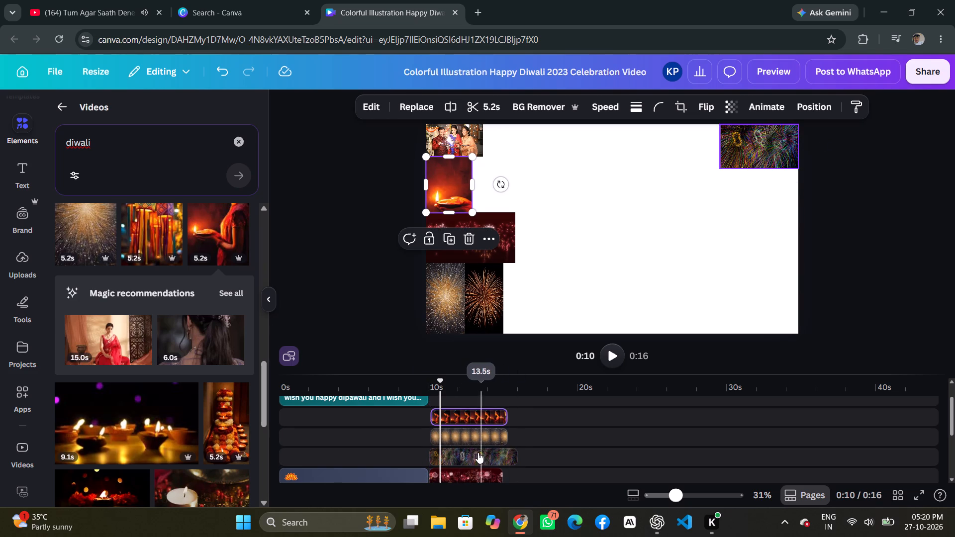
Place the 6.0-second video of the dark-haired woman with an earring onto the blank page as an overlay at 0:13.
{"action": "left_click", "coordinate": [477, 452]}
{"action": "key", "text": "Right"}
{"action": "key", "text": "Right"}
{"action": "key", "text": "Right"}
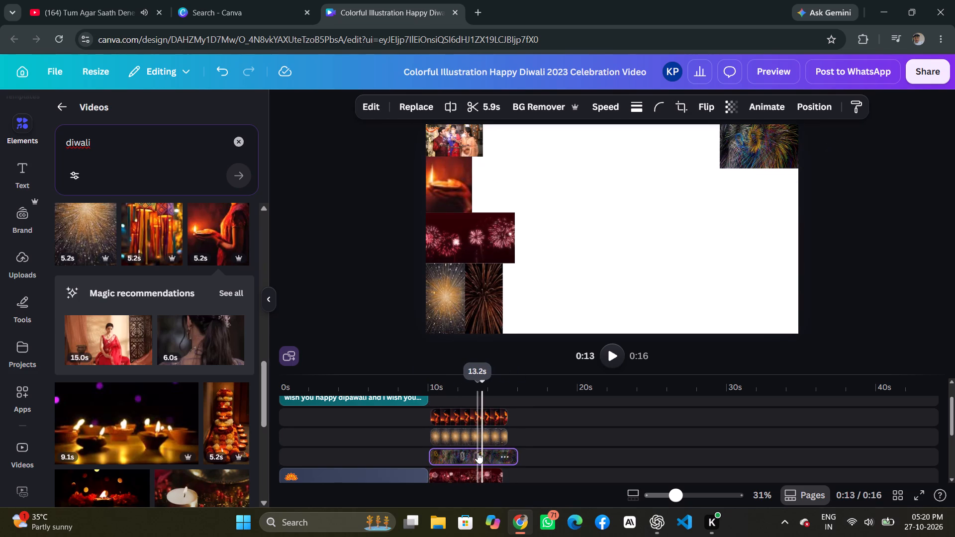
{"action": "key", "text": "Left"}
{"action": "key", "text": "Left"}
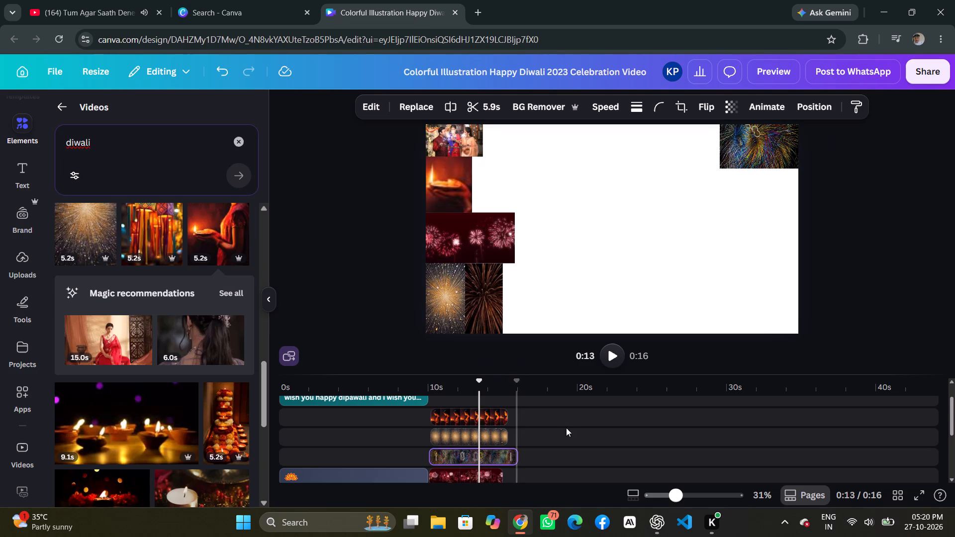
{"action": "scroll", "coordinate": [566, 428], "scroll_direction": "down", "scroll_amount": 4}
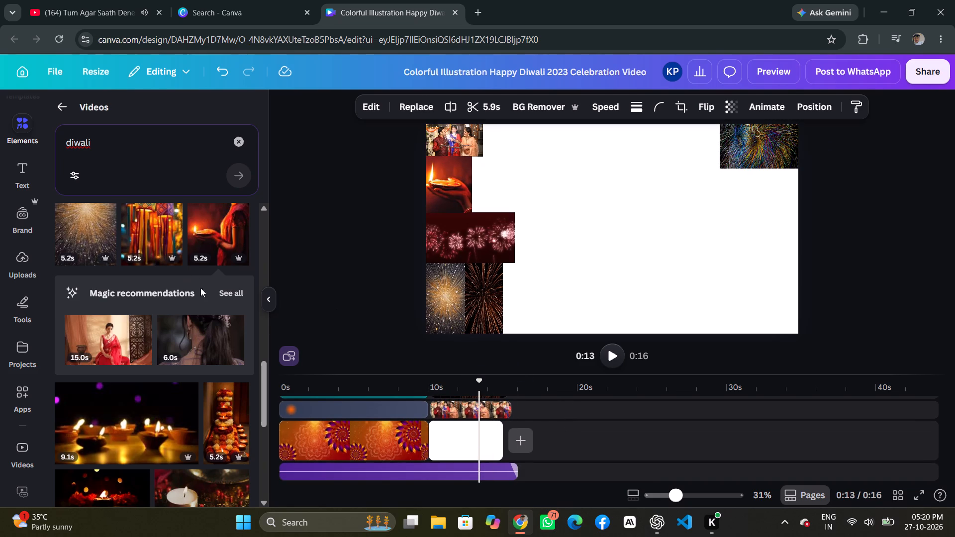
{"action": "left_click_drag", "start_coordinate": [183, 323], "coordinate": [522, 180]}
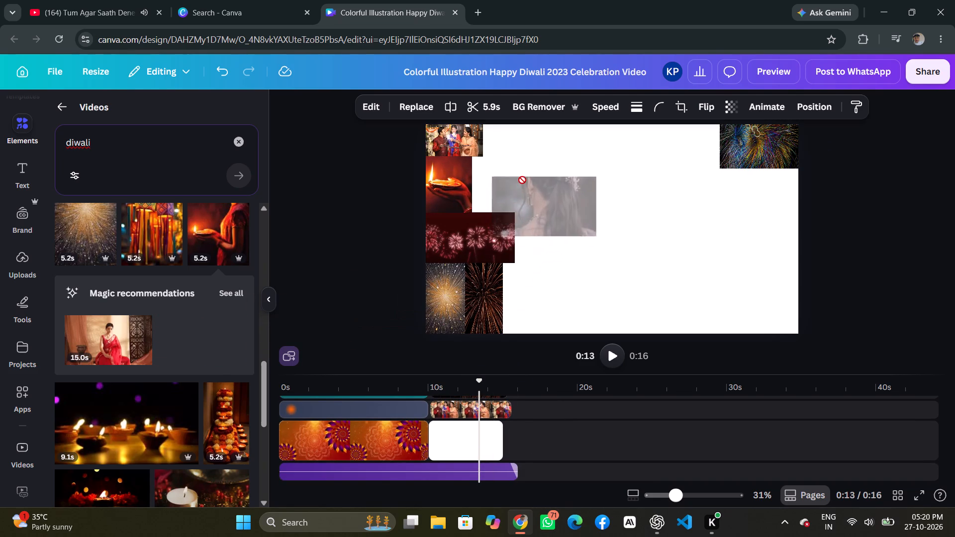
{"action": "left_click_drag", "start_coordinate": [522, 180], "coordinate": [552, 155]}
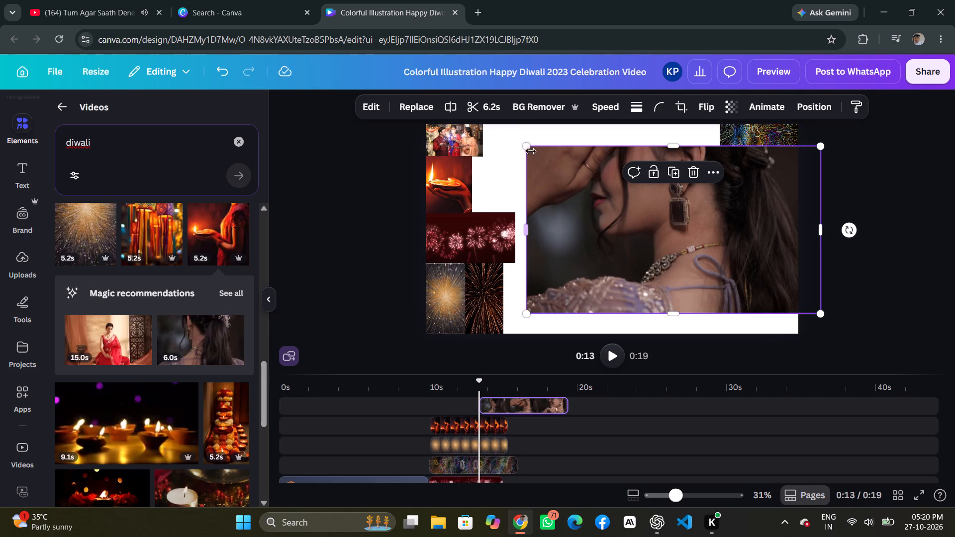
Shrink the woman-with-earring video to the diya video's height and set it directly against the diya video's right edge.
{"action": "left_click_drag", "start_coordinate": [528, 149], "coordinate": [702, 285]}
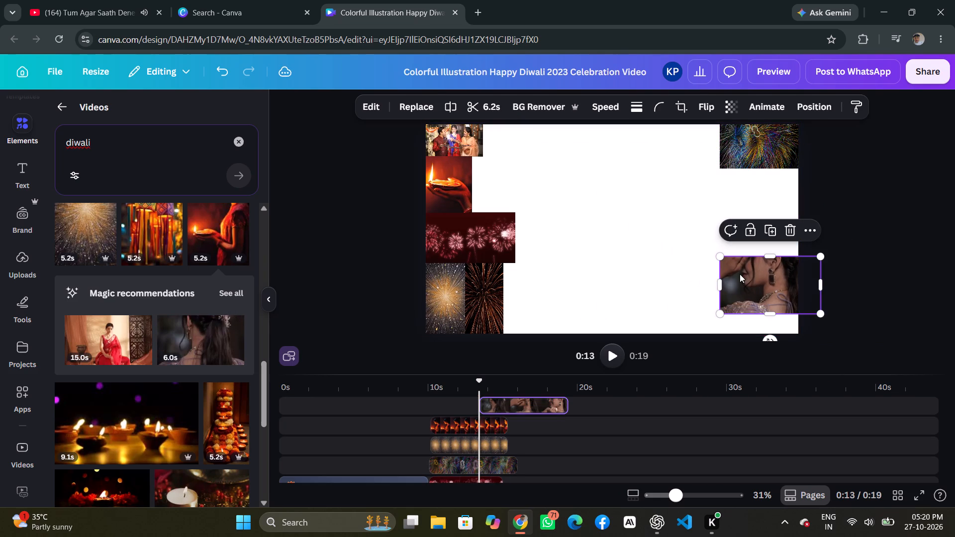
{"action": "left_click_drag", "start_coordinate": [762, 275], "coordinate": [515, 175]}
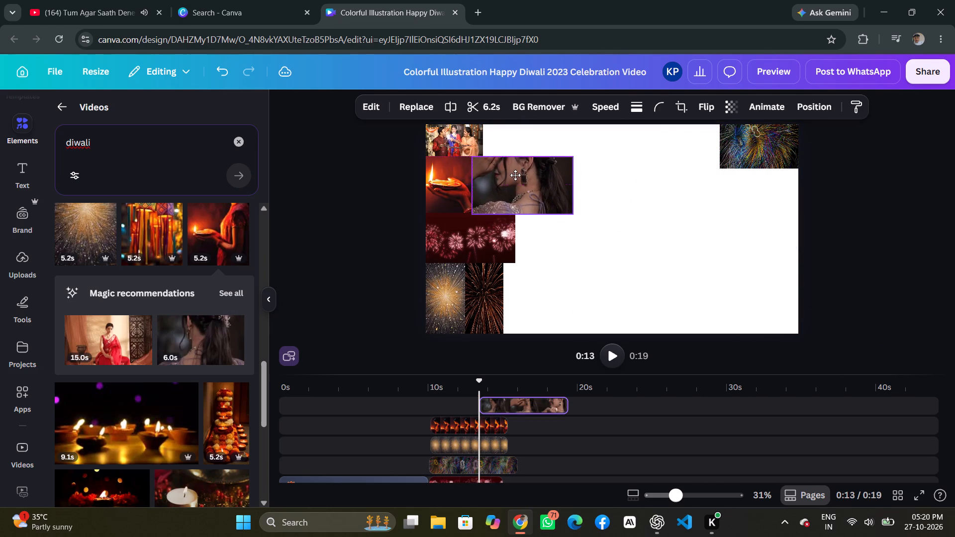
{"action": "left_click_drag", "start_coordinate": [515, 175], "coordinate": [515, 175]}
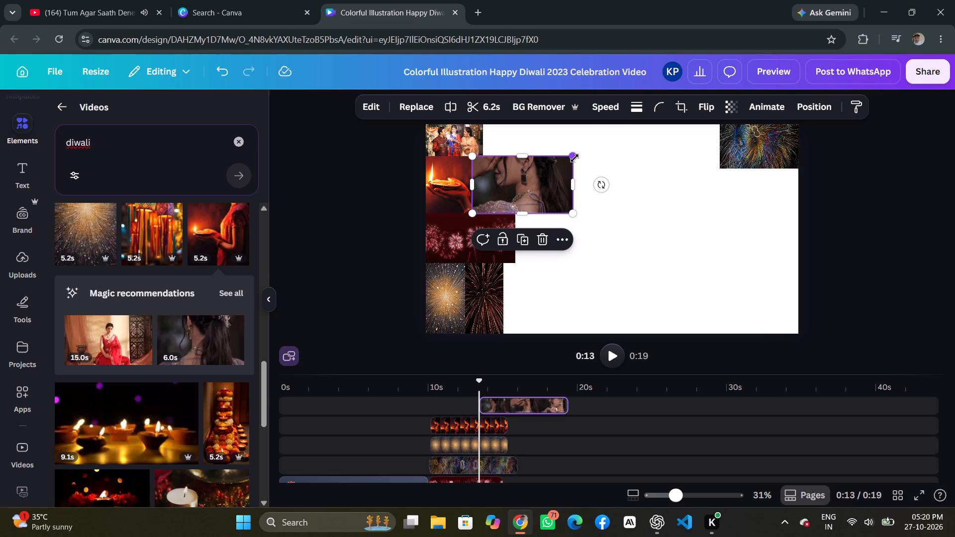
{"action": "left_click", "coordinate": [632, 148]}
{"action": "left_click", "coordinate": [538, 163]}
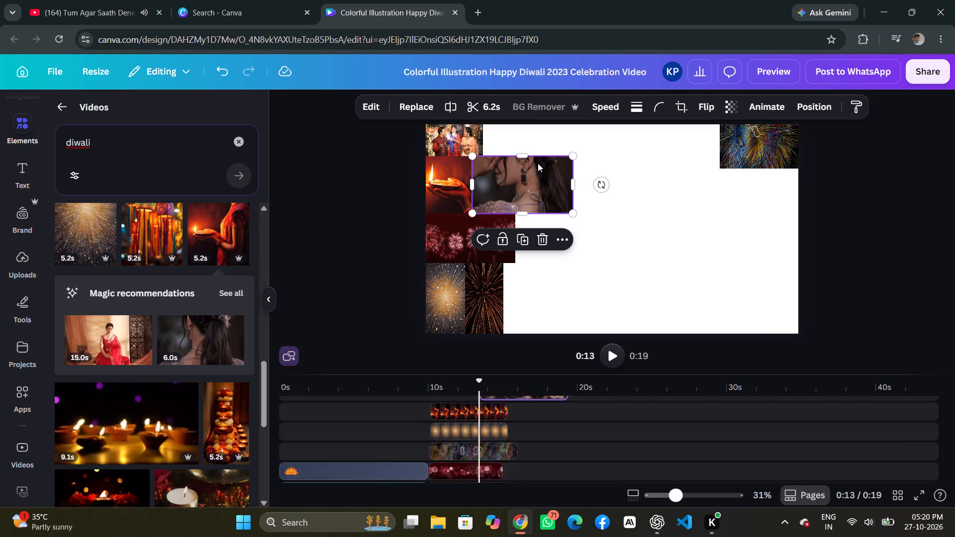
{"action": "left_click_drag", "start_coordinate": [575, 154], "coordinate": [567, 159]}
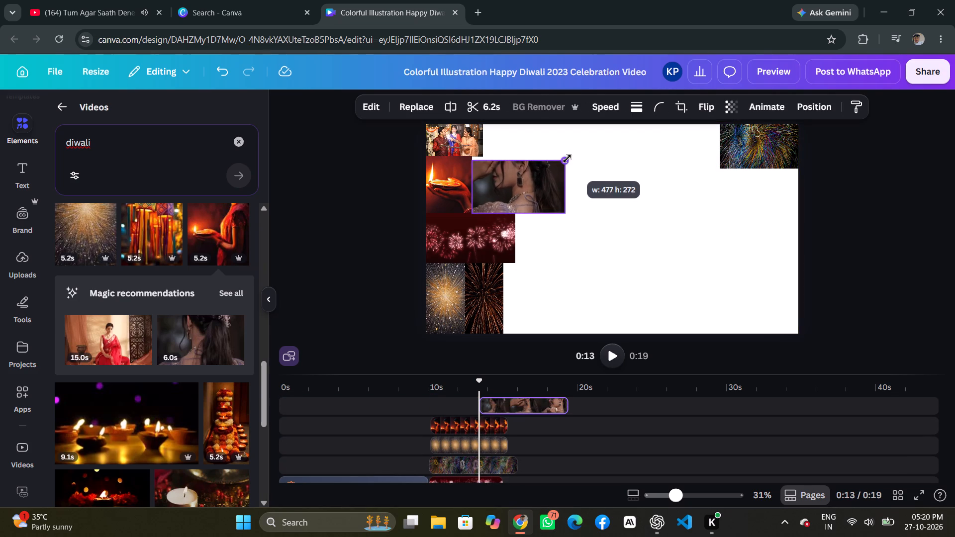
{"action": "left_click_drag", "start_coordinate": [567, 159], "coordinate": [570, 159]}
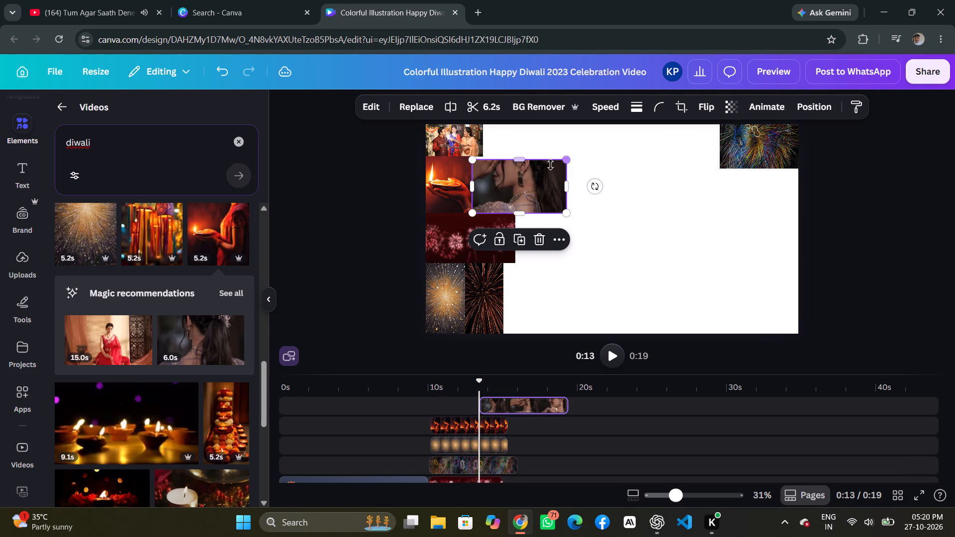
{"action": "left_click", "coordinate": [545, 166]}
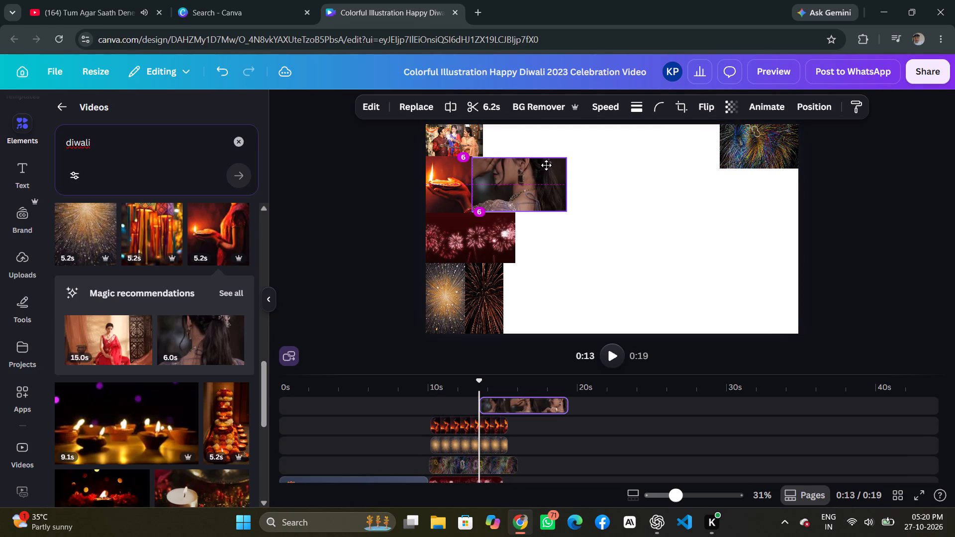
{"action": "left_click", "coordinate": [565, 162]}
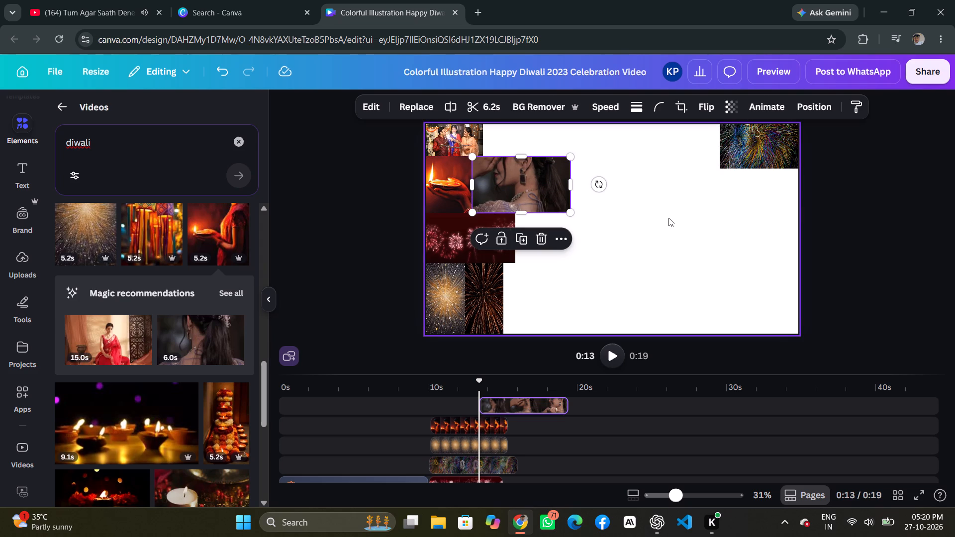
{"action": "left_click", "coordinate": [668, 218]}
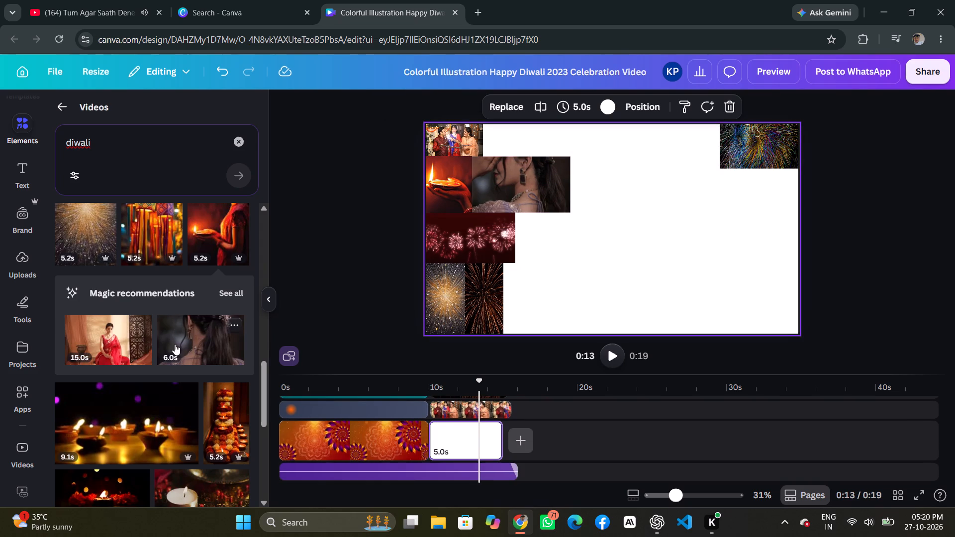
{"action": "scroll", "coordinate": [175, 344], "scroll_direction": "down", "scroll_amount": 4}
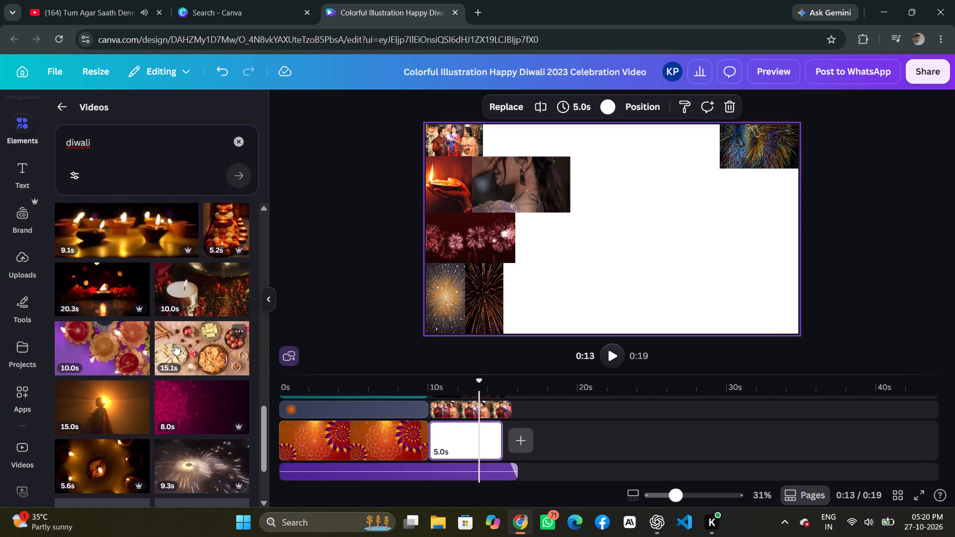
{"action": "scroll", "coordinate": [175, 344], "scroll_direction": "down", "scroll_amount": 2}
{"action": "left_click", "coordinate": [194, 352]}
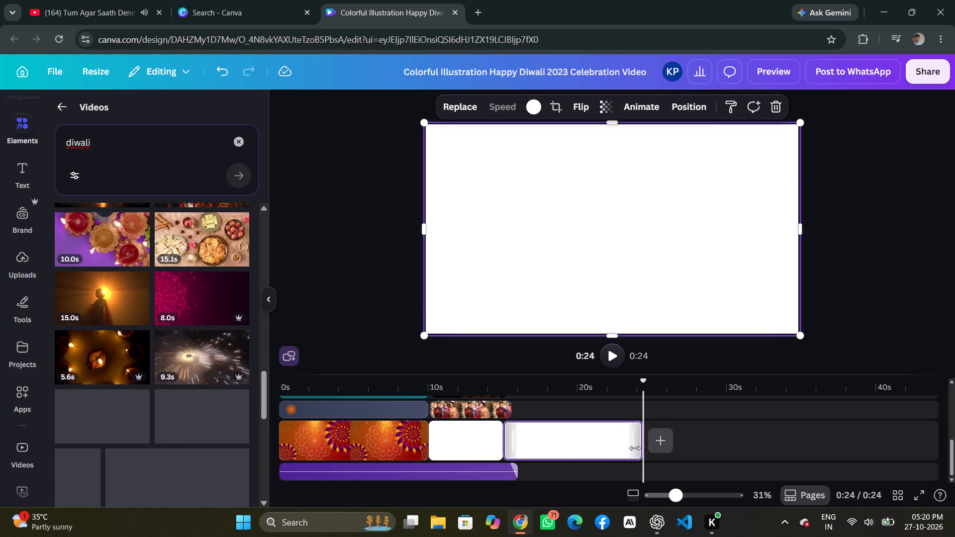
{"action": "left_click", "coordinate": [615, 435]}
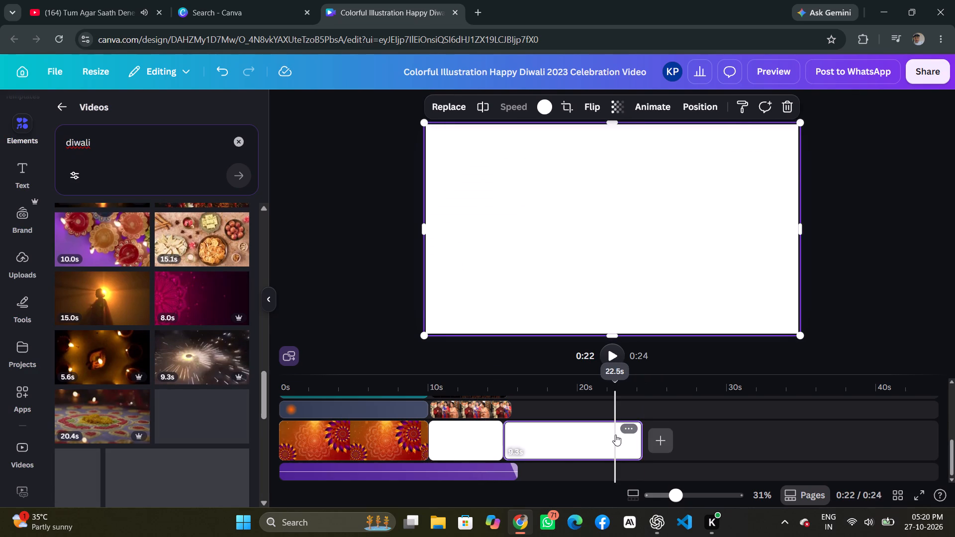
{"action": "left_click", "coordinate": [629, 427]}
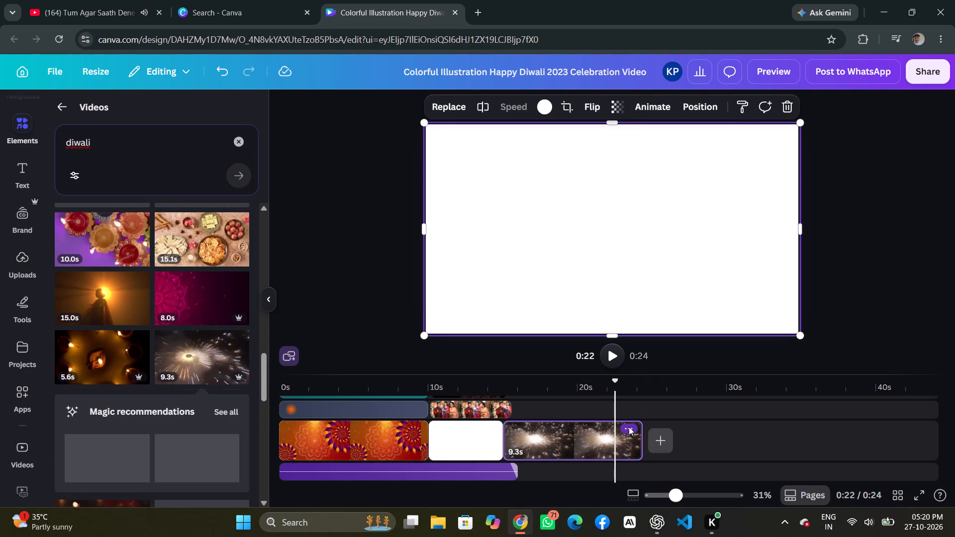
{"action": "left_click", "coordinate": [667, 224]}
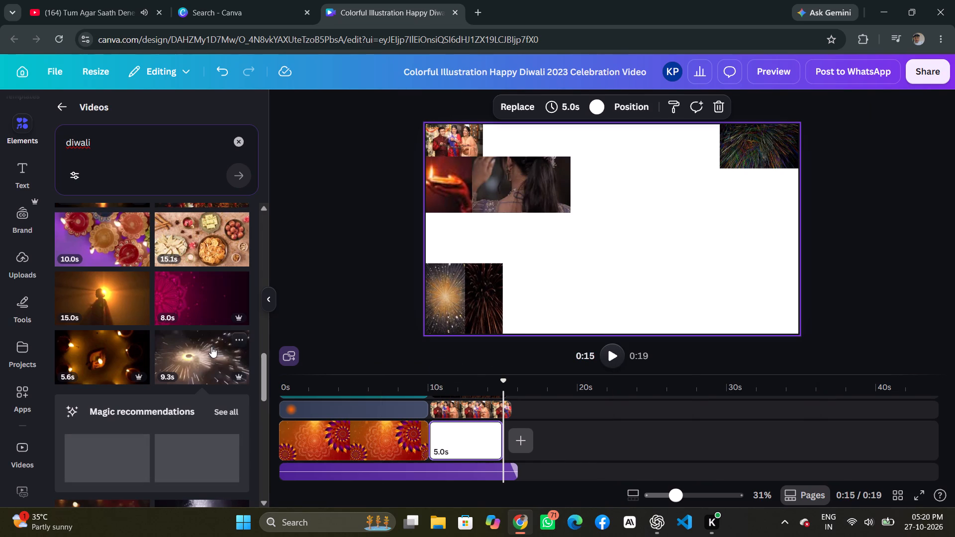
Place the 9.3-second white sparkler video onto the blank page as an overlay at 0:15.
{"action": "left_click_drag", "start_coordinate": [211, 347], "coordinate": [635, 246]}
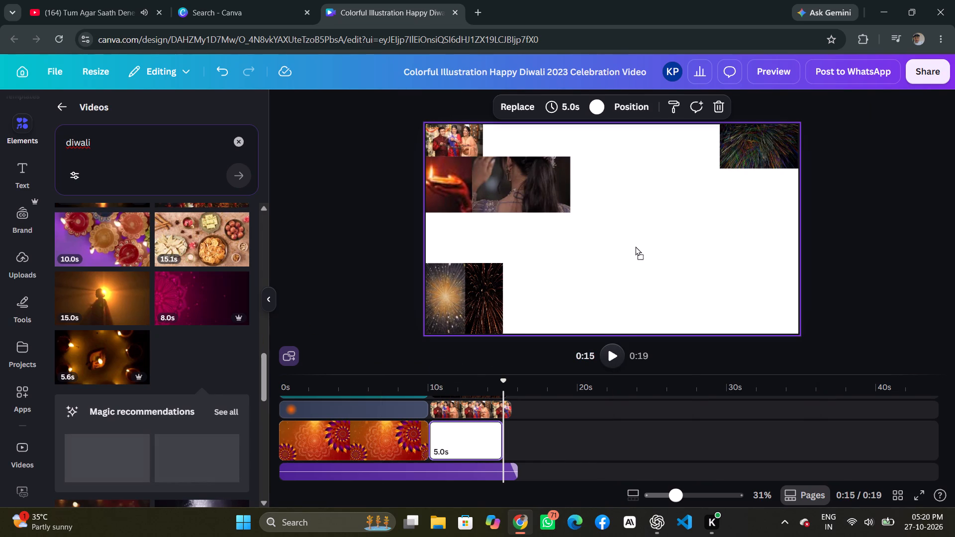
{"action": "left_click_drag", "start_coordinate": [635, 246], "coordinate": [530, 166]}
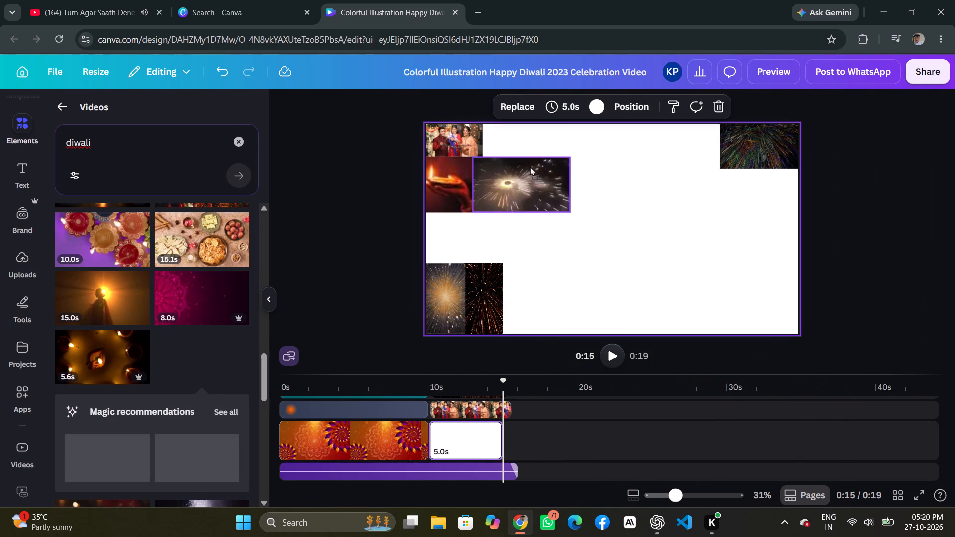
{"action": "left_click_drag", "start_coordinate": [530, 166], "coordinate": [599, 197]}
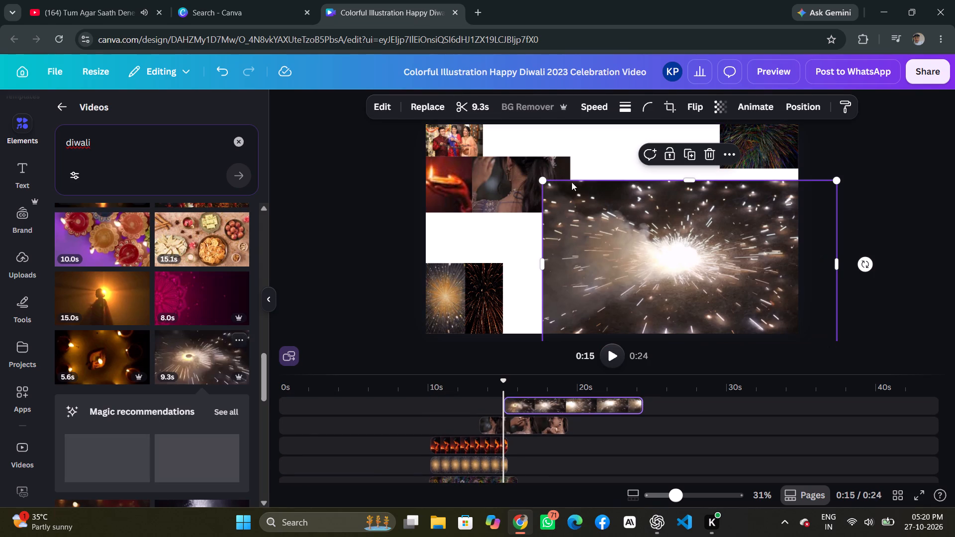
Shrink the sparkler video to about 459 by 262 and fit it at the page's left edge between the diya and golden sparkle videos.
{"action": "left_click_drag", "start_coordinate": [543, 183], "coordinate": [655, 239]}
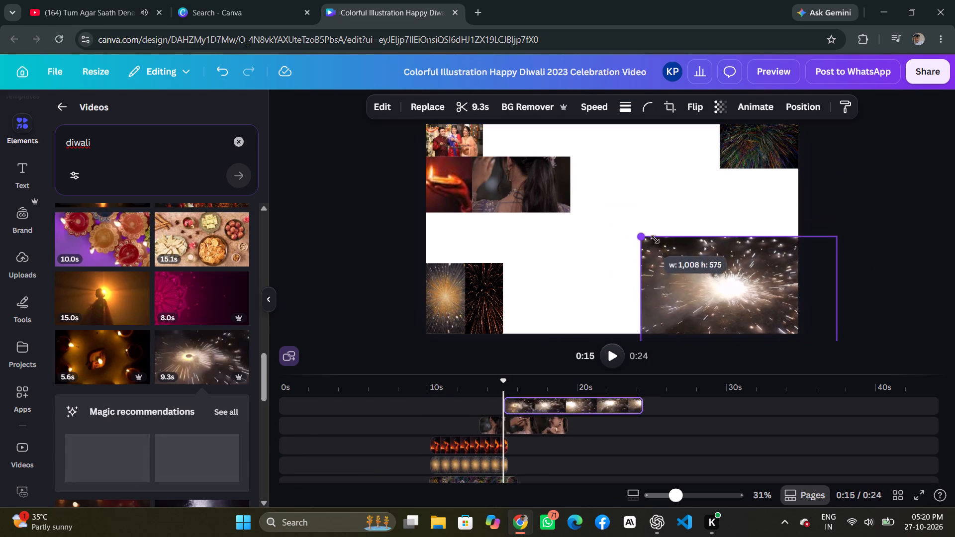
{"action": "left_click_drag", "start_coordinate": [655, 239], "coordinate": [760, 289]}
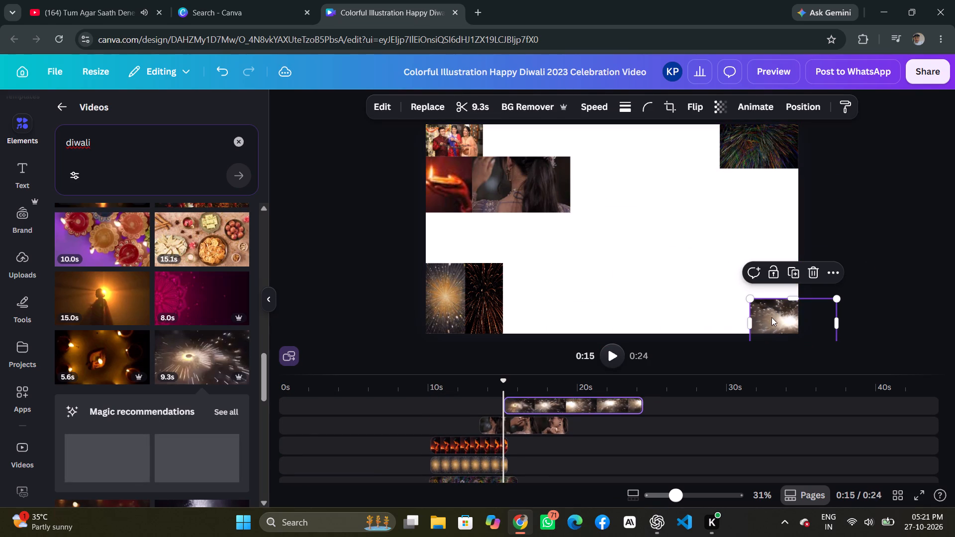
{"action": "left_click_drag", "start_coordinate": [770, 316], "coordinate": [533, 235]}
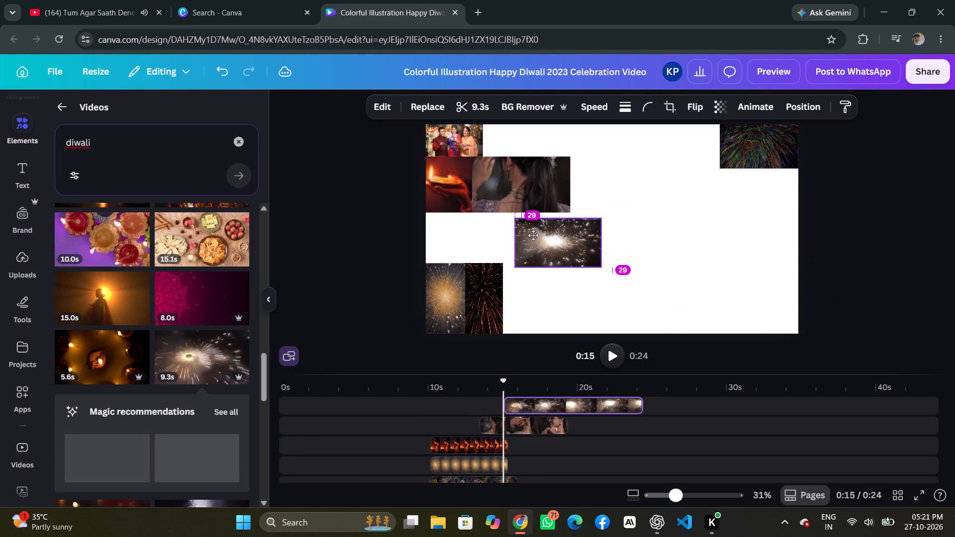
{"action": "left_click_drag", "start_coordinate": [533, 235], "coordinate": [450, 229]}
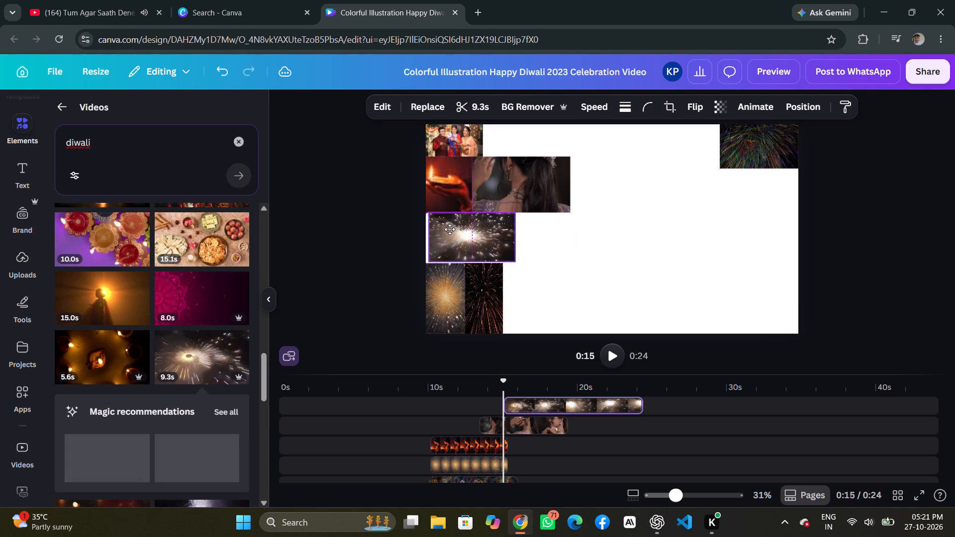
{"action": "left_click_drag", "start_coordinate": [450, 229], "coordinate": [445, 231]}
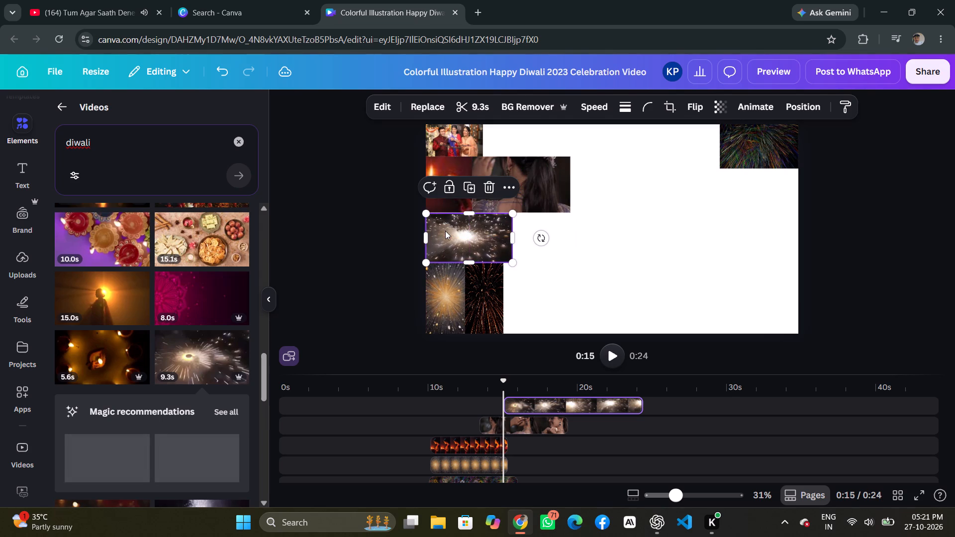
{"action": "left_click", "coordinate": [569, 282]}
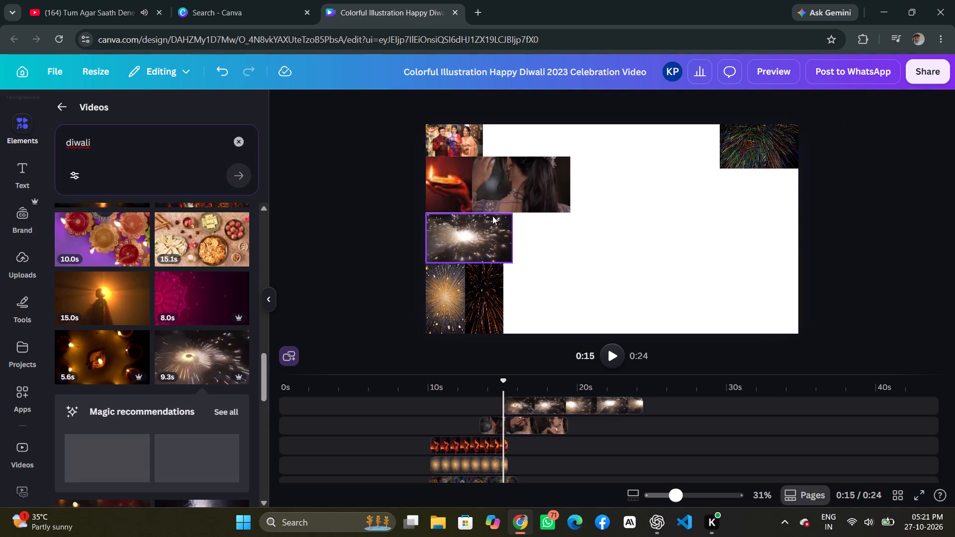
{"action": "left_click", "coordinate": [484, 217]}
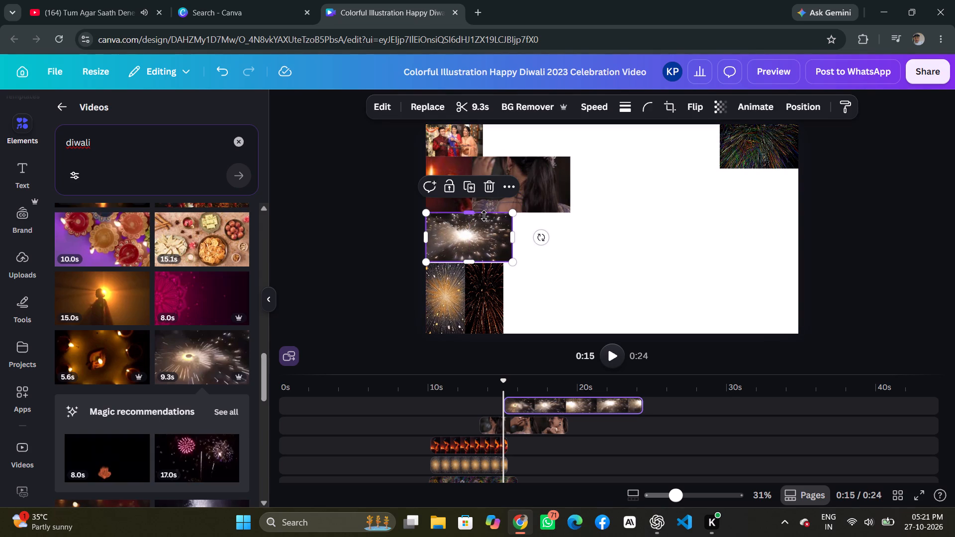
{"action": "left_click", "coordinate": [744, 248]}
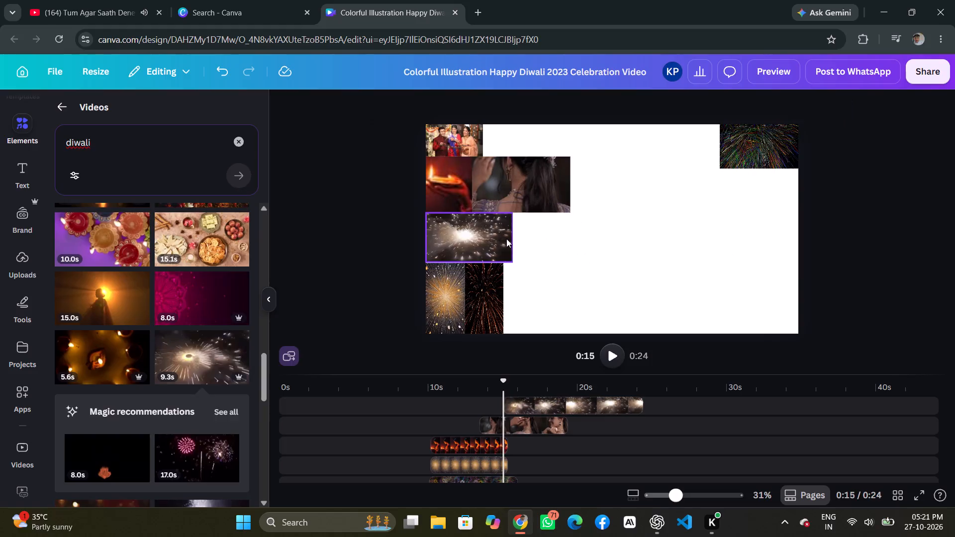
{"action": "left_click", "coordinate": [504, 239]}
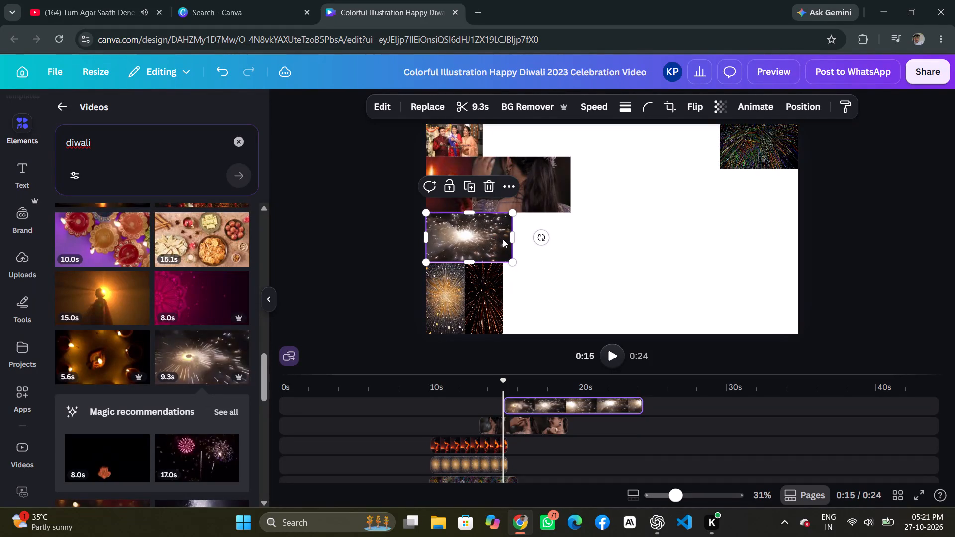
{"action": "left_click", "coordinate": [510, 259]}
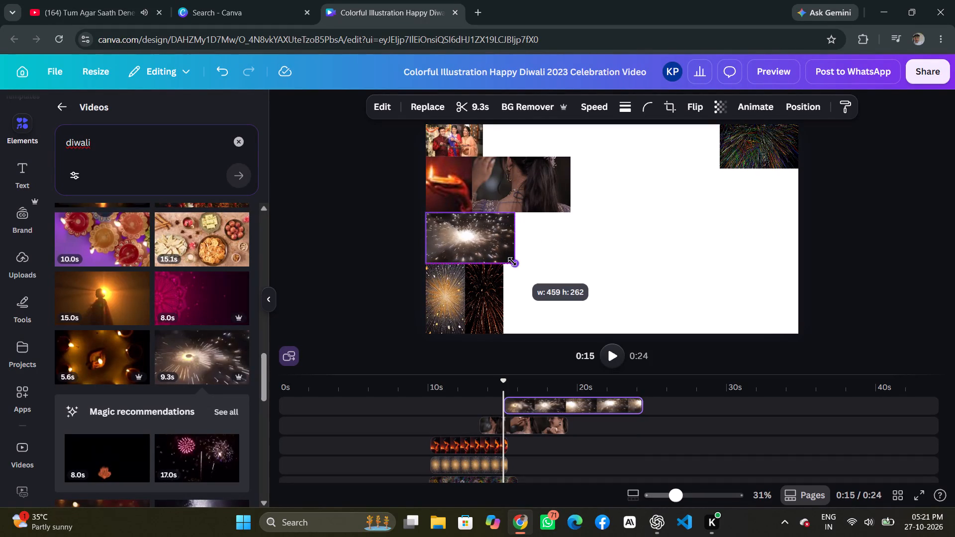
{"action": "left_click", "coordinate": [685, 240]}
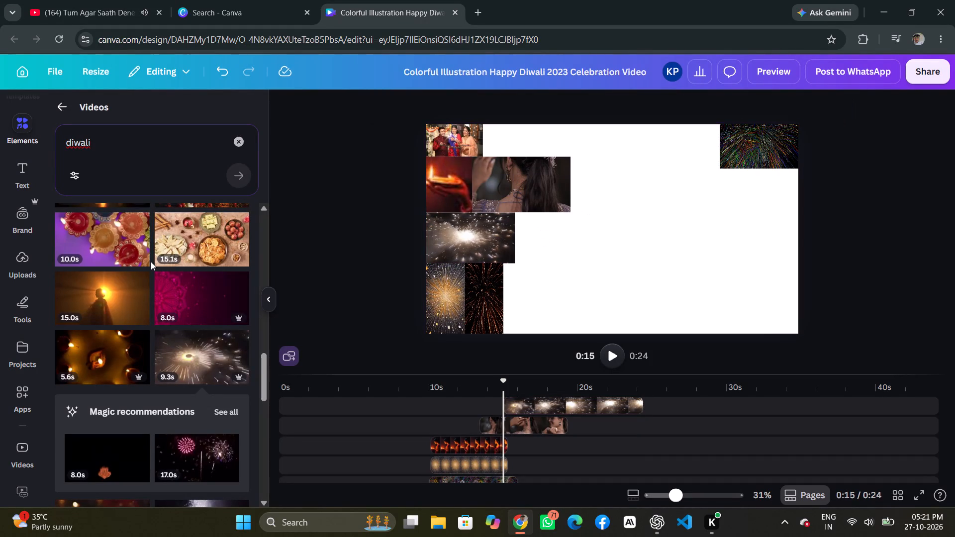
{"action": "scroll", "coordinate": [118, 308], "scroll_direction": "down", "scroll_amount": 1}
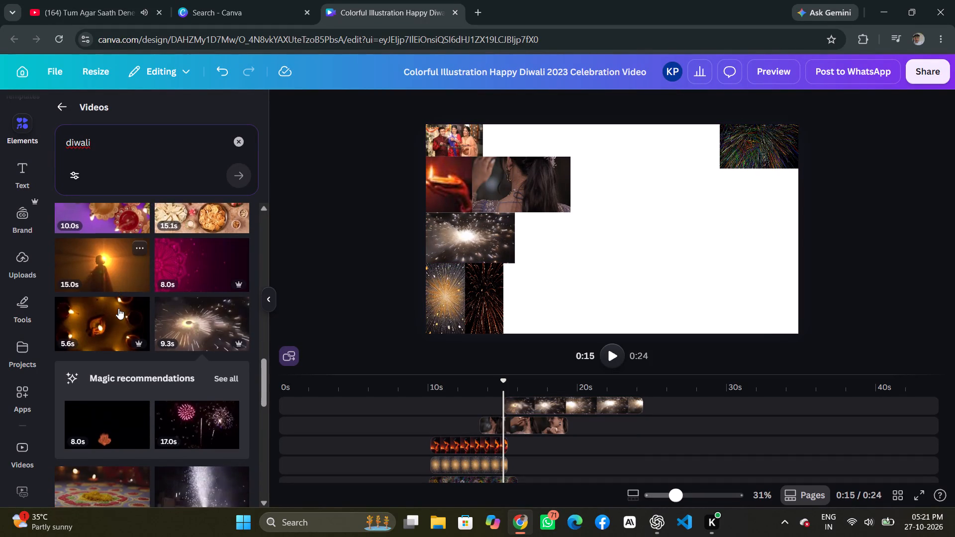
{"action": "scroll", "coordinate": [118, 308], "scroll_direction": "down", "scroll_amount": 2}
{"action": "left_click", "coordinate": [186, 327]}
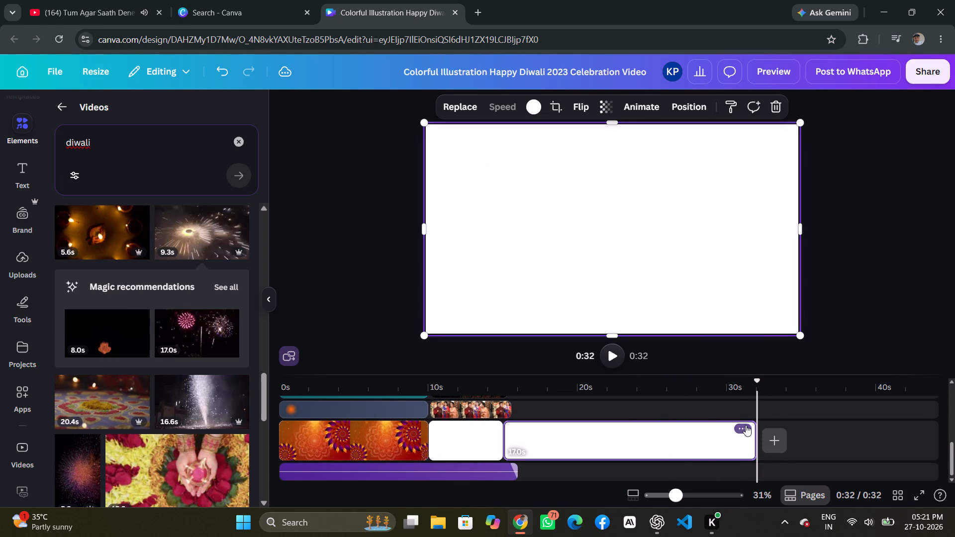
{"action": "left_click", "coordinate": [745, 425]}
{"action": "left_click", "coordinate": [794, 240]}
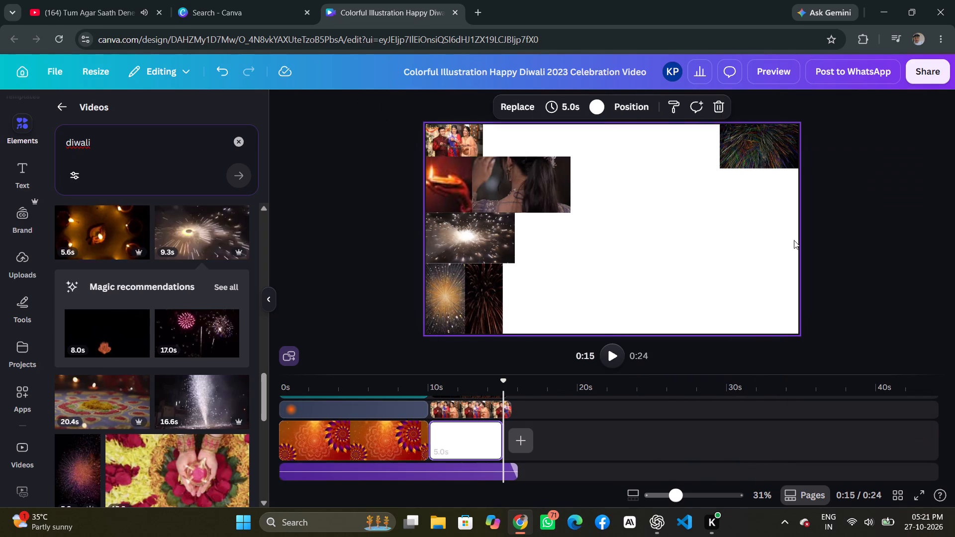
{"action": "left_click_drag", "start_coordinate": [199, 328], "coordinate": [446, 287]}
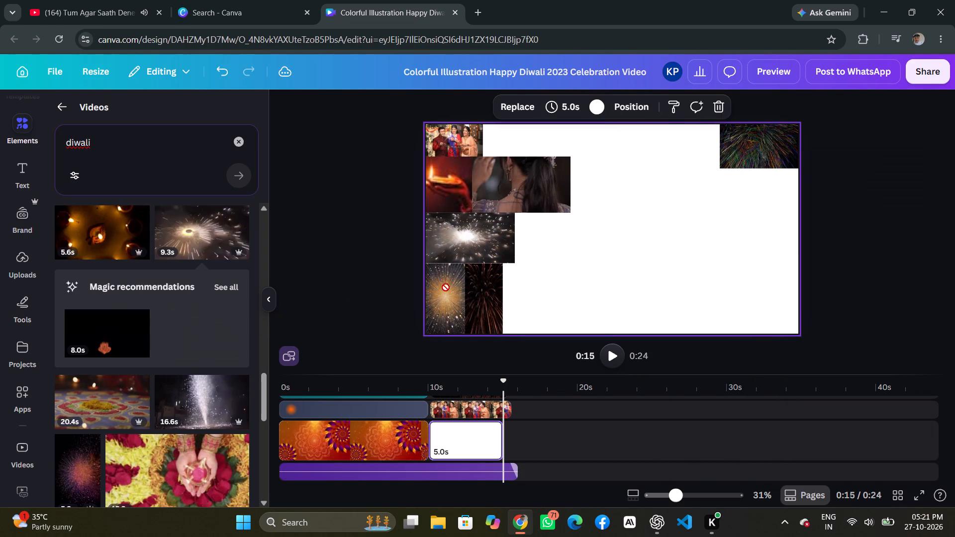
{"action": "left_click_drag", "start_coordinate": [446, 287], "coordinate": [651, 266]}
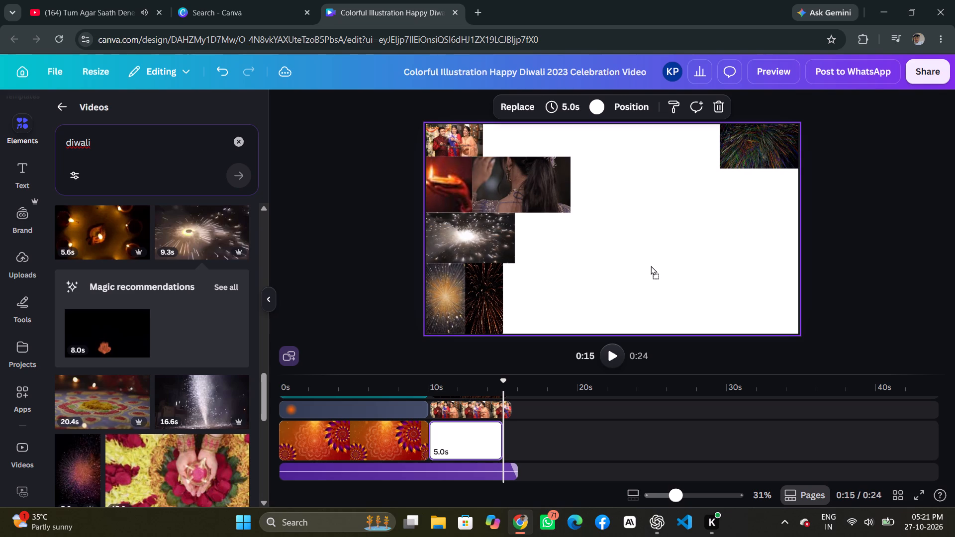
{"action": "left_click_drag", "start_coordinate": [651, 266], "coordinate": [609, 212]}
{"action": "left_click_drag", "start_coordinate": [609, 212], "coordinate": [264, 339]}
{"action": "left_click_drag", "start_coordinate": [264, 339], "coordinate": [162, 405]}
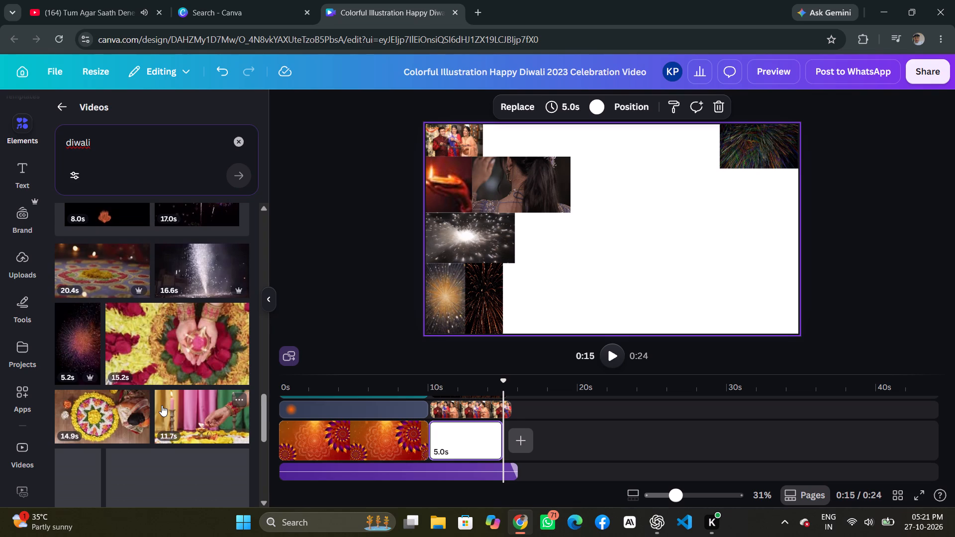
Place the 5.2-second portrait video of purple and orange fireworks onto the blank page as an overlay at 0:15.
{"action": "left_click_drag", "start_coordinate": [74, 347], "coordinate": [616, 259]}
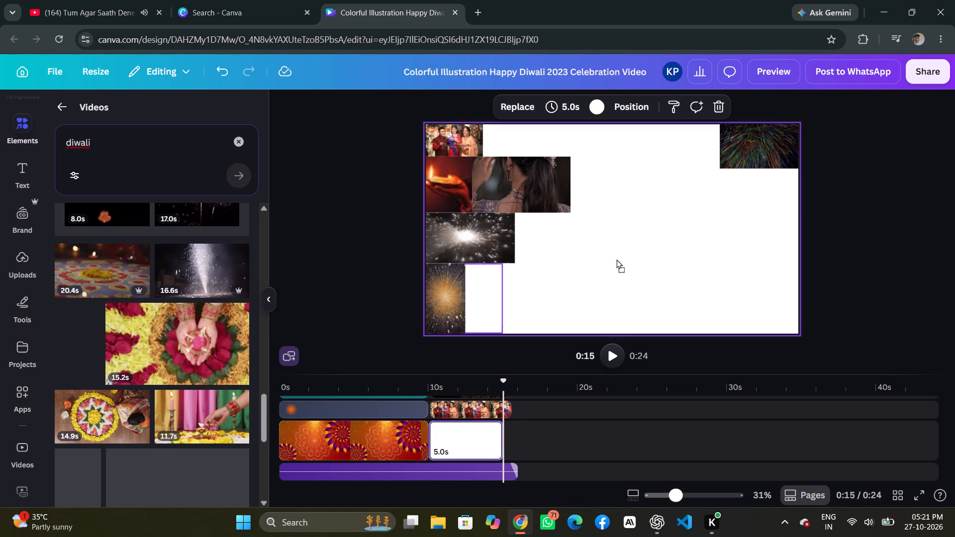
{"action": "left_click_drag", "start_coordinate": [616, 259], "coordinate": [681, 188]}
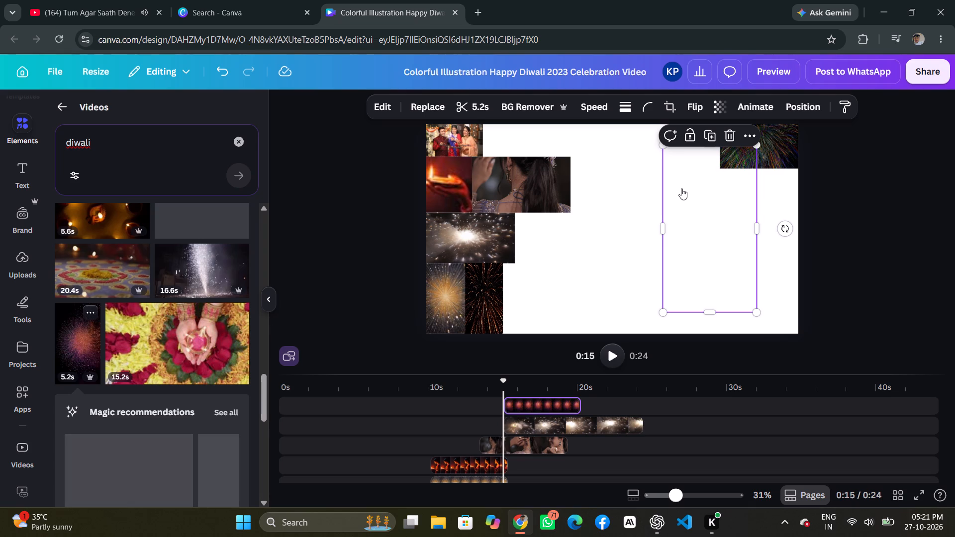
Shrink the purple and orange fireworks video to the golden sparkle video's height and fit it at the page's bottom edge beside the dark fireworks video.
{"action": "left_click_drag", "start_coordinate": [681, 188], "coordinate": [597, 200]}
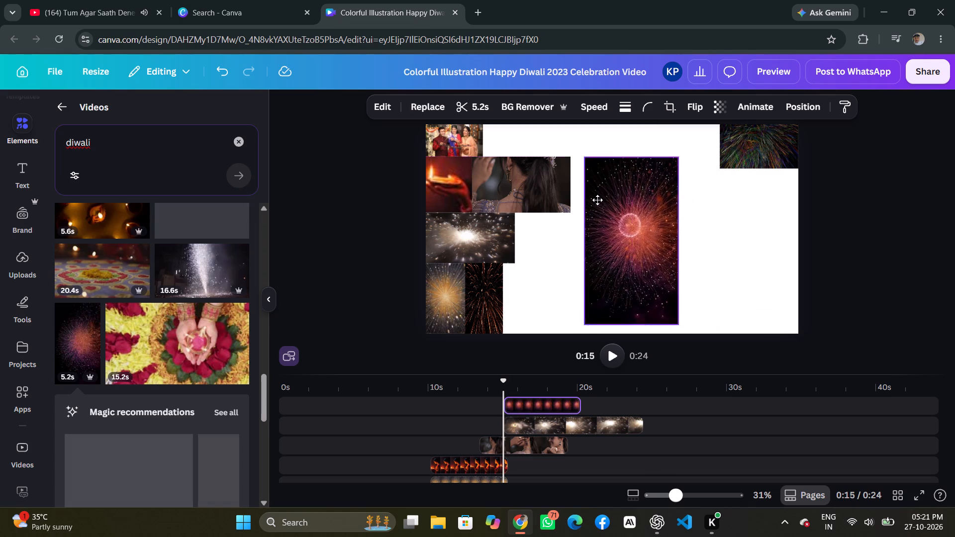
{"action": "left_click_drag", "start_coordinate": [597, 200], "coordinate": [593, 198]}
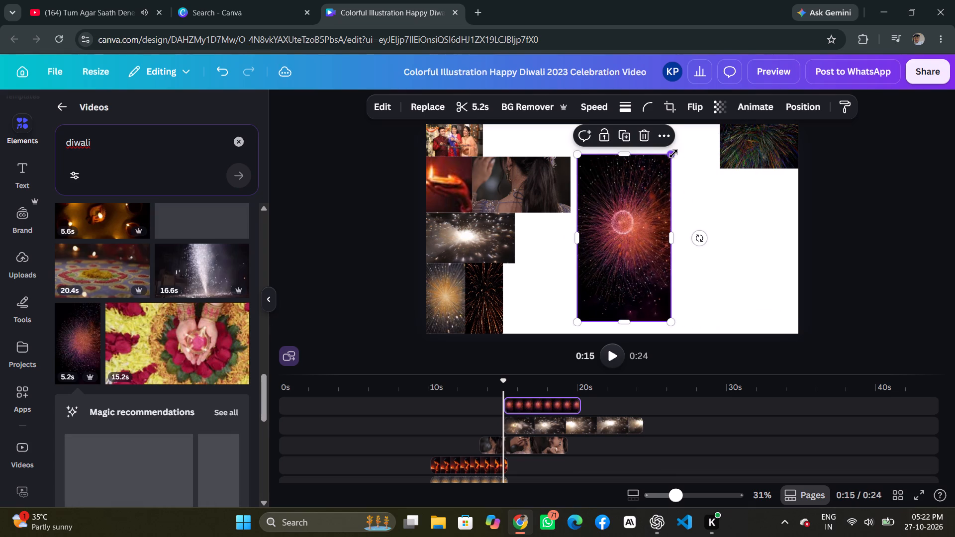
{"action": "left_click_drag", "start_coordinate": [670, 156], "coordinate": [633, 226]}
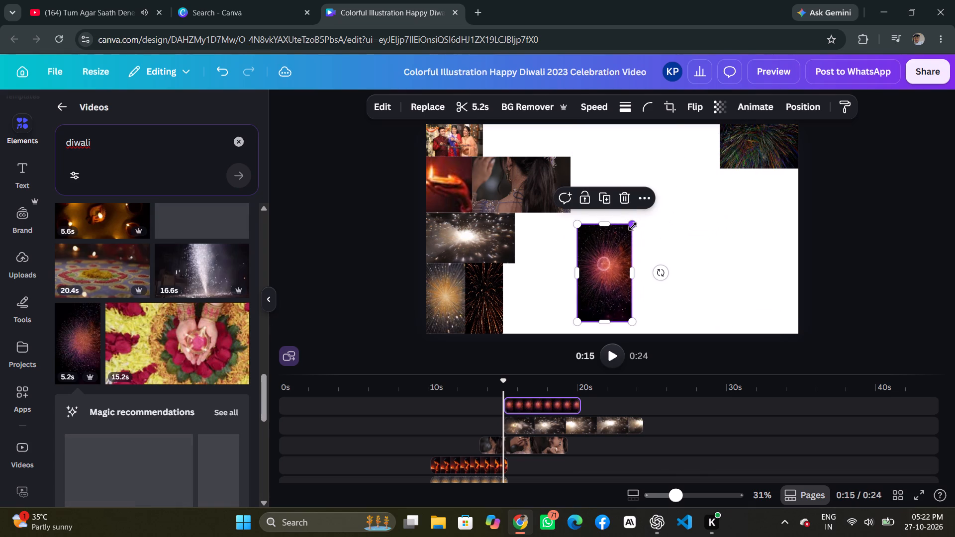
{"action": "left_click_drag", "start_coordinate": [611, 248], "coordinate": [550, 239]}
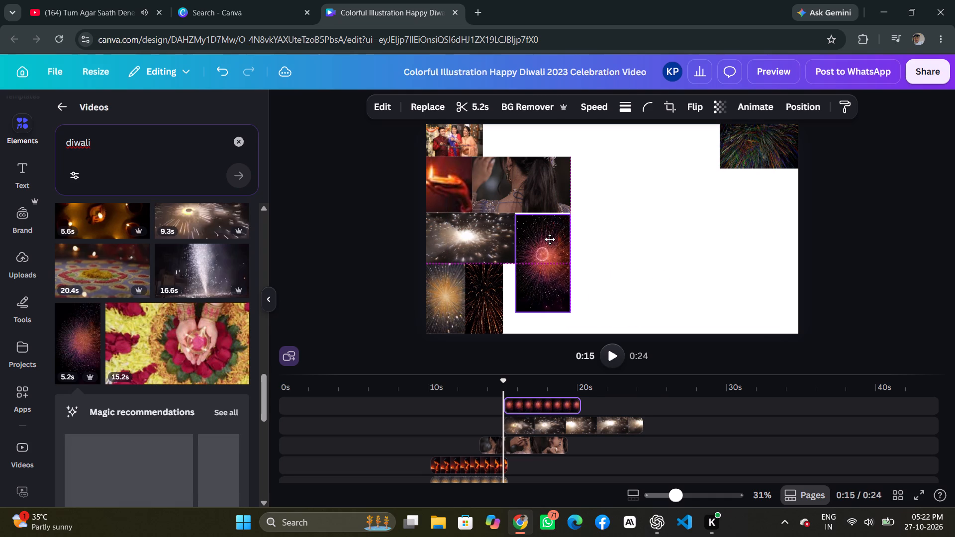
{"action": "left_click_drag", "start_coordinate": [550, 239], "coordinate": [545, 259]}
{"action": "left_click_drag", "start_coordinate": [565, 235], "coordinate": [558, 249]}
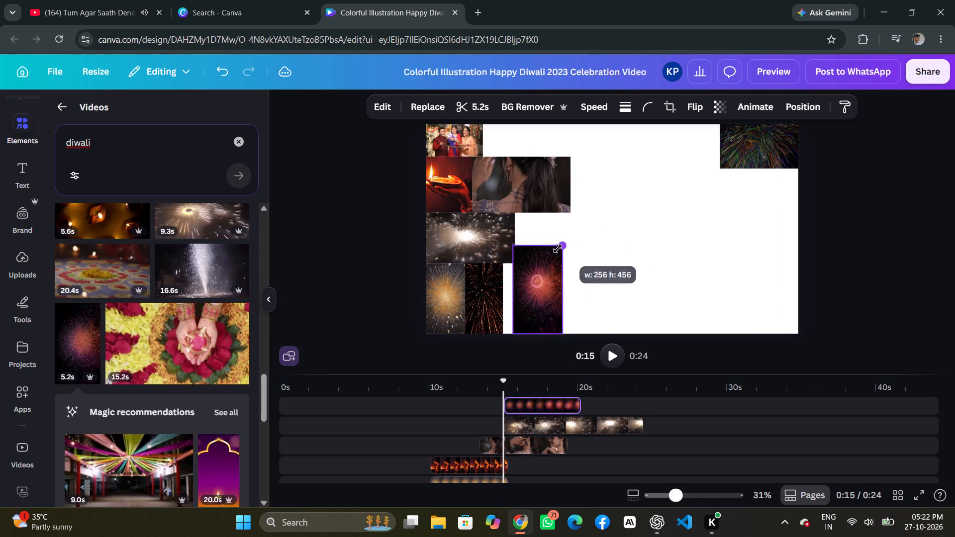
{"action": "left_click_drag", "start_coordinate": [558, 249], "coordinate": [554, 263]}
{"action": "left_click_drag", "start_coordinate": [542, 283], "coordinate": [531, 283]}
{"action": "left_click", "coordinate": [607, 270]}
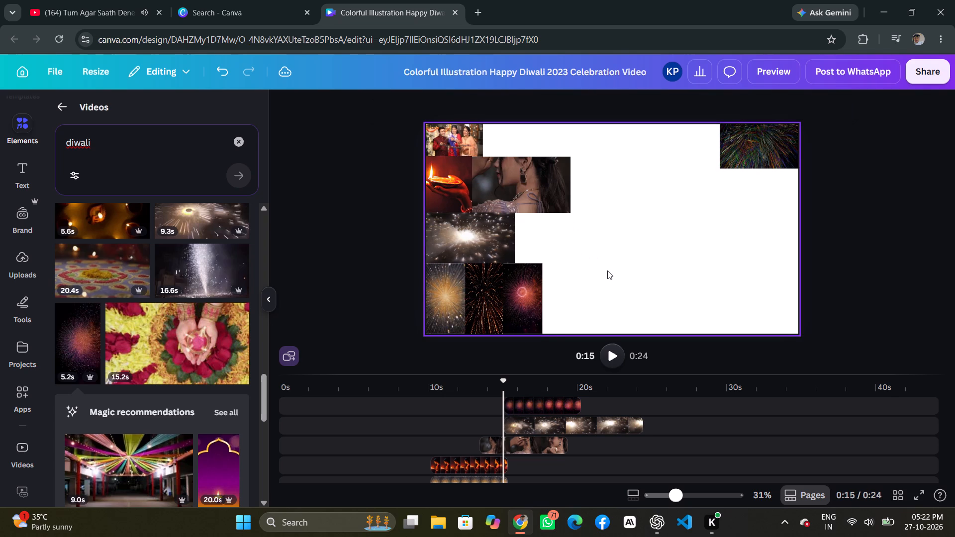
{"action": "left_click", "coordinate": [532, 282]}
{"action": "left_click", "coordinate": [525, 264]}
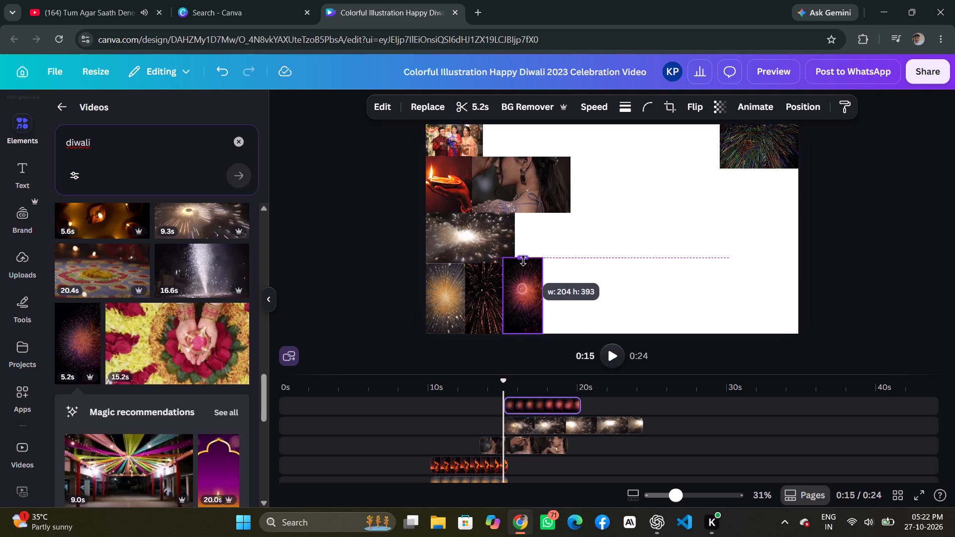
{"action": "left_click", "coordinate": [582, 264]}
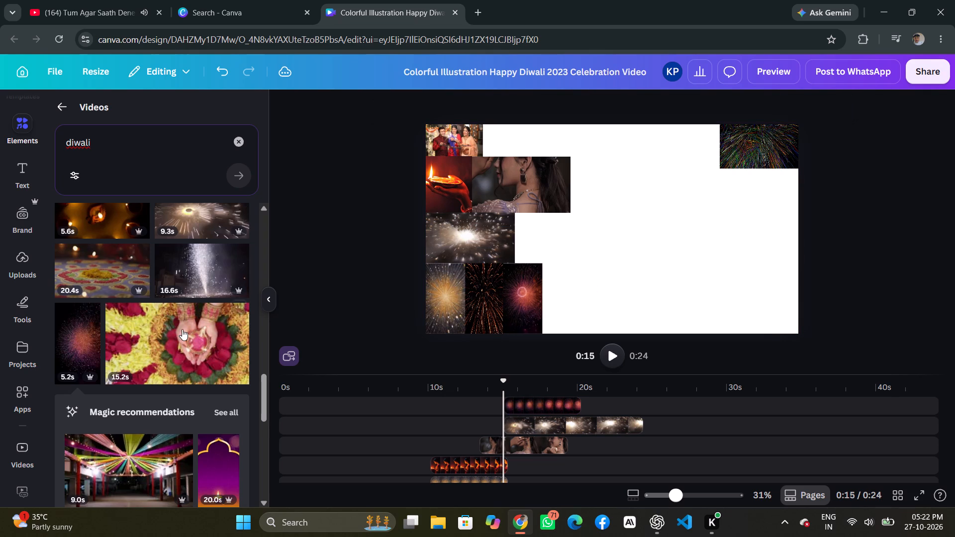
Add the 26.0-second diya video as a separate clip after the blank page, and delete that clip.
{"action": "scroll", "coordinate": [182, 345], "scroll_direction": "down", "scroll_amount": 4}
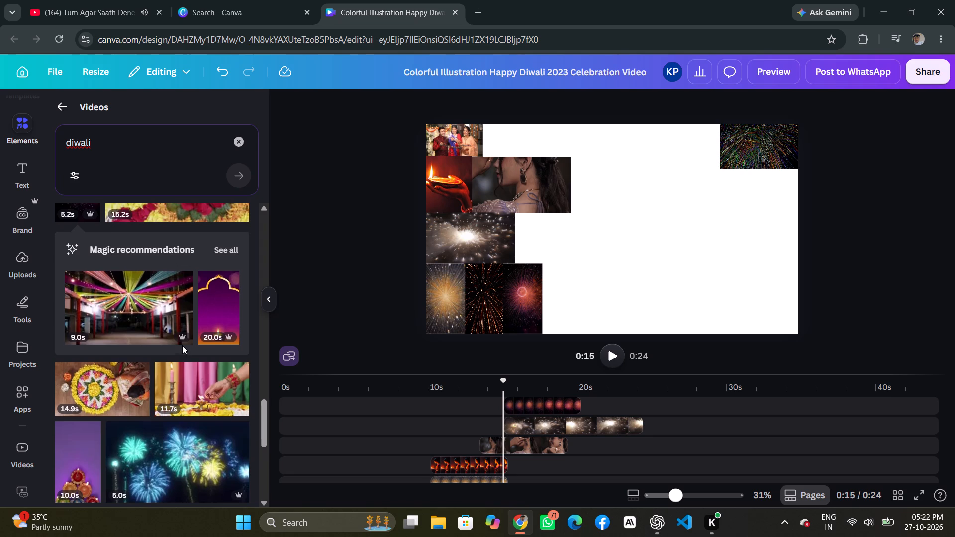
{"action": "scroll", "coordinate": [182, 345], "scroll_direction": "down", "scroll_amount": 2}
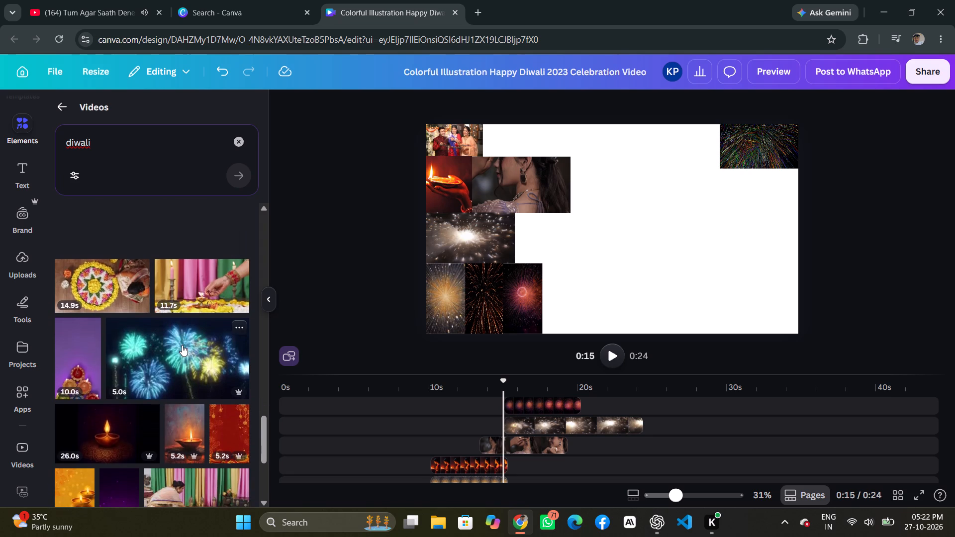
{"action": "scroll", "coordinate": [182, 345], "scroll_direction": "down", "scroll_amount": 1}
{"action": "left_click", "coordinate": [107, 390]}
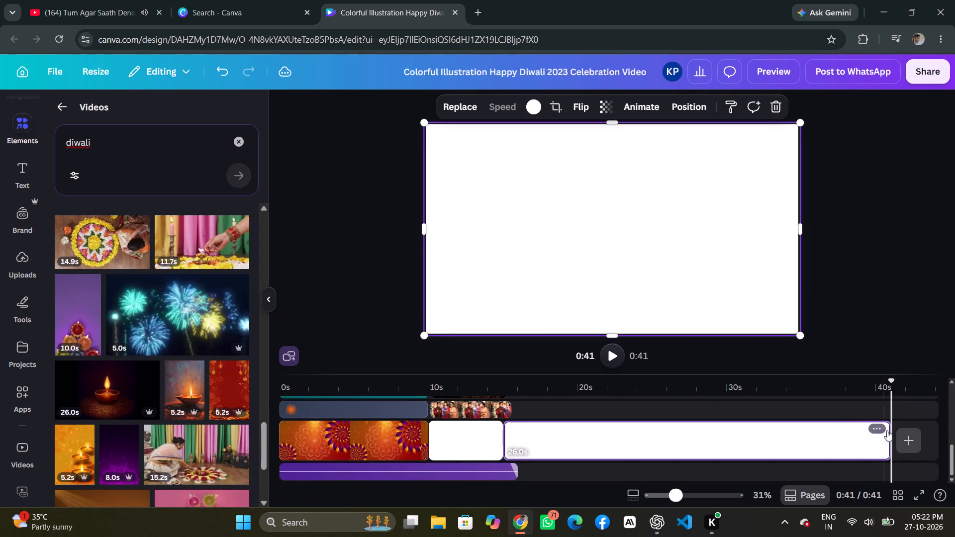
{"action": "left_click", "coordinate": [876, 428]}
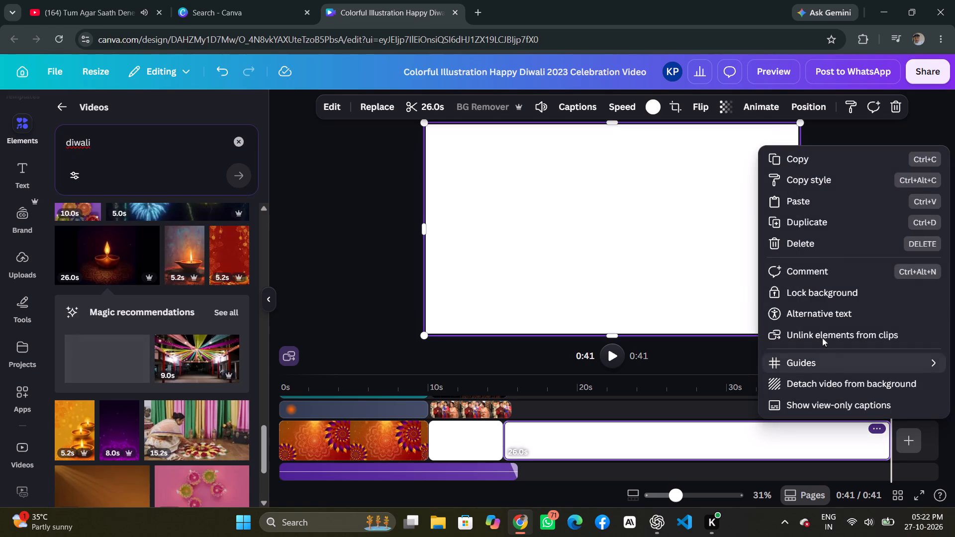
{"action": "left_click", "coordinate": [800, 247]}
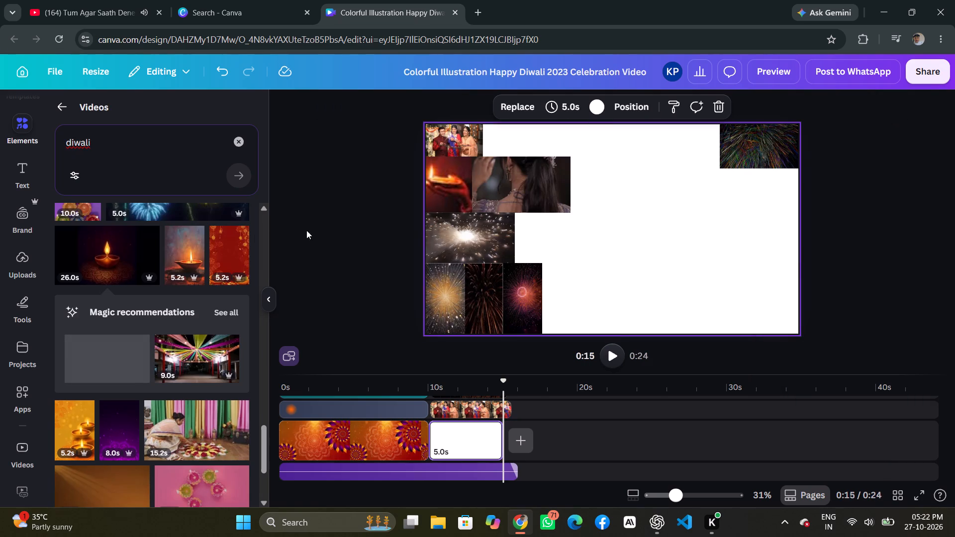
Place the 26.0-second diya video onto the blank page as an overlay at 0:15.
{"action": "left_click_drag", "start_coordinate": [116, 267], "coordinate": [280, 262]}
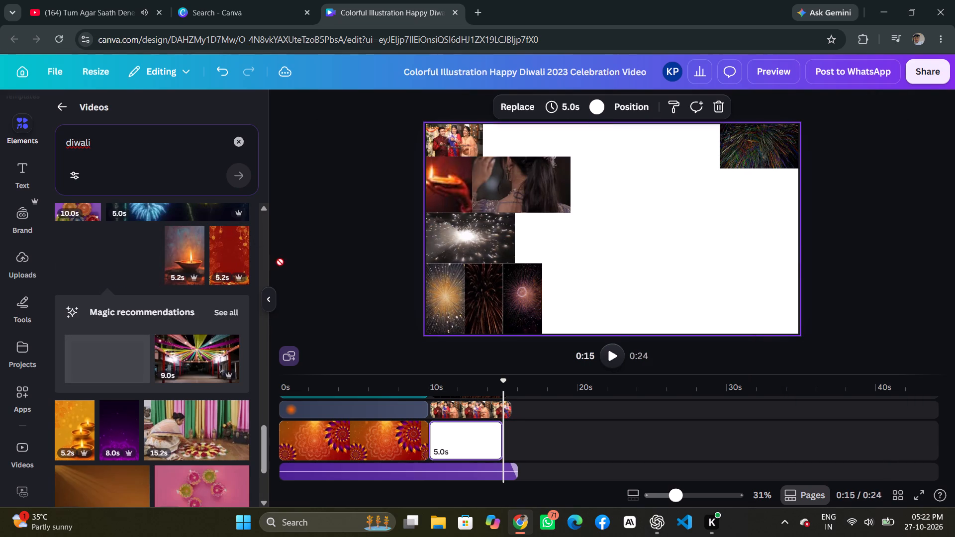
{"action": "left_click_drag", "start_coordinate": [280, 262], "coordinate": [651, 242]}
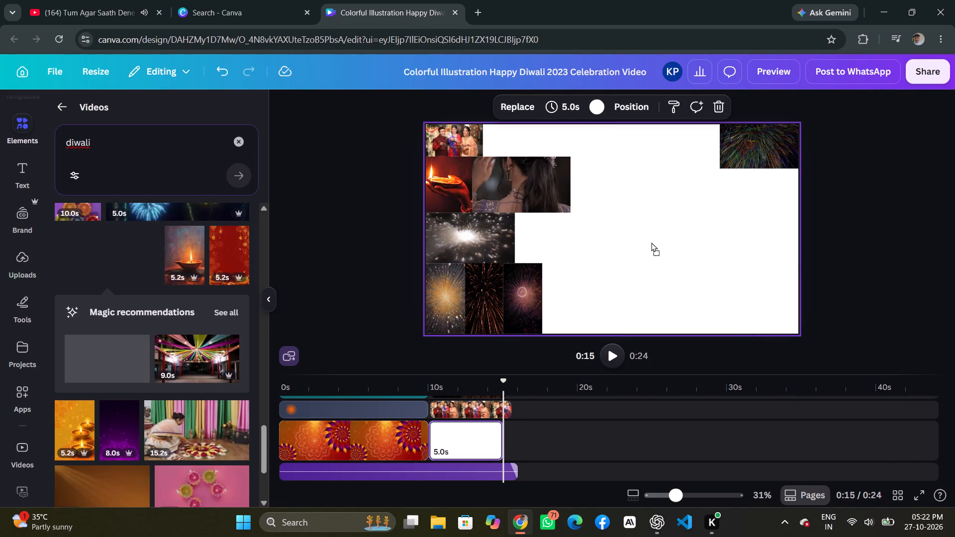
{"action": "left_click_drag", "start_coordinate": [651, 242], "coordinate": [641, 217]}
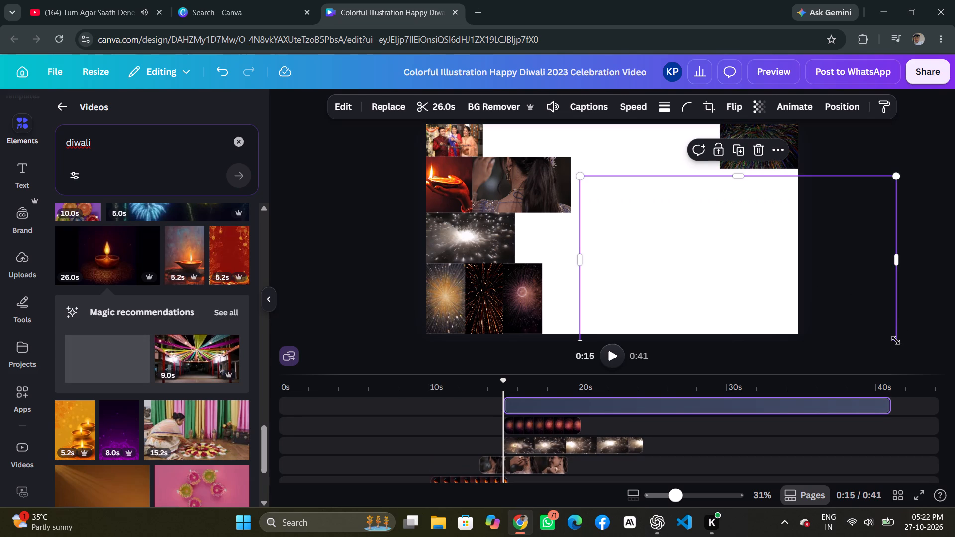
Shrink the 26.0-second diya video to the white sparkler video's height and set it directly against the sparkler video's right edge.
{"action": "left_click_drag", "start_coordinate": [896, 340], "coordinate": [682, 255]}
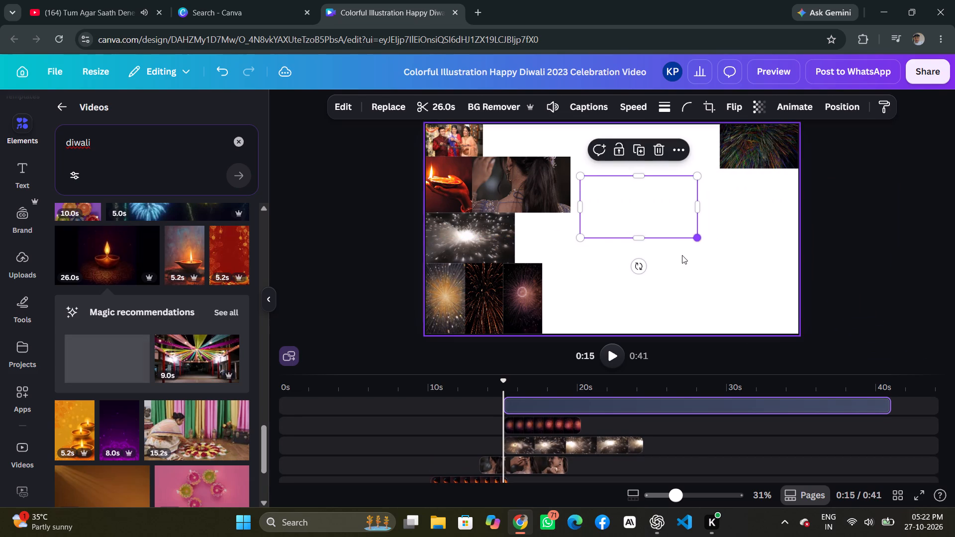
{"action": "left_click_drag", "start_coordinate": [656, 213], "coordinate": [669, 248]}
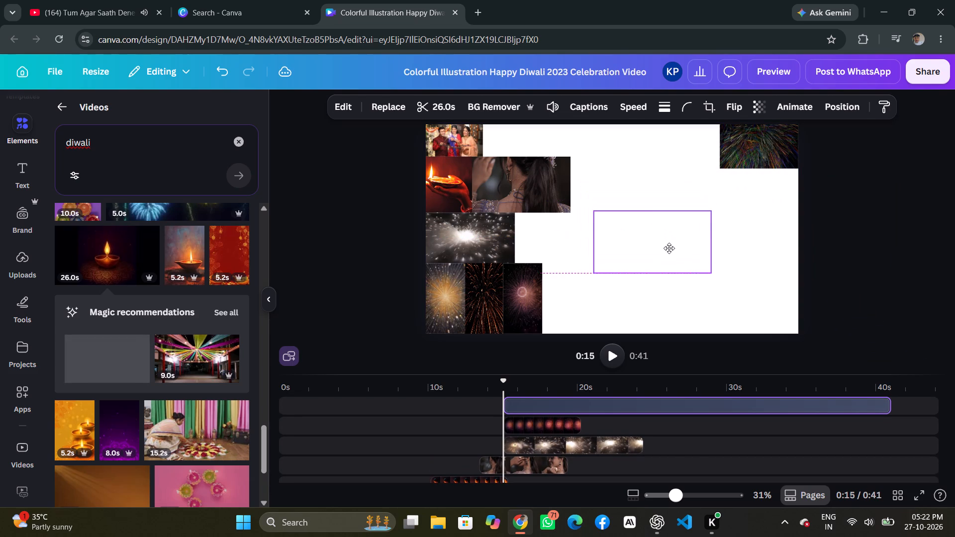
{"action": "left_click_drag", "start_coordinate": [669, 248], "coordinate": [669, 249]}
{"action": "left_click_drag", "start_coordinate": [714, 273], "coordinate": [681, 260]}
{"action": "left_click_drag", "start_coordinate": [648, 238], "coordinate": [571, 239]}
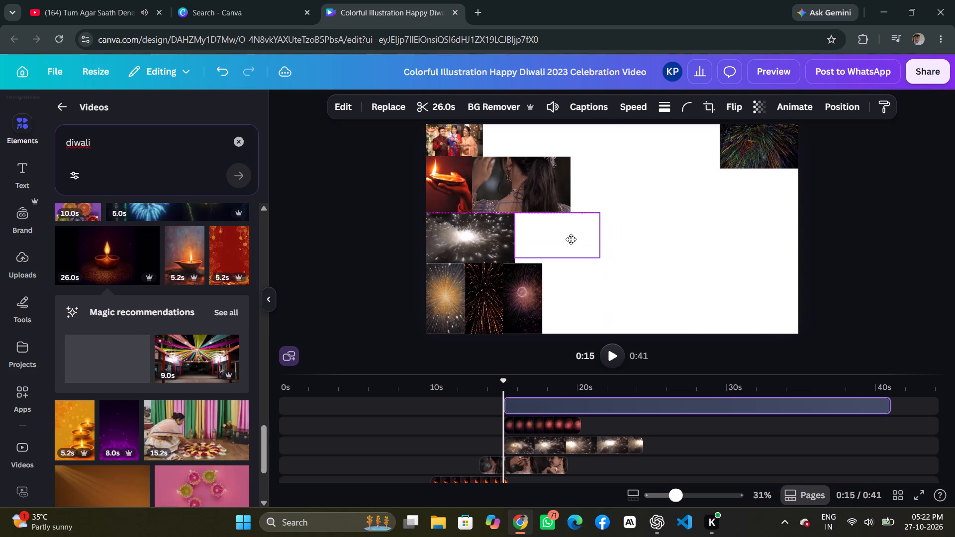
{"action": "left_click_drag", "start_coordinate": [571, 239], "coordinate": [570, 239]}
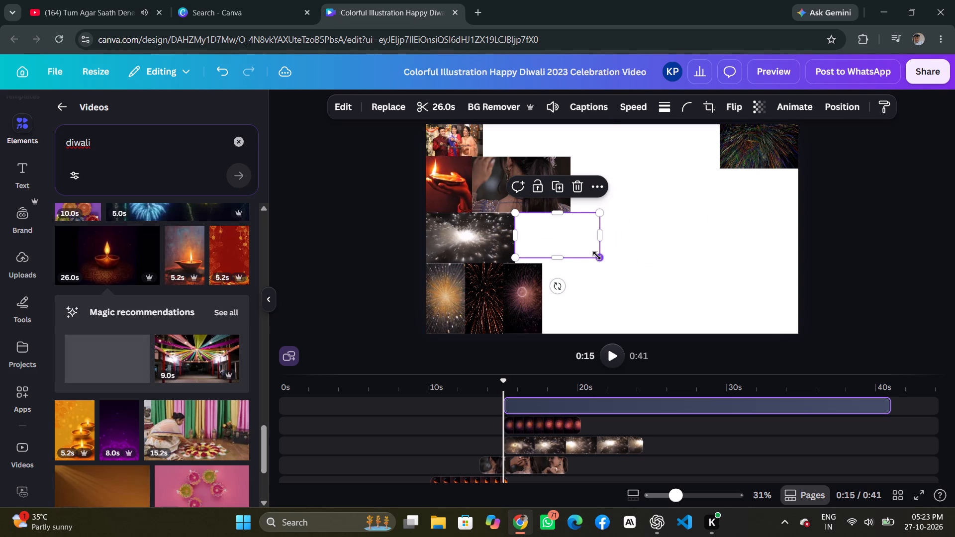
{"action": "left_click_drag", "start_coordinate": [598, 257], "coordinate": [602, 261]}
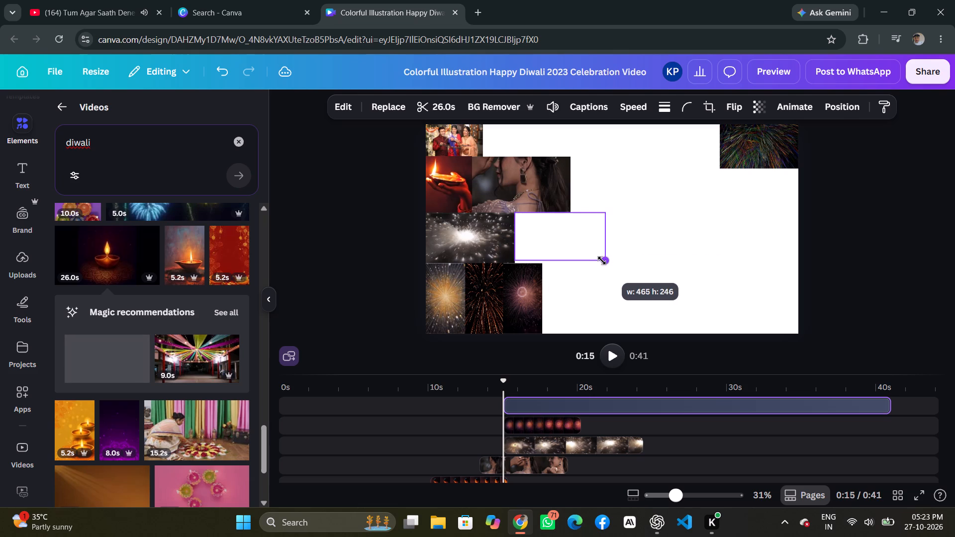
{"action": "left_click_drag", "start_coordinate": [602, 261], "coordinate": [604, 265]}
{"action": "left_click", "coordinate": [724, 244]}
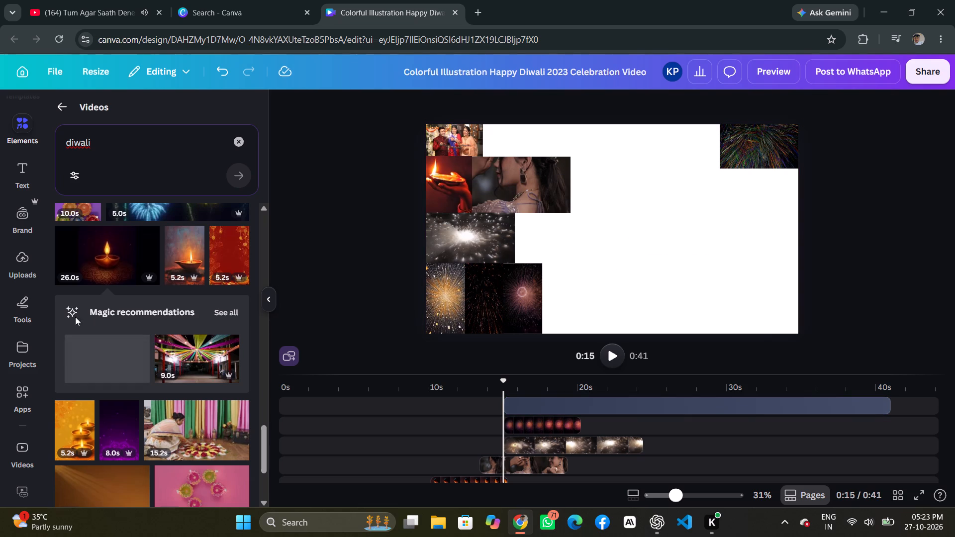
Browse the remaining diwali video results for more collage clips, and collapse the results.
{"action": "scroll", "coordinate": [151, 313], "scroll_direction": "down", "scroll_amount": 5}
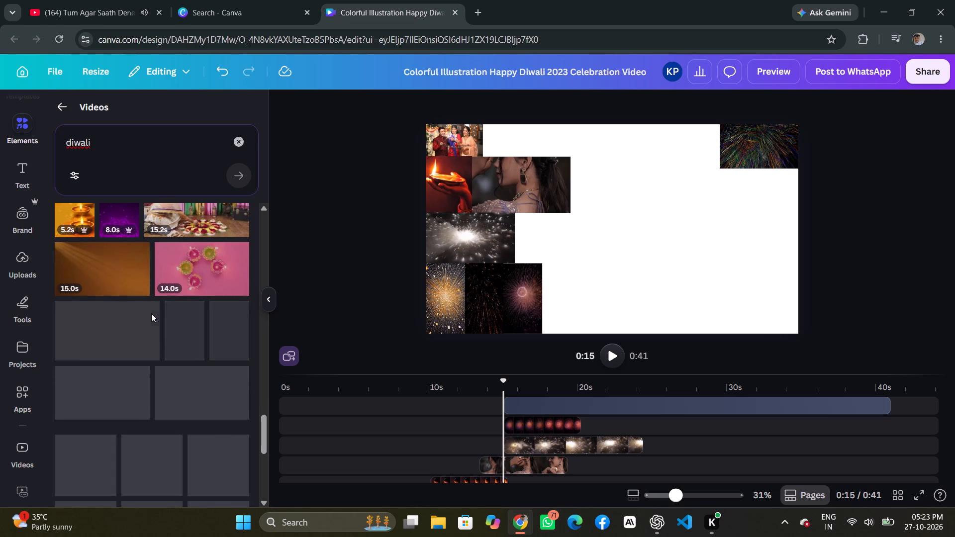
{"action": "scroll", "coordinate": [151, 313], "scroll_direction": "up", "scroll_amount": 8}
{"action": "scroll", "coordinate": [151, 313], "scroll_direction": "down", "scroll_amount": 2}
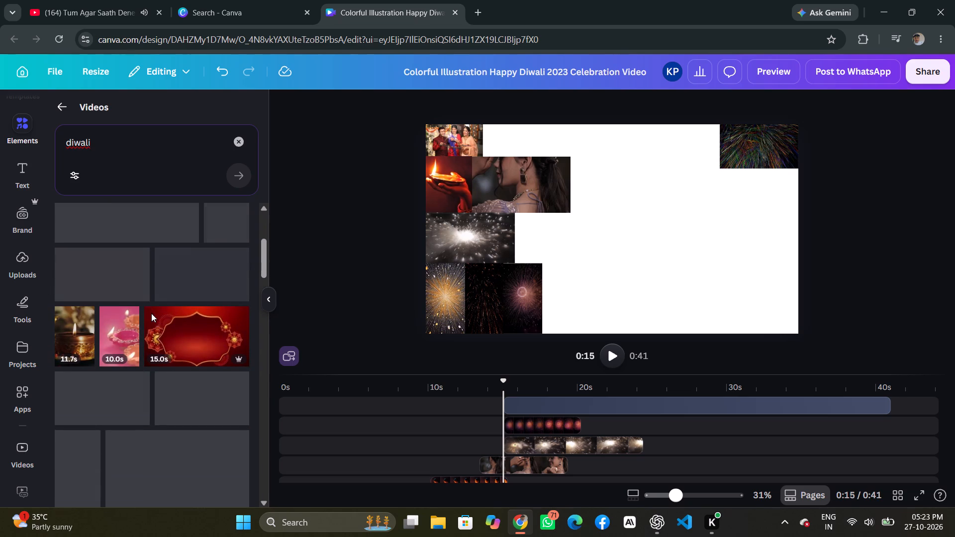
{"action": "scroll", "coordinate": [151, 313], "scroll_direction": "down", "scroll_amount": 1}
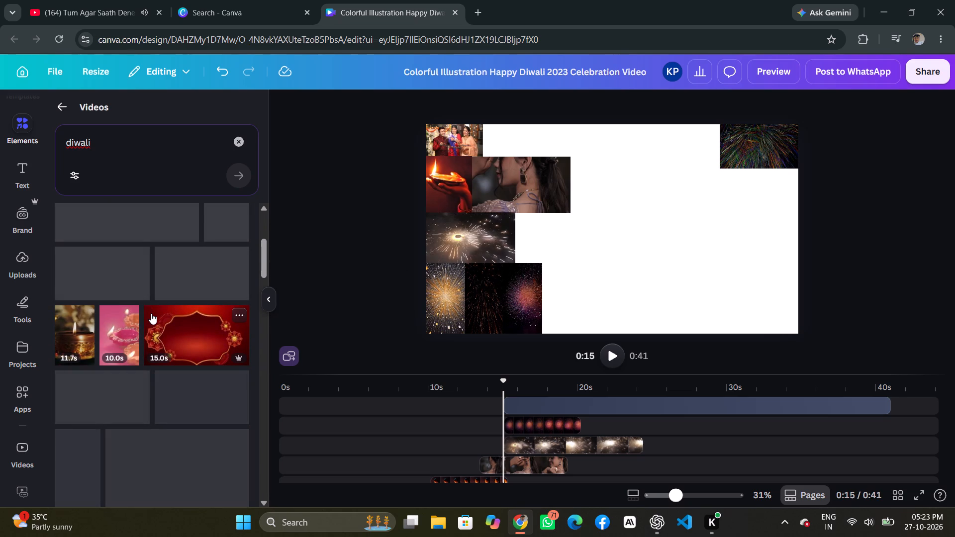
{"action": "scroll", "coordinate": [151, 313], "scroll_direction": "down", "scroll_amount": 4}
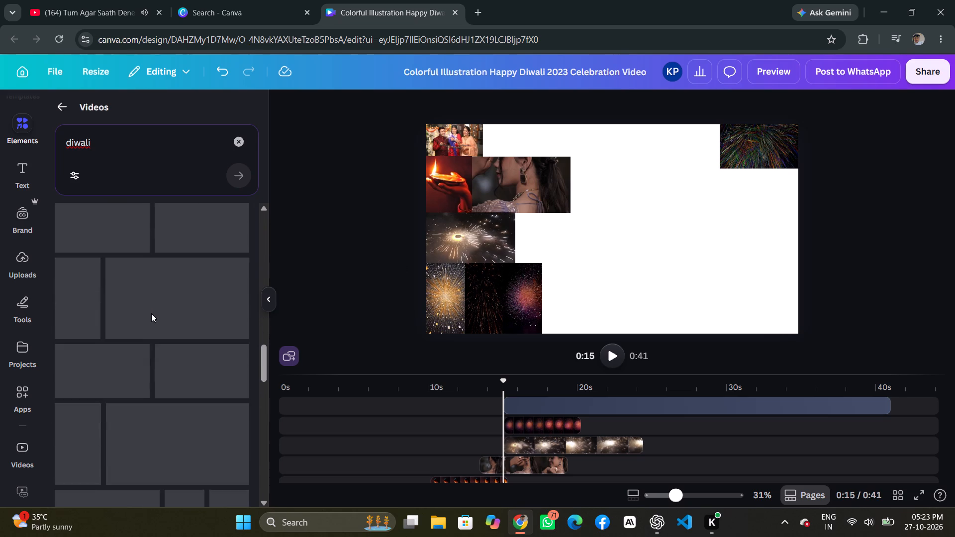
{"action": "scroll", "coordinate": [151, 313], "scroll_direction": "down", "scroll_amount": 4}
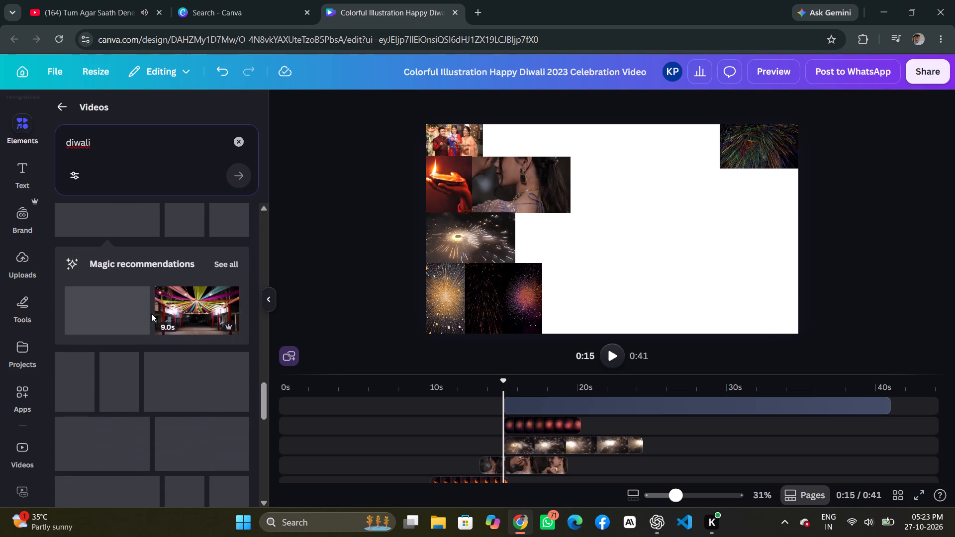
{"action": "scroll", "coordinate": [151, 313], "scroll_direction": "left", "scroll_amount": 1}
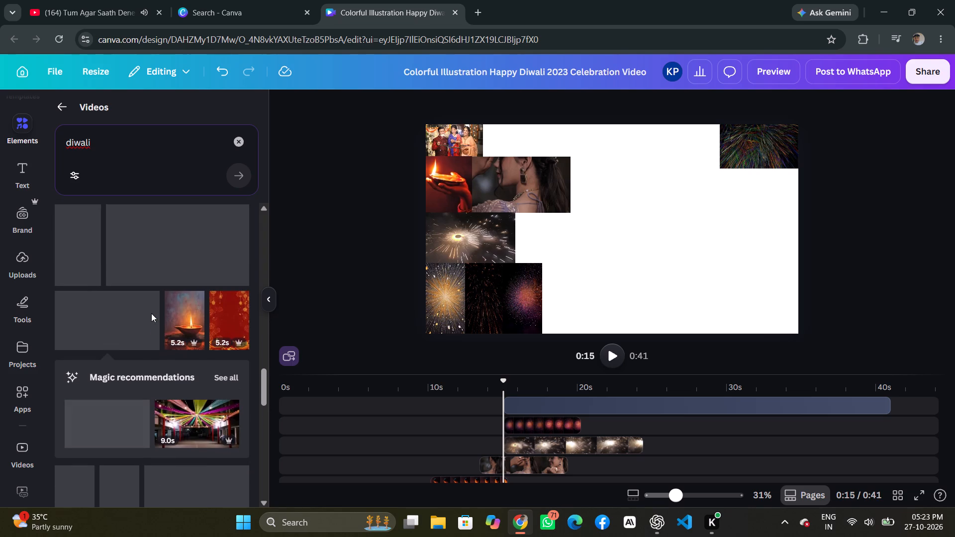
{"action": "scroll", "coordinate": [151, 313], "scroll_direction": "down", "scroll_amount": 1}
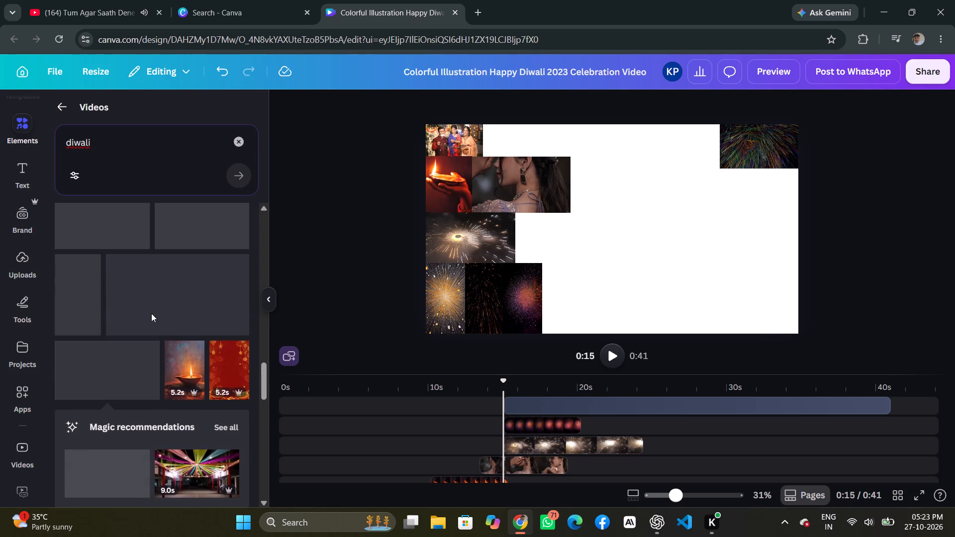
{"action": "scroll", "coordinate": [151, 313], "scroll_direction": "down", "scroll_amount": 1}
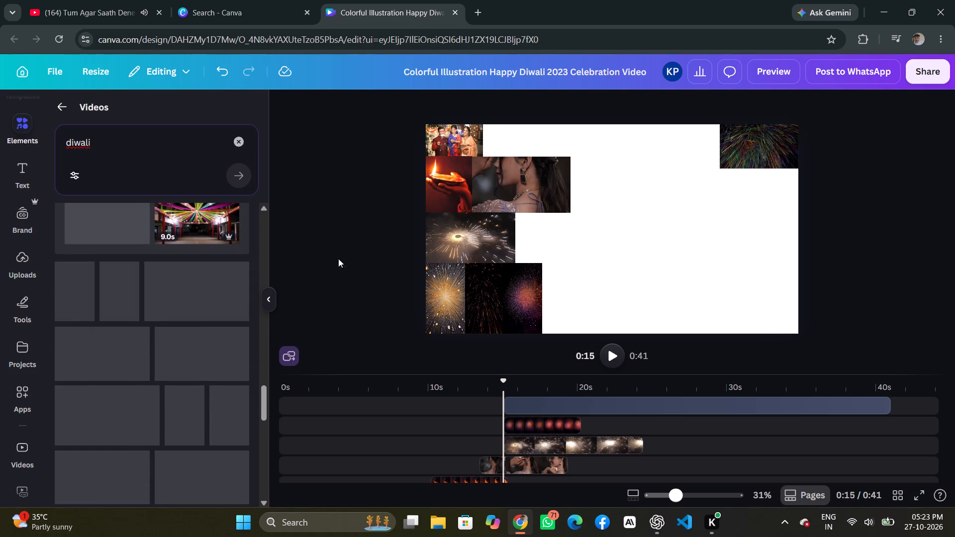
{"action": "left_click", "coordinate": [267, 297]}
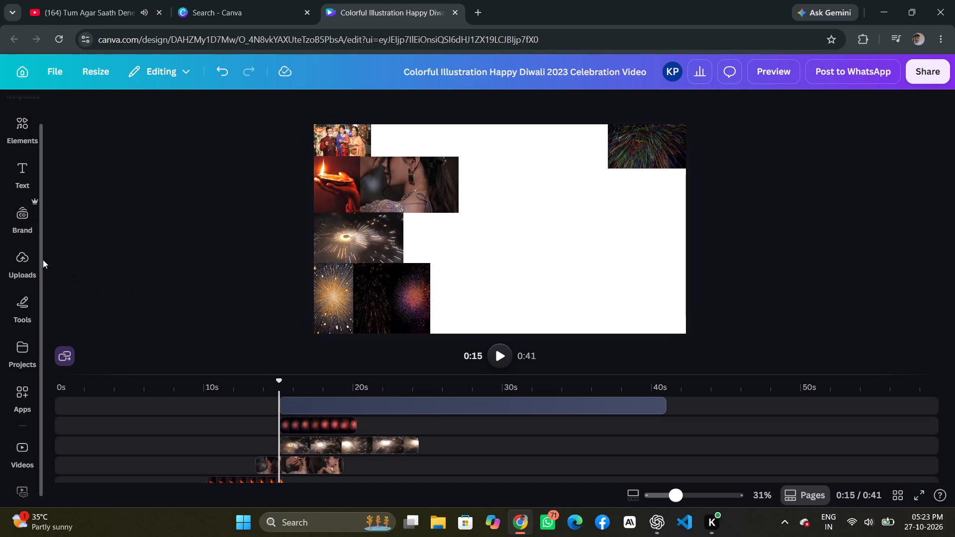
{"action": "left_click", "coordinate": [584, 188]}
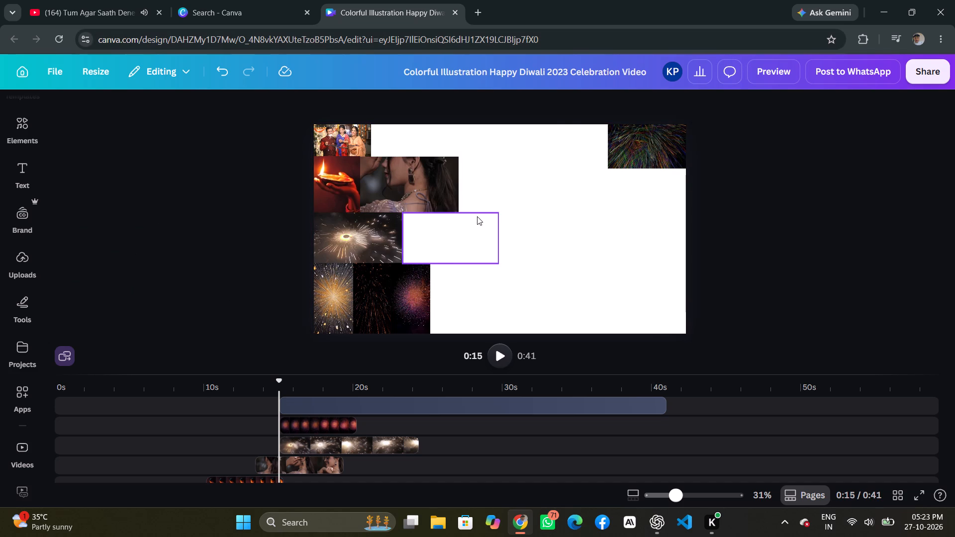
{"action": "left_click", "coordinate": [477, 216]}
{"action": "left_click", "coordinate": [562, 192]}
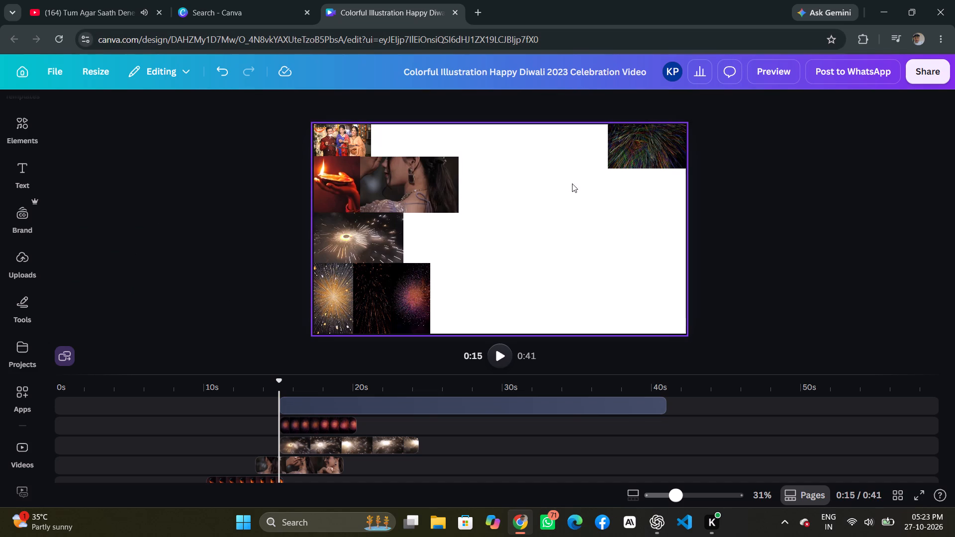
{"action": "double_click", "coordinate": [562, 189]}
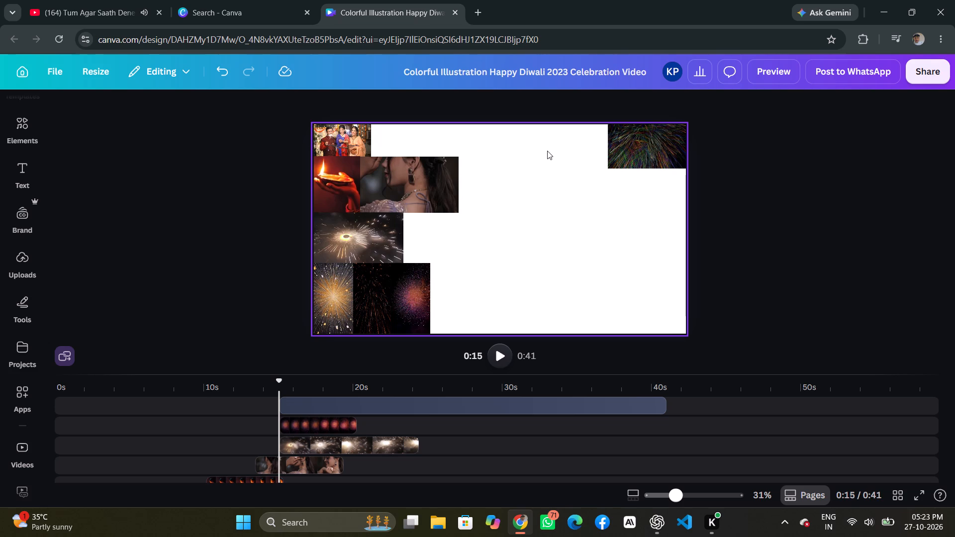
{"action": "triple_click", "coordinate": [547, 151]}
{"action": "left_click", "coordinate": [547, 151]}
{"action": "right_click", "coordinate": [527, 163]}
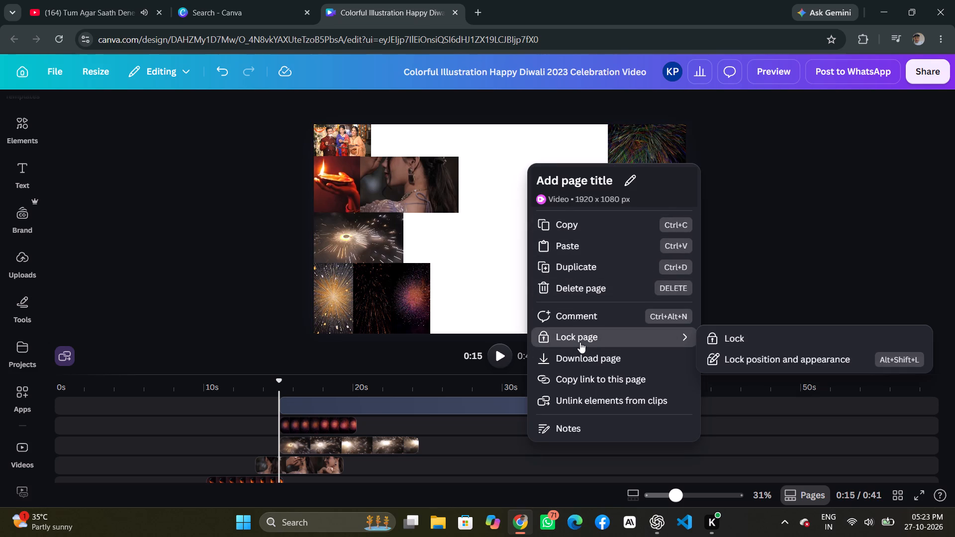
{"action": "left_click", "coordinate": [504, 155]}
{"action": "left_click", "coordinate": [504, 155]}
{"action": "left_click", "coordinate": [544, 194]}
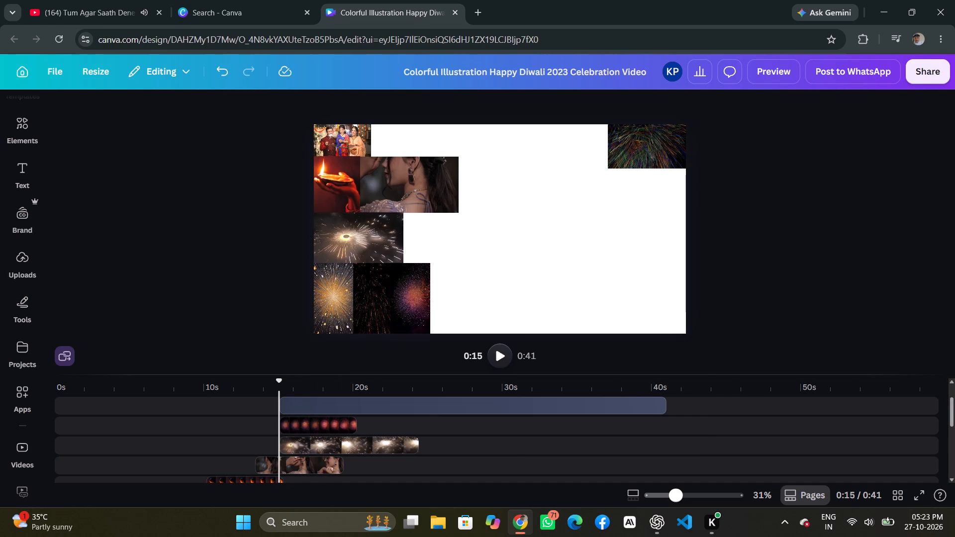
Play the whole video from 0:00 to review it.
{"action": "left_click_drag", "start_coordinate": [279, 383], "coordinate": [41, 384]}
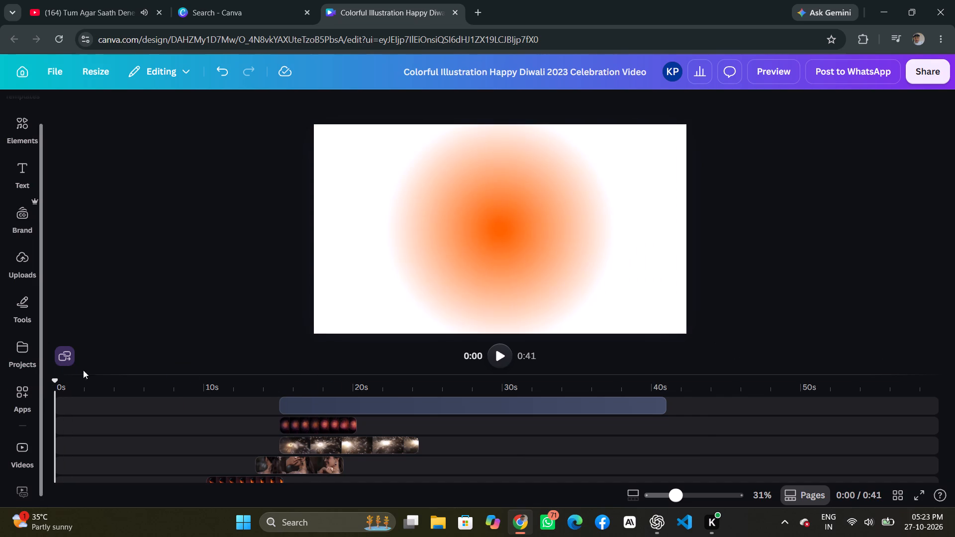
{"action": "left_click", "coordinate": [496, 361]}
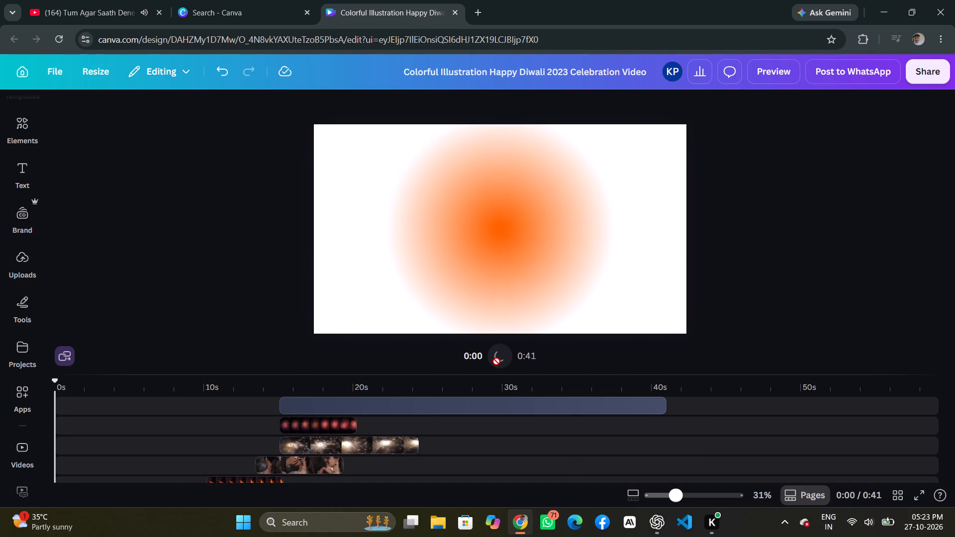
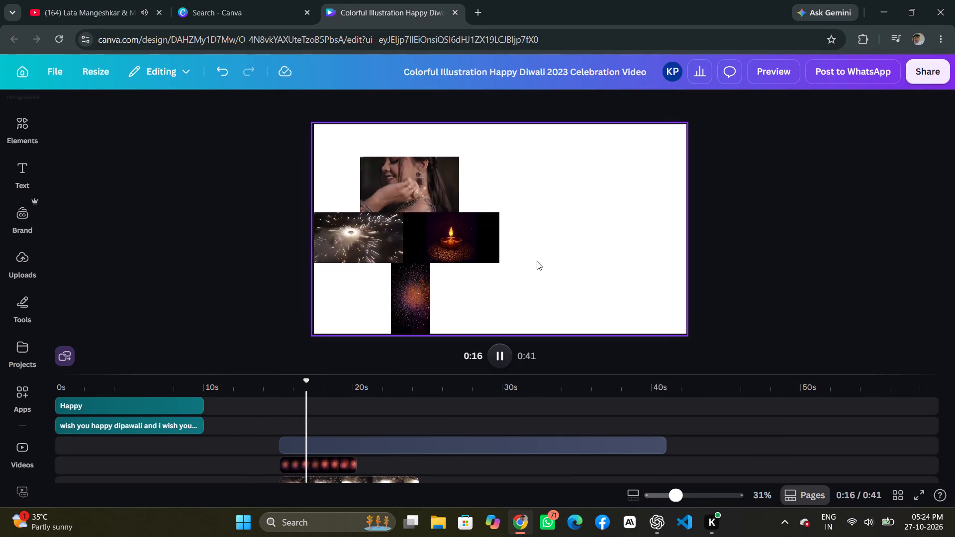
Pause playback and move the woman video and the white sparkler video on the timeline to start at about 10 s.
{"action": "scroll", "coordinate": [489, 453], "scroll_direction": "down", "scroll_amount": 2}
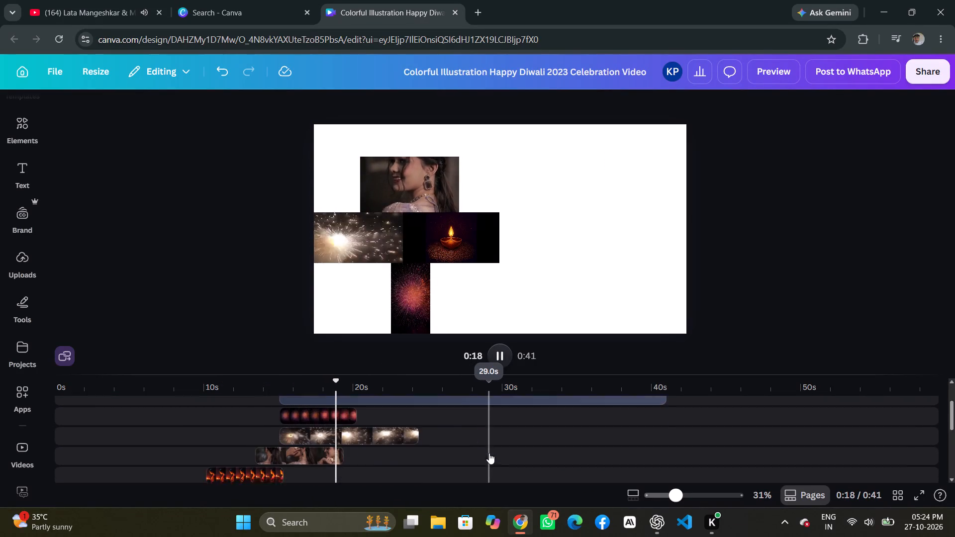
{"action": "scroll", "coordinate": [489, 453], "scroll_direction": "down", "scroll_amount": 3}
{"action": "scroll", "coordinate": [489, 453], "scroll_direction": "left", "scroll_amount": 1}
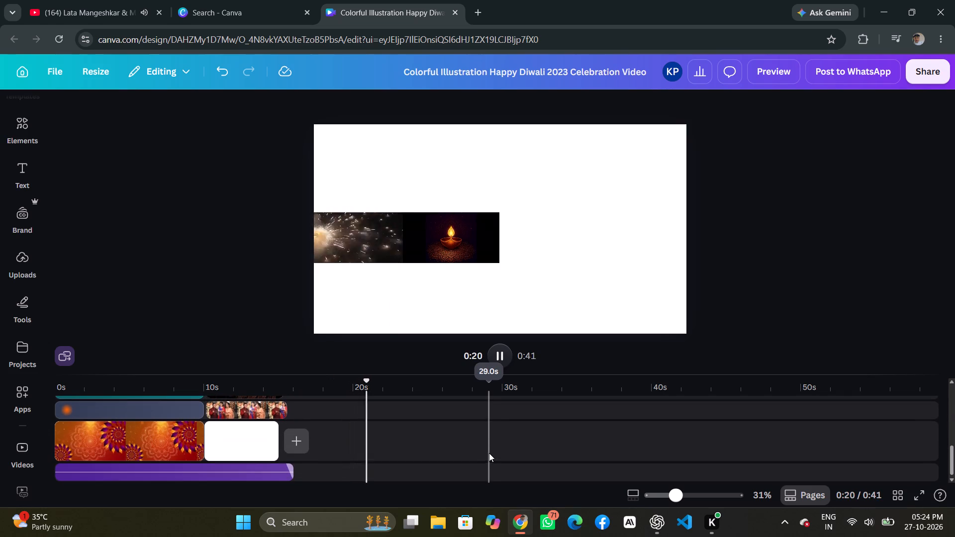
{"action": "scroll", "coordinate": [489, 453], "scroll_direction": "left", "scroll_amount": 1}
{"action": "left_click", "coordinate": [497, 346]}
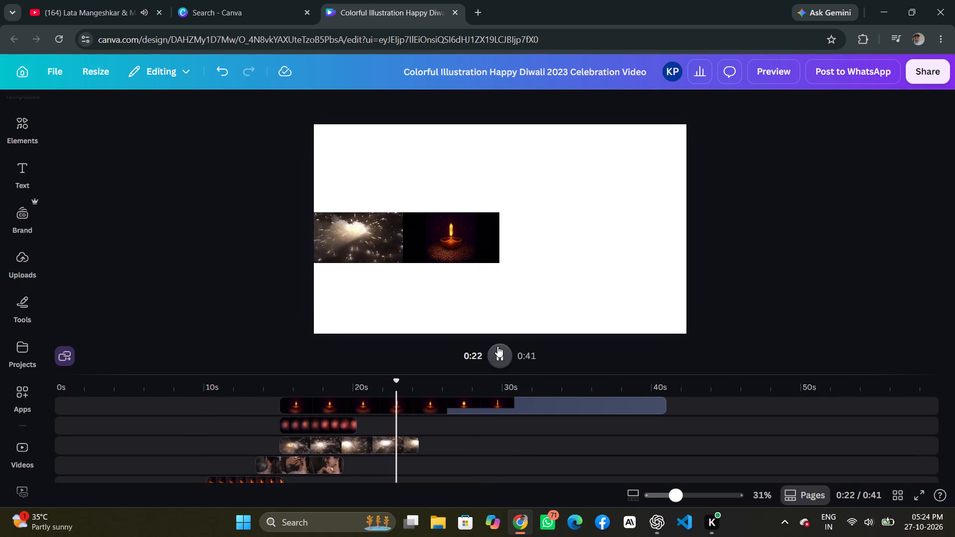
{"action": "scroll", "coordinate": [442, 461], "scroll_direction": "up", "scroll_amount": 1}
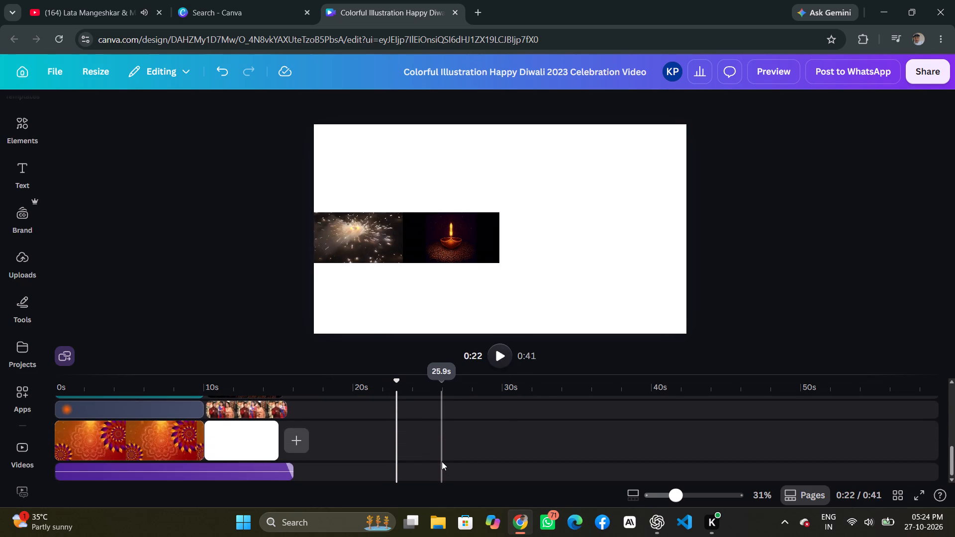
{"action": "scroll", "coordinate": [442, 461], "scroll_direction": "up", "scroll_amount": 1}
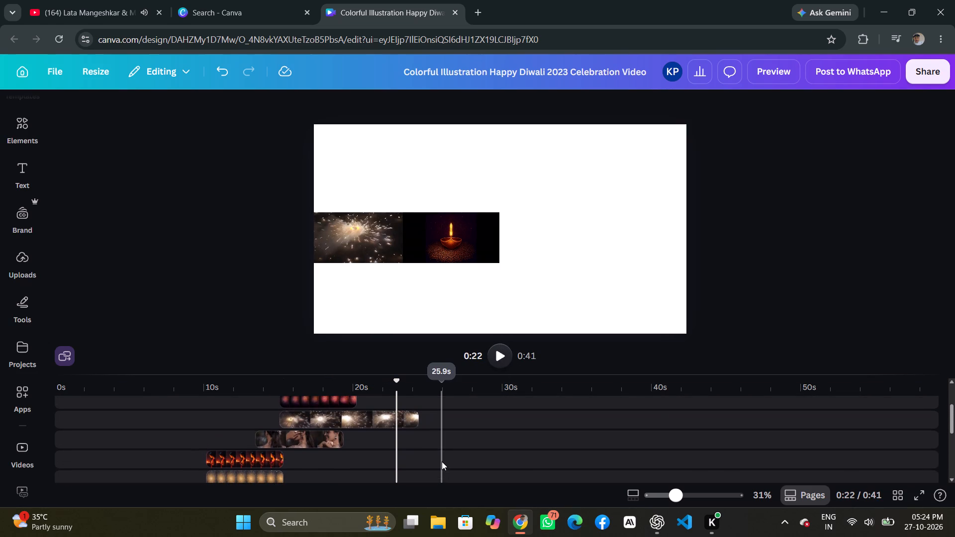
{"action": "left_click_drag", "start_coordinate": [295, 437], "coordinate": [240, 432]}
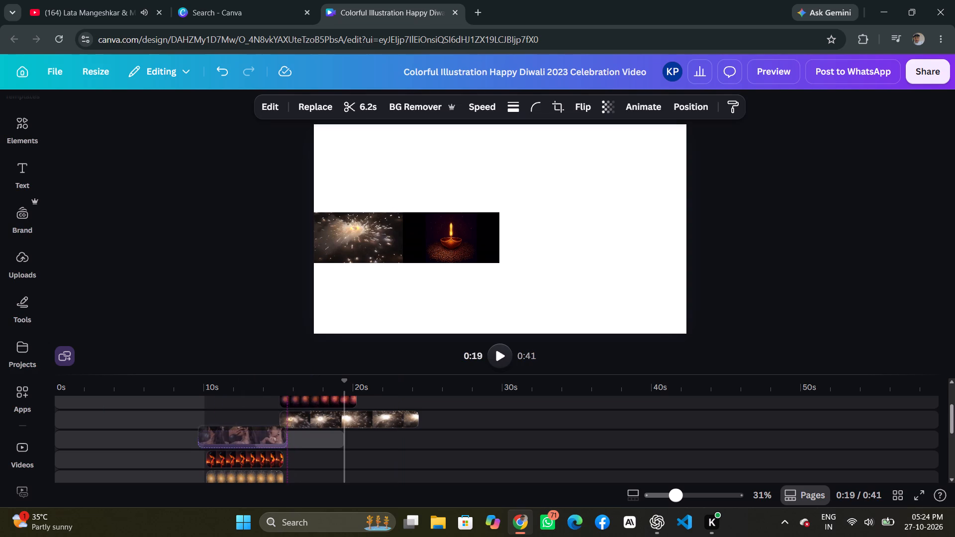
{"action": "left_click_drag", "start_coordinate": [240, 432], "coordinate": [246, 432]}
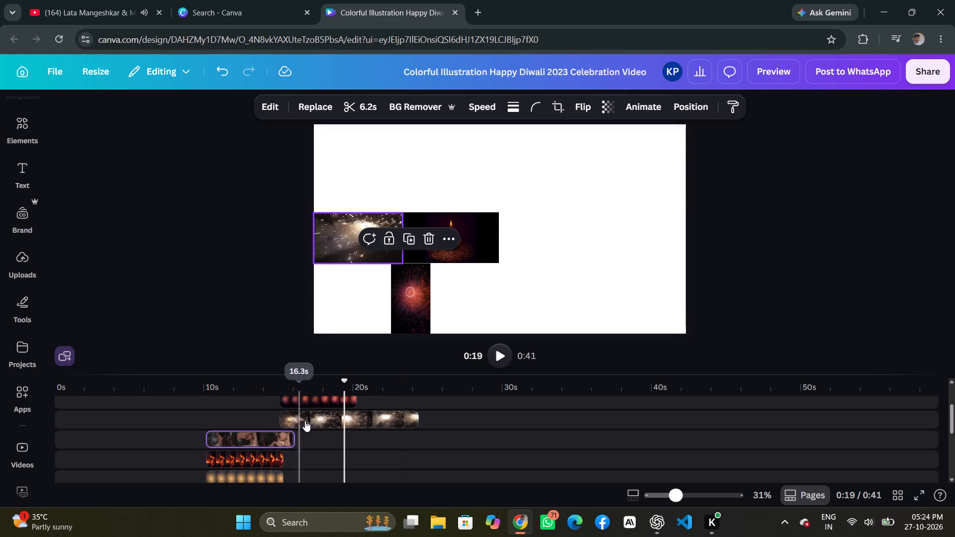
{"action": "left_click_drag", "start_coordinate": [318, 420], "coordinate": [243, 419]}
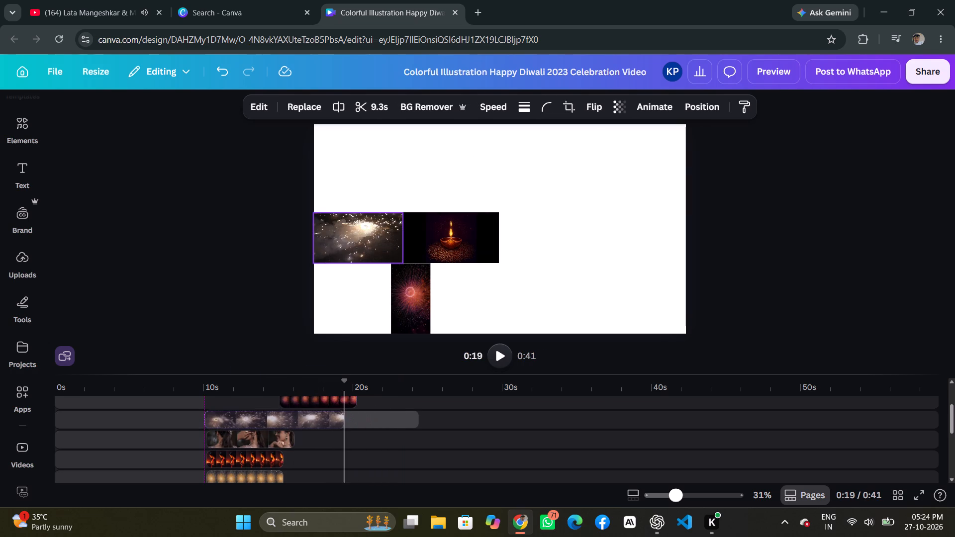
{"action": "left_click_drag", "start_coordinate": [243, 419], "coordinate": [247, 419]}
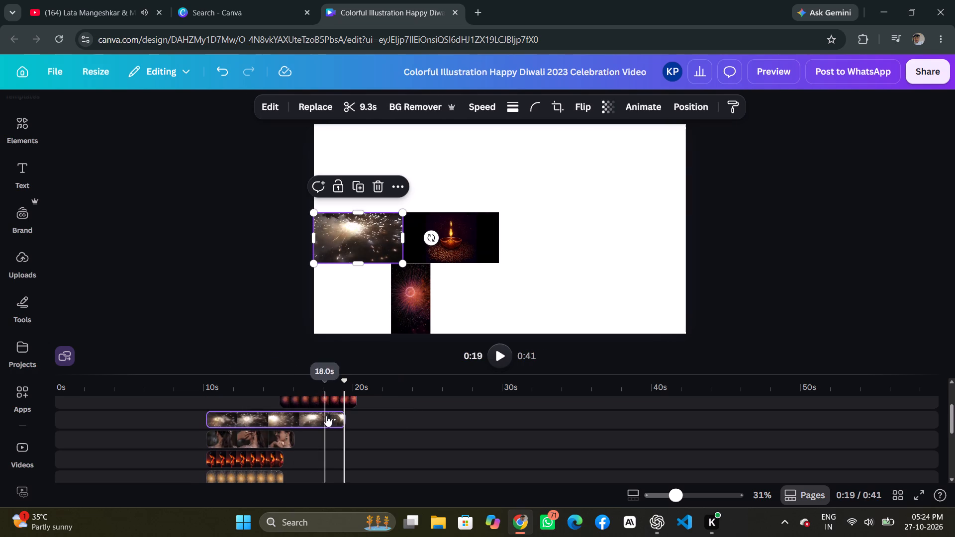
Move the vertical red fireworks video and the 26.0-second diya video on the timeline to start at about 10 s.
{"action": "scroll", "coordinate": [326, 416], "scroll_direction": "up", "scroll_amount": 1}
{"action": "left_click_drag", "start_coordinate": [331, 454], "coordinate": [258, 455]}
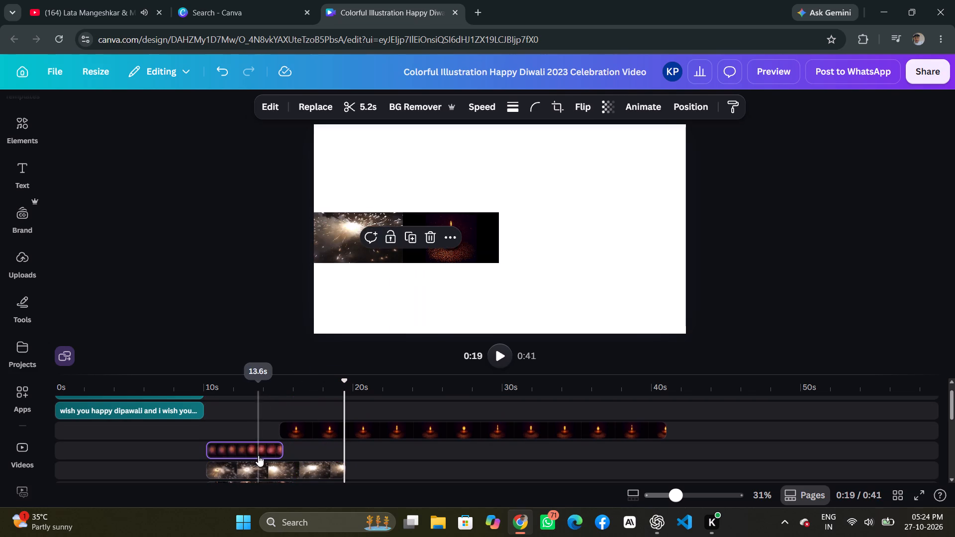
{"action": "left_click_drag", "start_coordinate": [381, 426], "coordinate": [304, 426]}
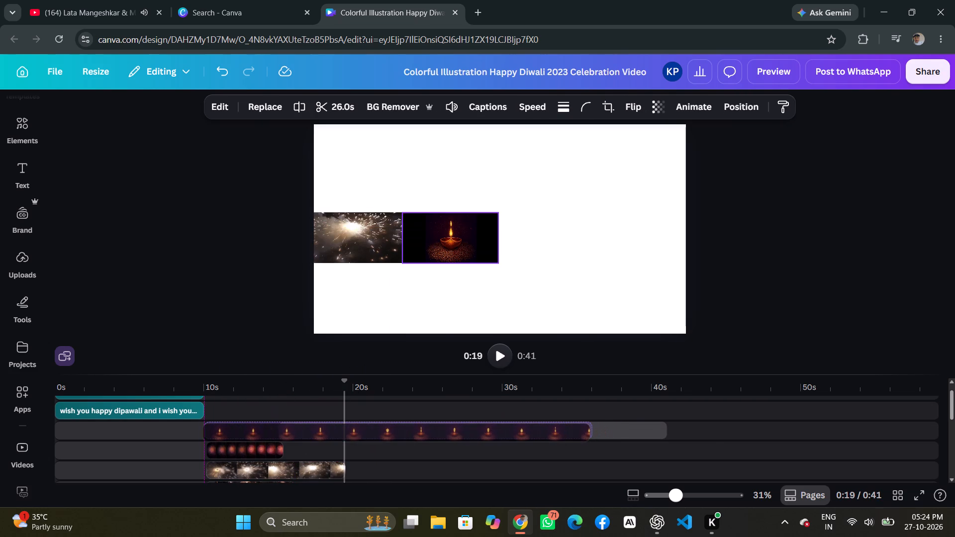
{"action": "left_click_drag", "start_coordinate": [304, 426], "coordinate": [306, 425]}
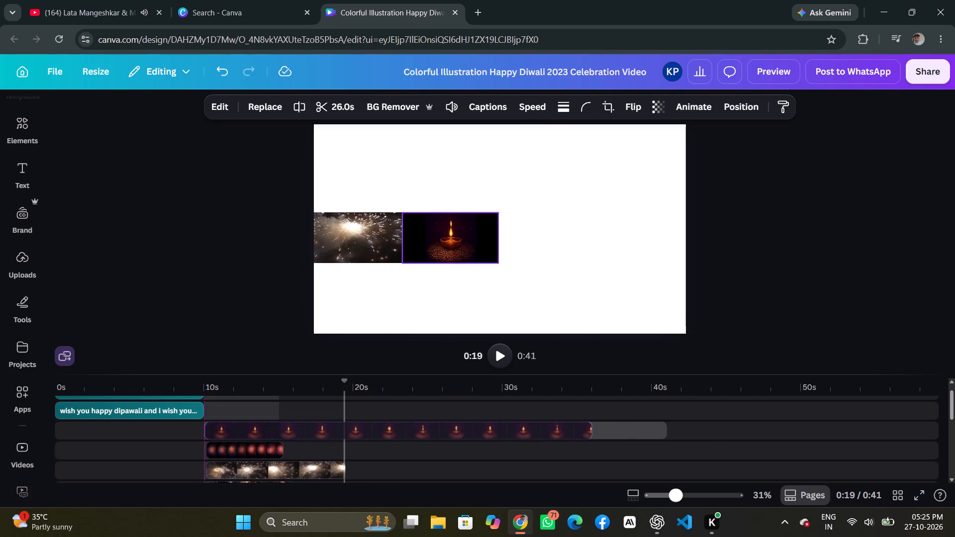
{"action": "left_click_drag", "start_coordinate": [306, 425], "coordinate": [306, 426]}
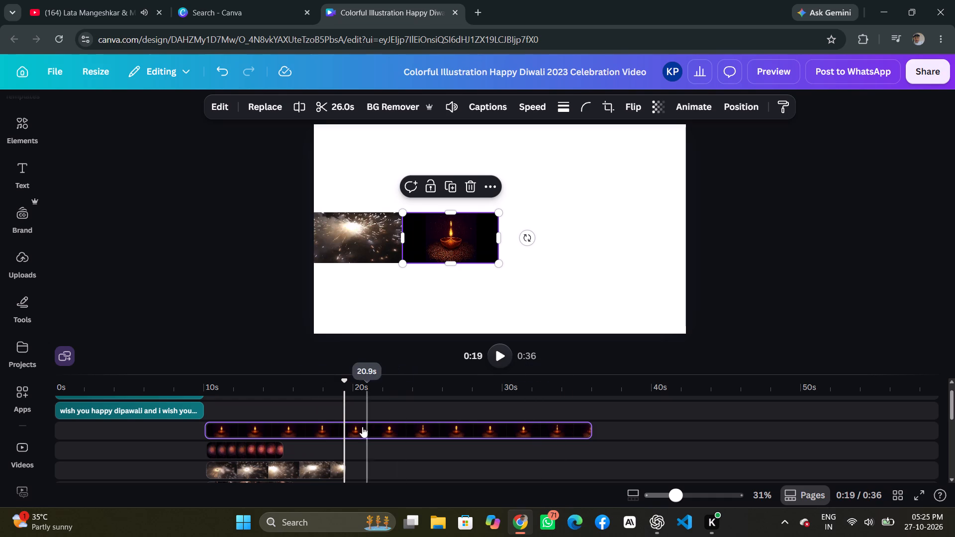
Scrub back to 0:15 and check how the realigned clips overlap on the blank page and timeline.
{"action": "left_click_drag", "start_coordinate": [344, 384], "coordinate": [330, 386]}
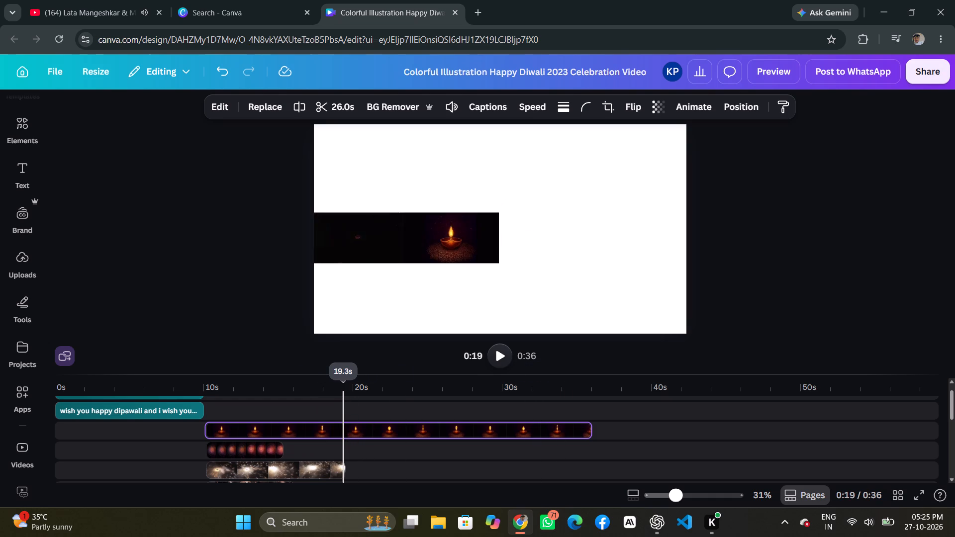
{"action": "left_click_drag", "start_coordinate": [330, 386], "coordinate": [286, 383]}
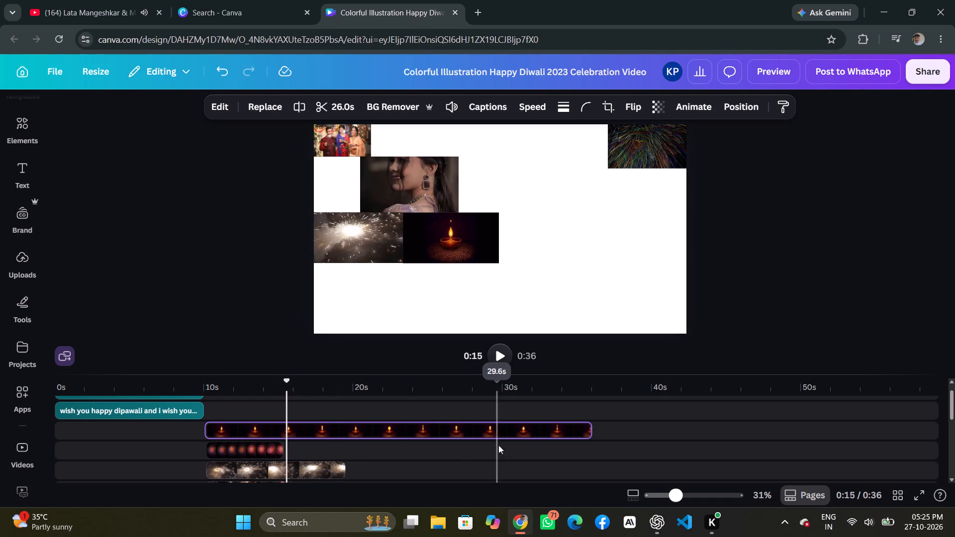
{"action": "scroll", "coordinate": [525, 456], "scroll_direction": "down", "scroll_amount": 6}
{"action": "scroll", "coordinate": [525, 456], "scroll_direction": "up", "scroll_amount": 3}
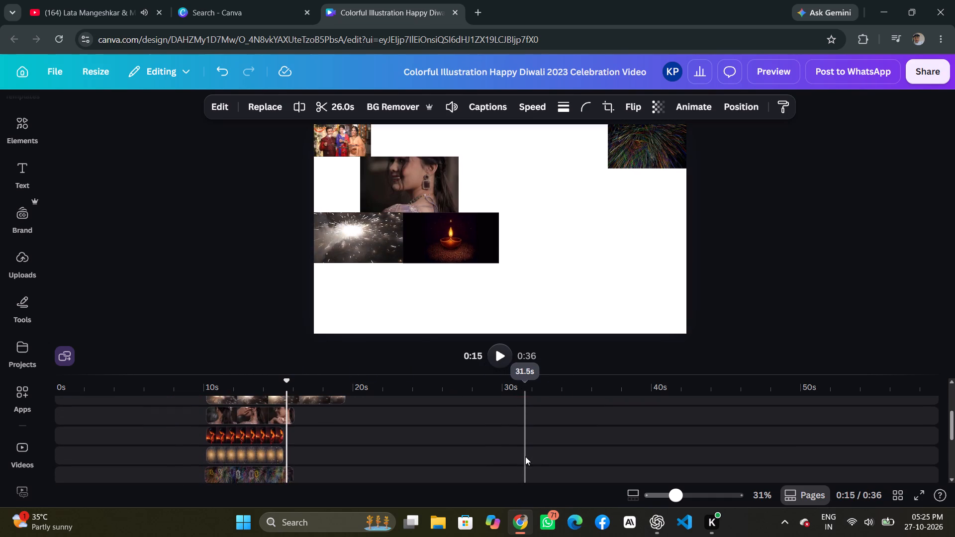
{"action": "scroll", "coordinate": [525, 456], "scroll_direction": "up", "scroll_amount": 1}
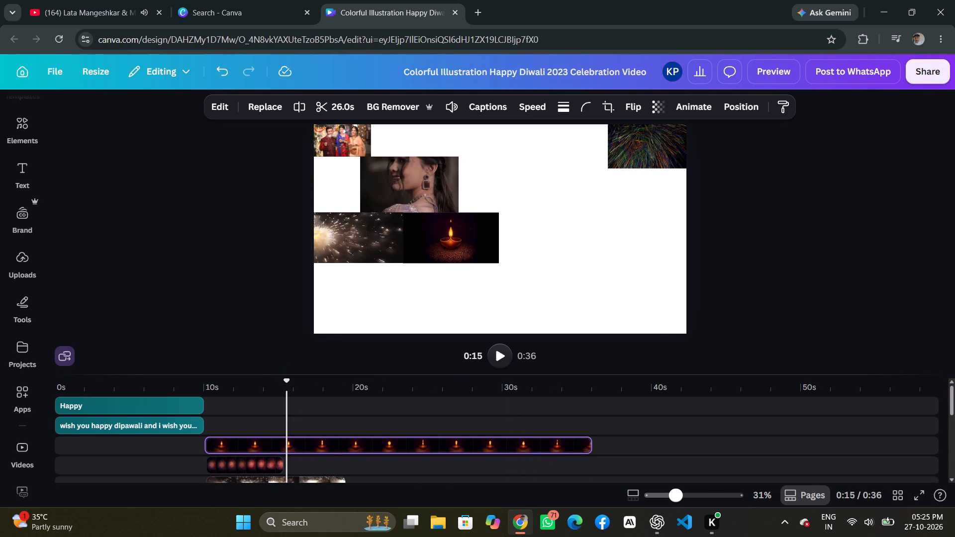
Try to play the collage from 0:09, at the transition into the blank page.
{"action": "left_click_drag", "start_coordinate": [286, 390], "coordinate": [203, 390]}
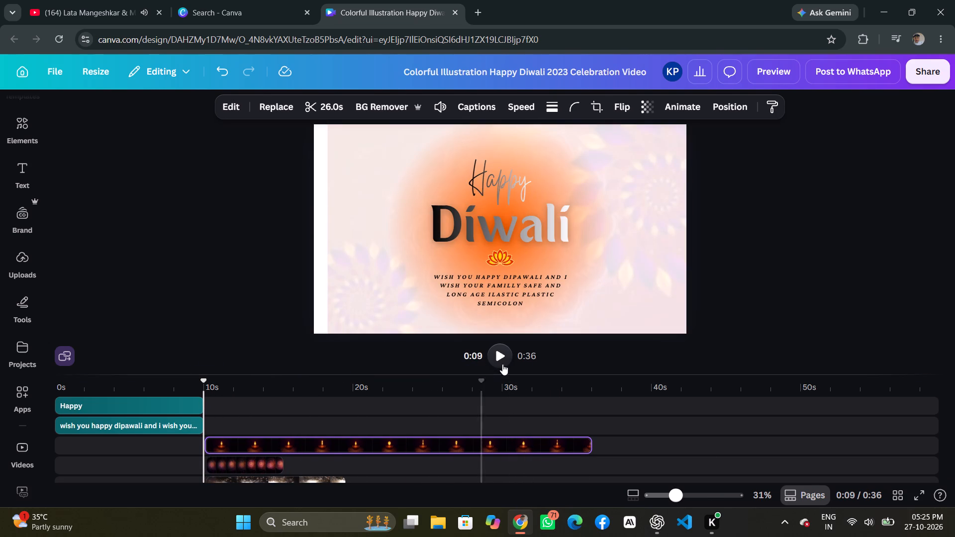
{"action": "left_click", "coordinate": [504, 357]}
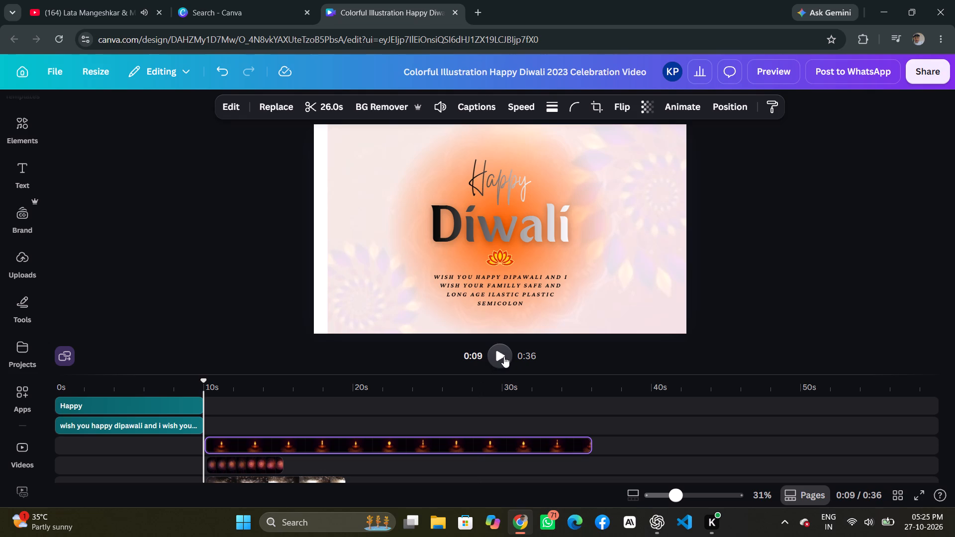
{"action": "left_click", "coordinate": [504, 357]}
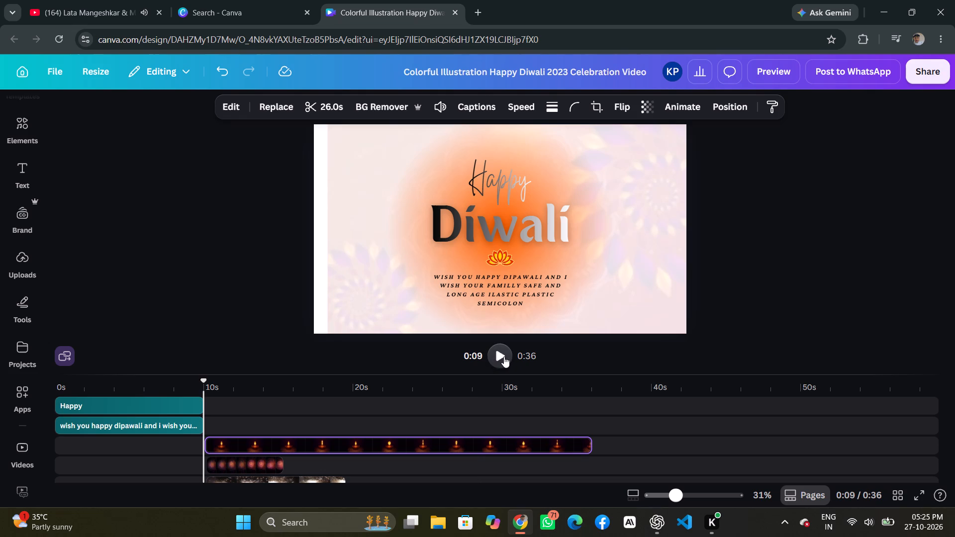
{"action": "left_click", "coordinate": [498, 354]}
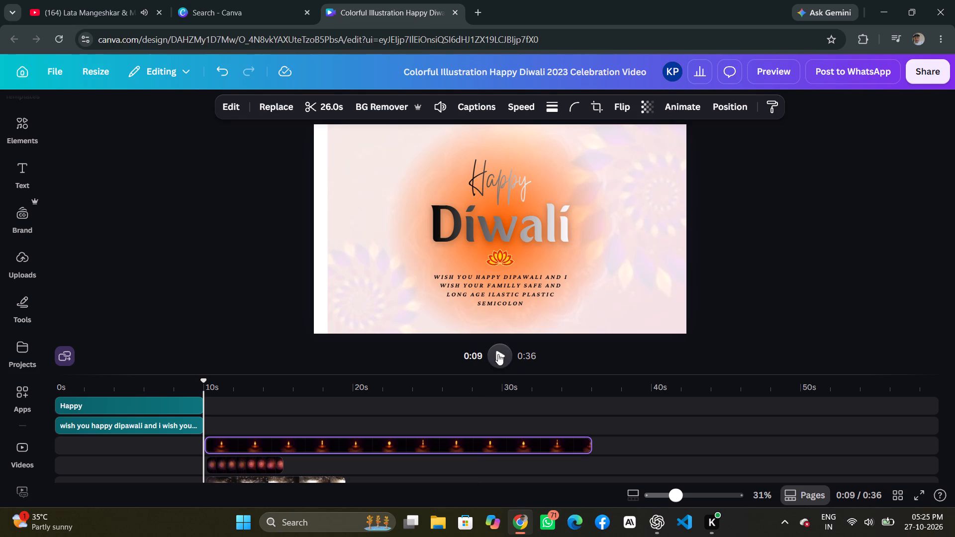
{"action": "left_click", "coordinate": [504, 352]}
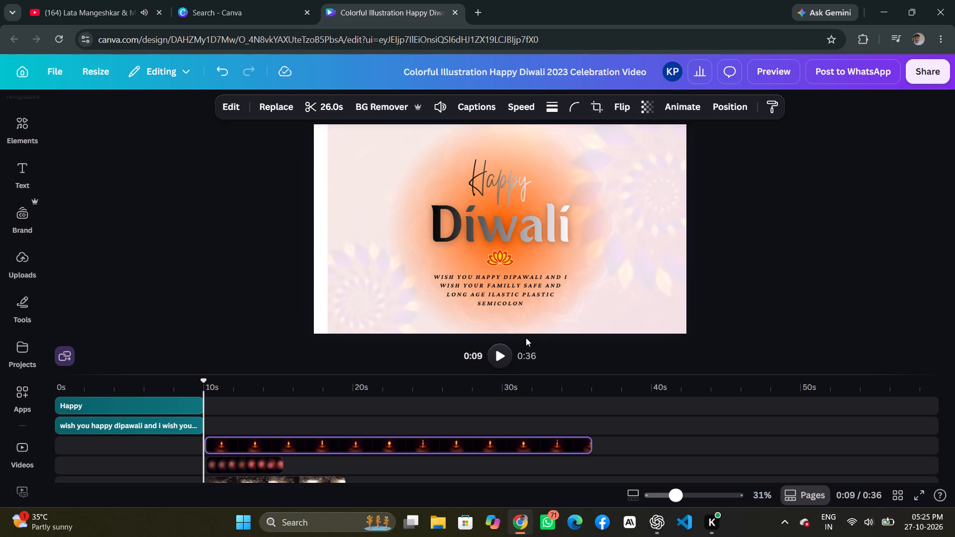
{"action": "left_click", "coordinate": [504, 347]}
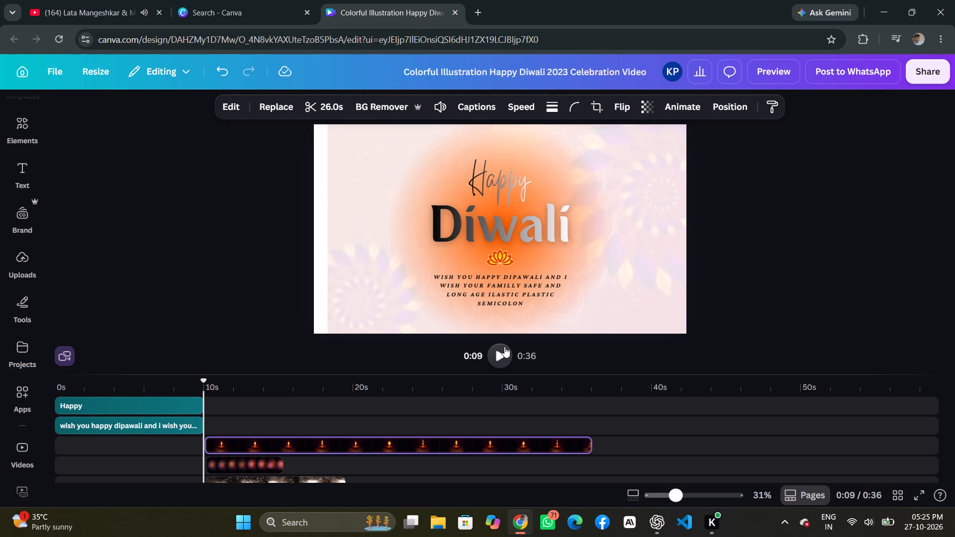
{"action": "left_click", "coordinate": [505, 353]}
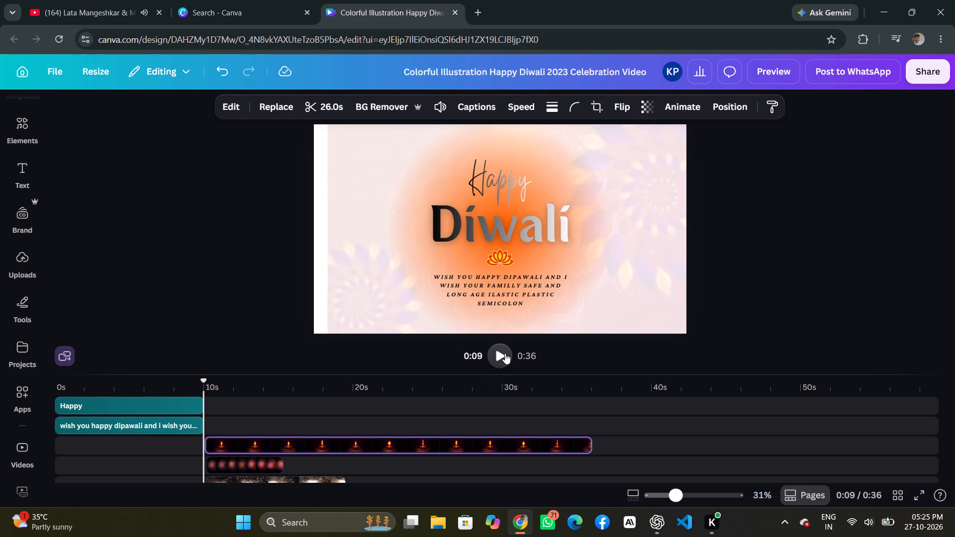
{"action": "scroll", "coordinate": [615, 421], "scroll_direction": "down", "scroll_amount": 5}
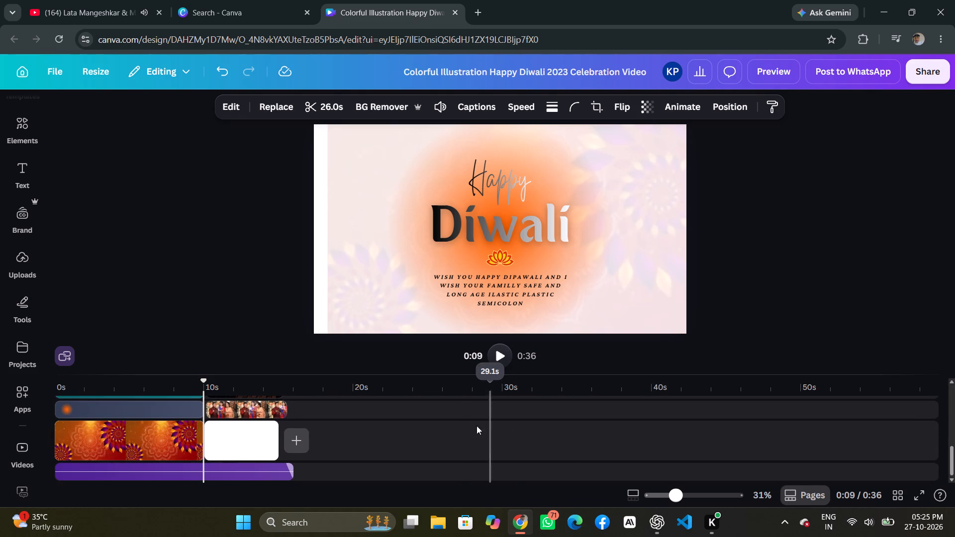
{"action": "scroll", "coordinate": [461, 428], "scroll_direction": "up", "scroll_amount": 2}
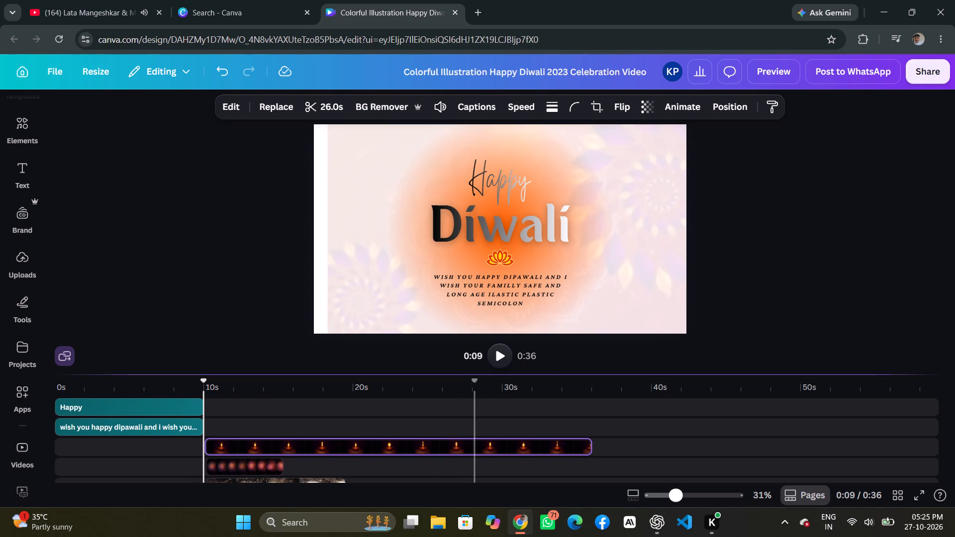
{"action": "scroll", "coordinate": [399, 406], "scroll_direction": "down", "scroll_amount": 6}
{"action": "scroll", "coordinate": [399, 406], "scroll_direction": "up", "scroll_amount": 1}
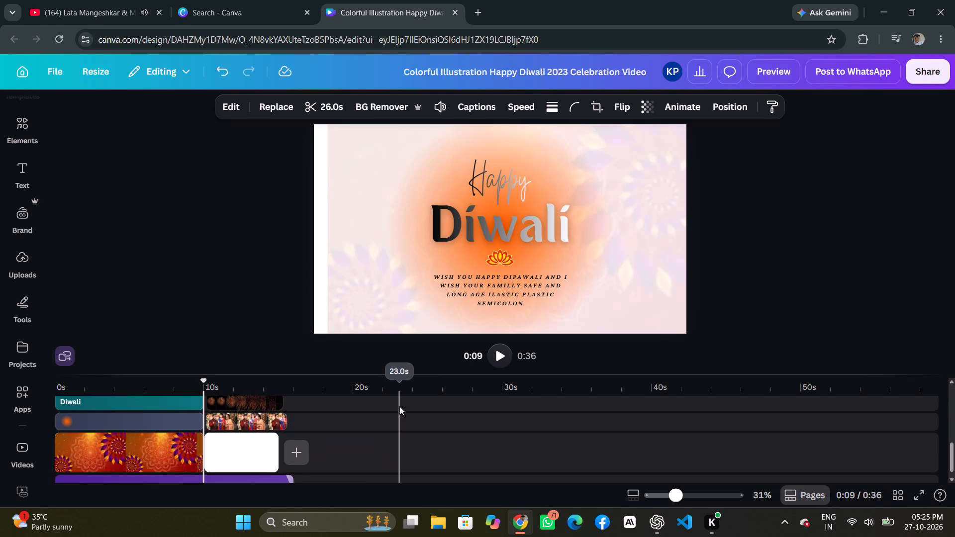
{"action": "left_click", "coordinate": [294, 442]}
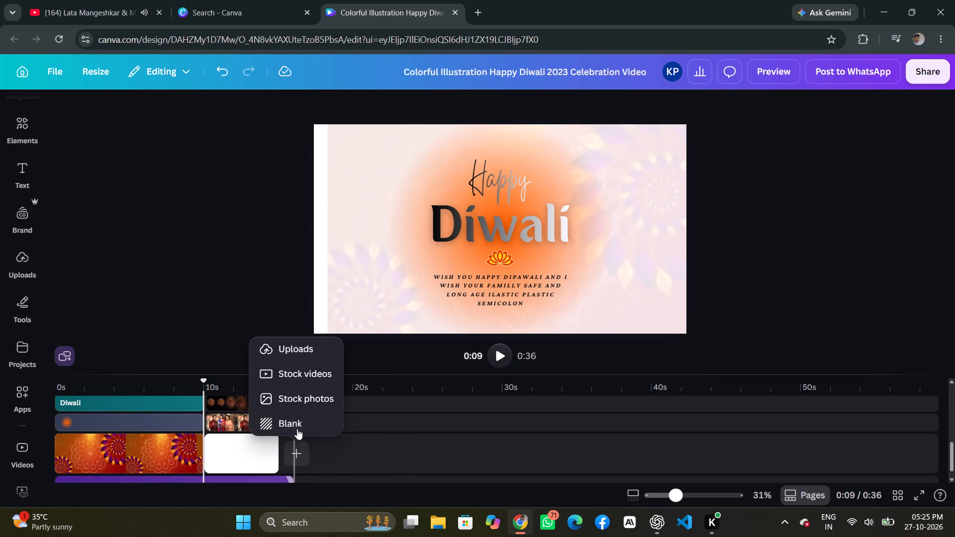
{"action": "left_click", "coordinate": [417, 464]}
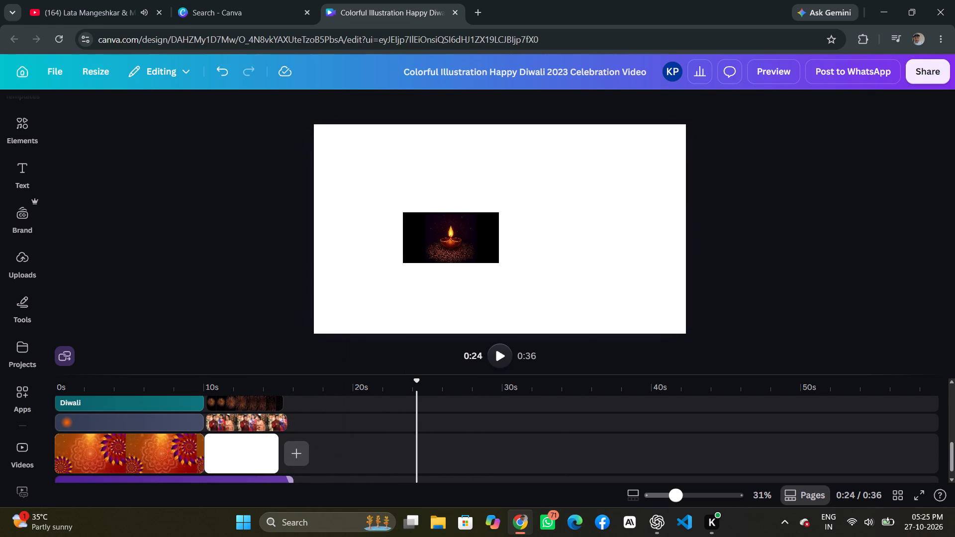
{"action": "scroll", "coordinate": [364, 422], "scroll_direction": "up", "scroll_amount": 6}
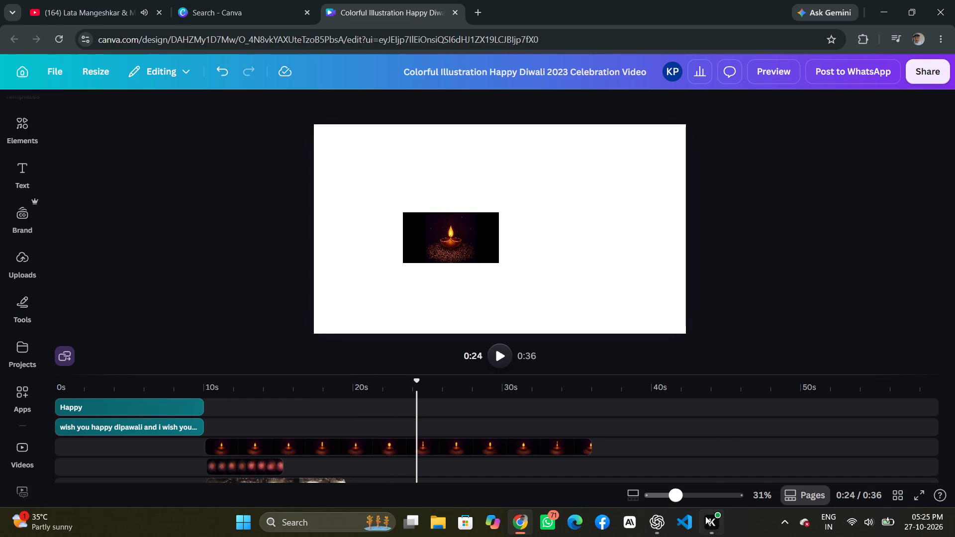
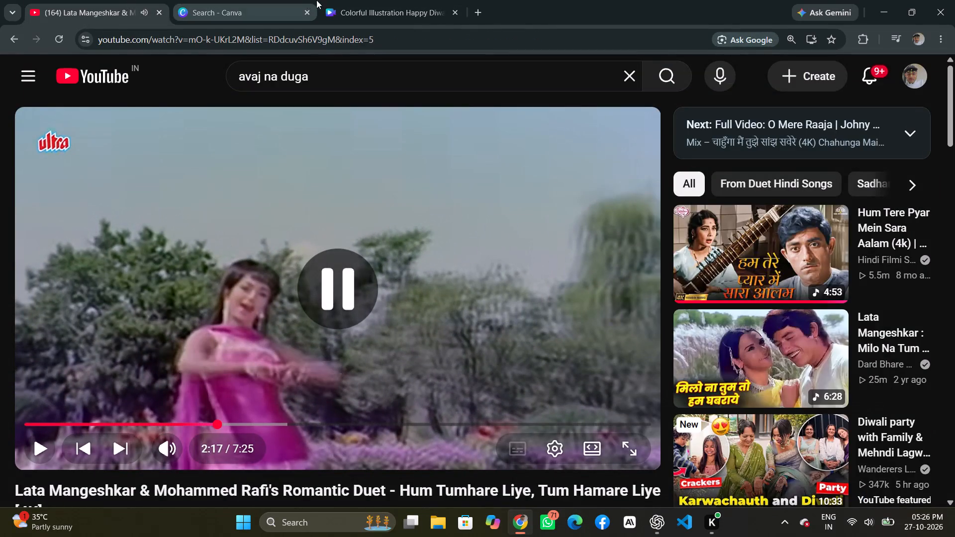
Switch from the YouTube video back to the Happy Diwali celebration video design in Canva.
{"action": "left_click", "coordinate": [324, 0]}
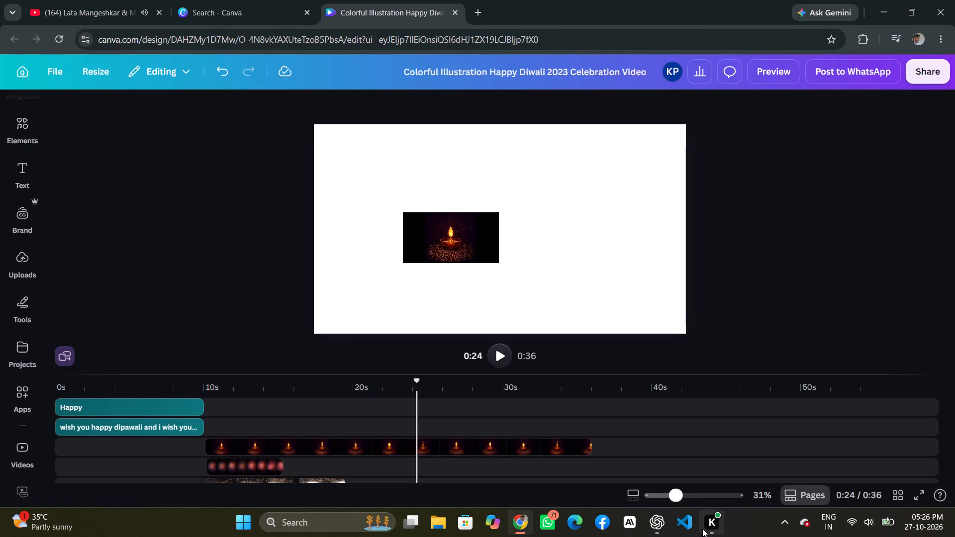
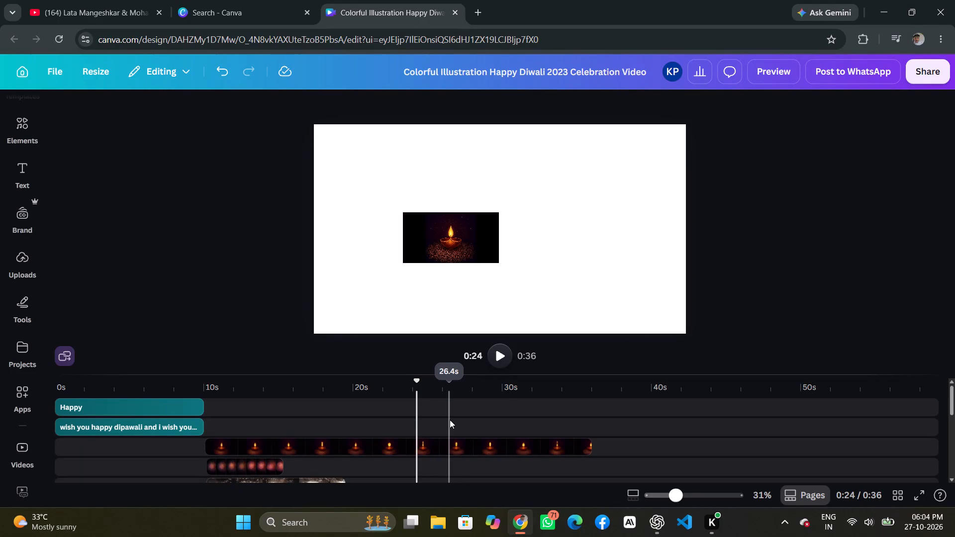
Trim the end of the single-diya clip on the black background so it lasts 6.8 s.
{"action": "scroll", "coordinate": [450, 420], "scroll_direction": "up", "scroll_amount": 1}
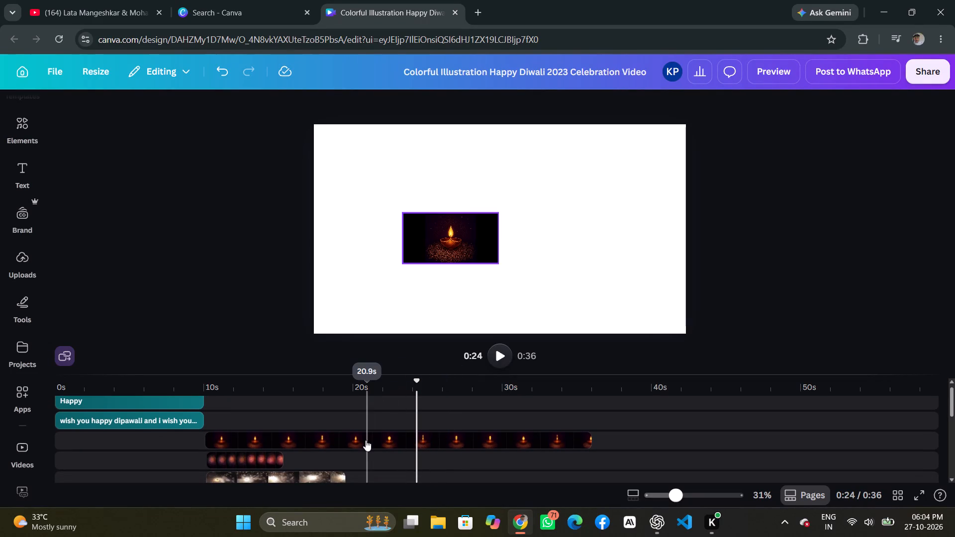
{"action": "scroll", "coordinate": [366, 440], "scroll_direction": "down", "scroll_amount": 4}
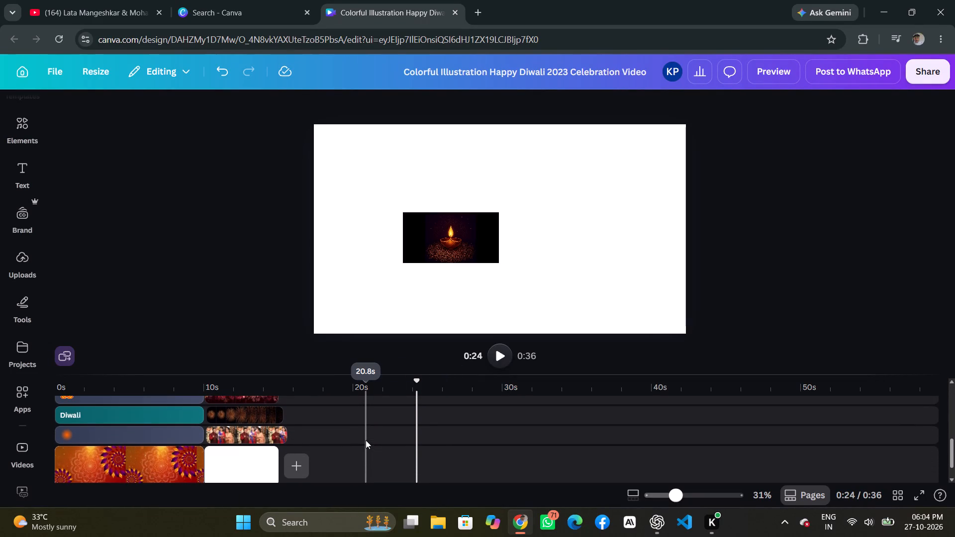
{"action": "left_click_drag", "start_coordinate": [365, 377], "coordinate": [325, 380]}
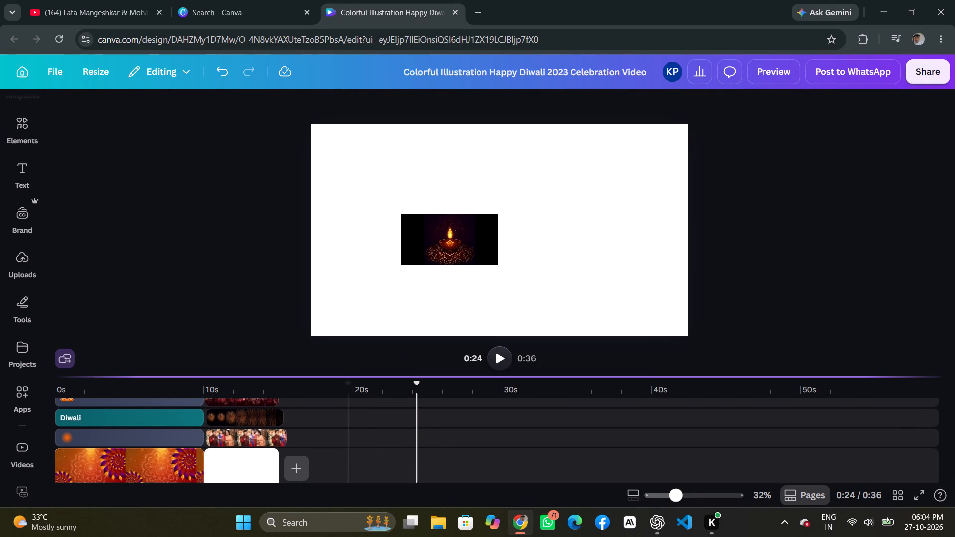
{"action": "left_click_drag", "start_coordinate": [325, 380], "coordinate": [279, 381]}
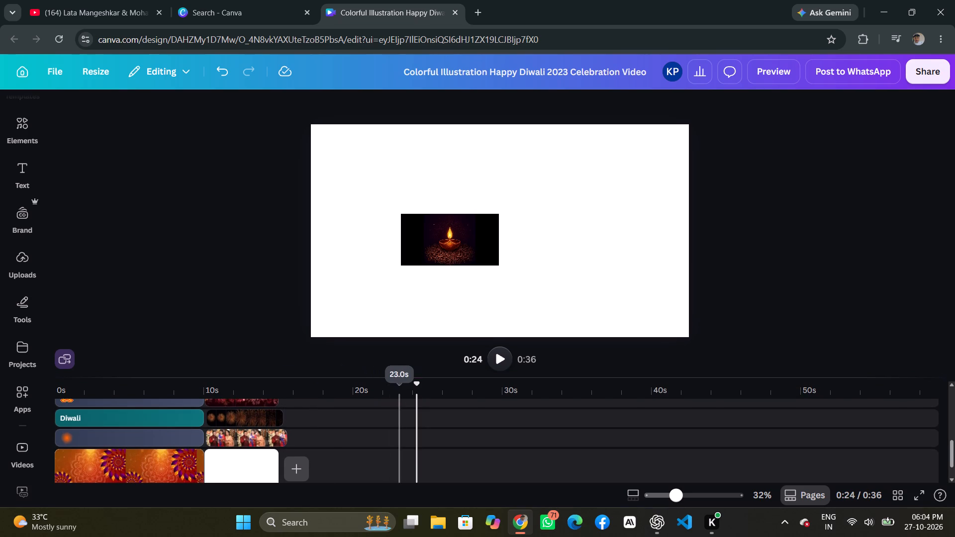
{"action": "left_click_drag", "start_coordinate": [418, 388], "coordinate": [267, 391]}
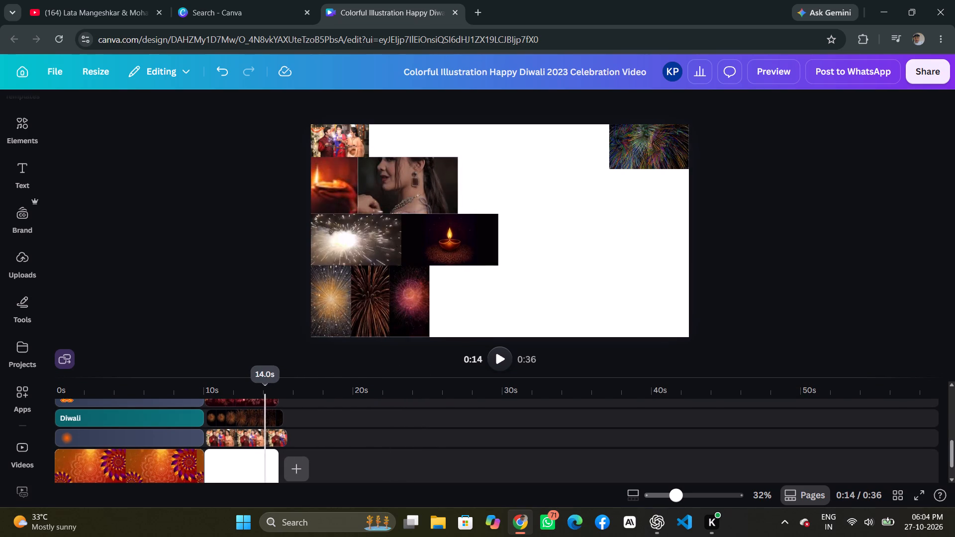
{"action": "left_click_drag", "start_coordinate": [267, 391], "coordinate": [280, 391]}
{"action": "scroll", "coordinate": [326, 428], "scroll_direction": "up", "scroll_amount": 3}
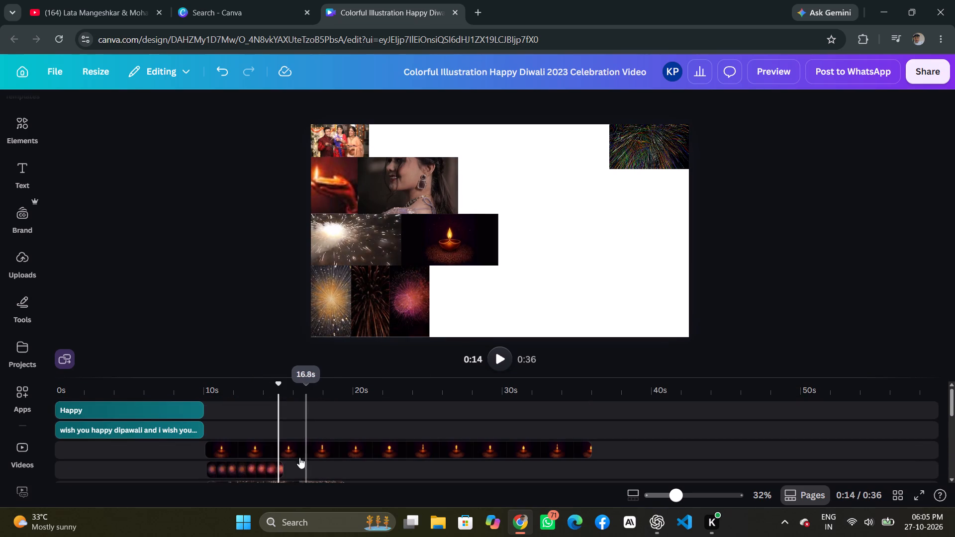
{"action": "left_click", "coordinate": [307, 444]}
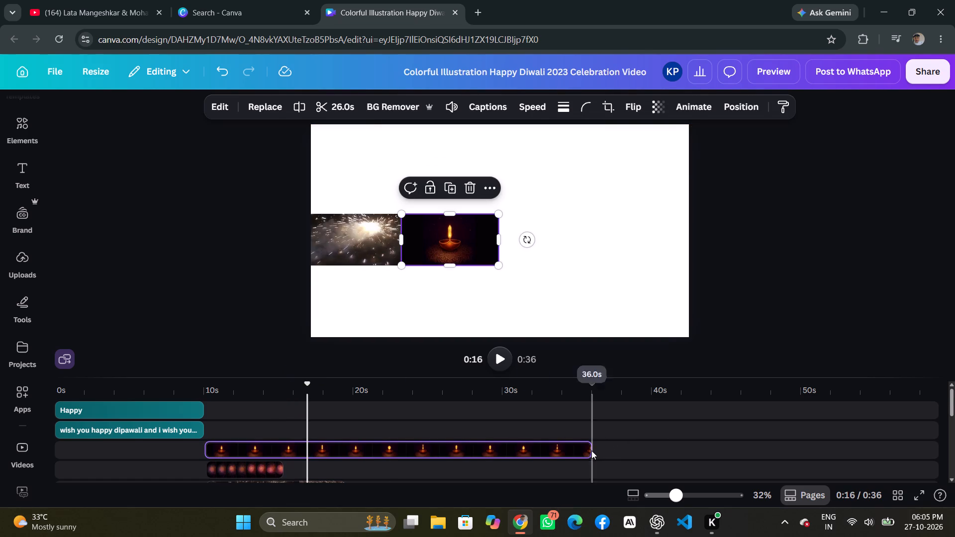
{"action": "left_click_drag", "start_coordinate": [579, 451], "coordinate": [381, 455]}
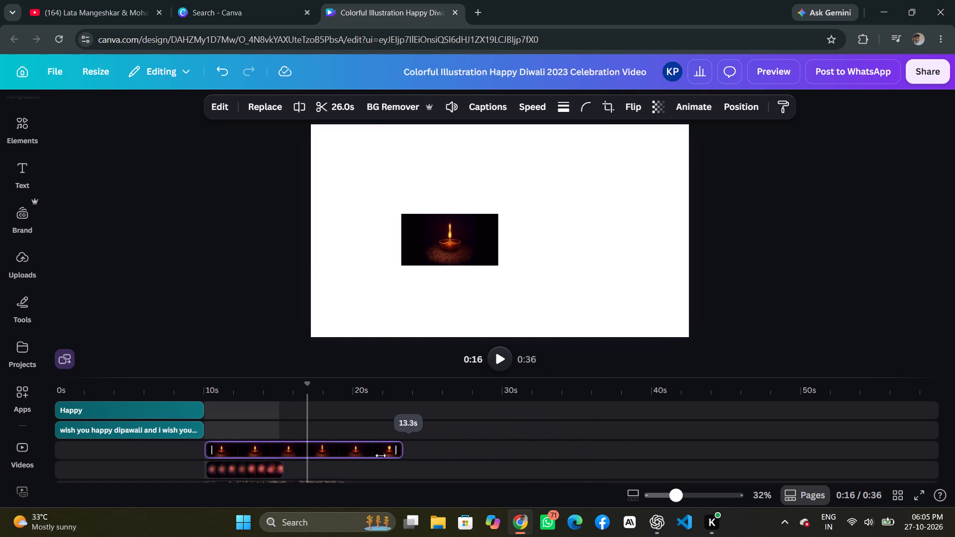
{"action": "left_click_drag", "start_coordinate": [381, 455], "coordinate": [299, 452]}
Align the playhead with the end of the blank page and trim the multicoloured fireworks clip there, to 5.0 s.
{"action": "scroll", "coordinate": [386, 445], "scroll_direction": "down", "scroll_amount": 4}
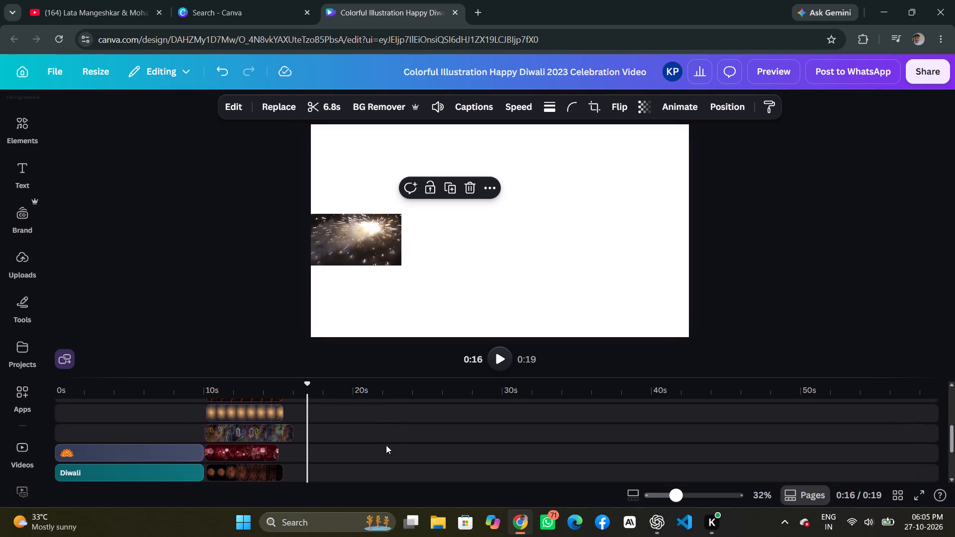
{"action": "scroll", "coordinate": [386, 445], "scroll_direction": "down", "scroll_amount": 2}
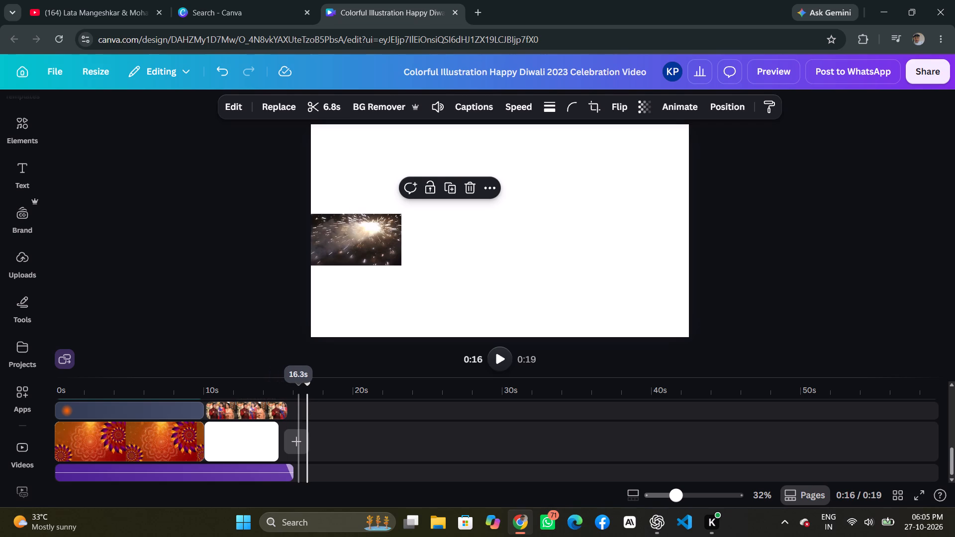
{"action": "left_click_drag", "start_coordinate": [306, 393], "coordinate": [279, 394]}
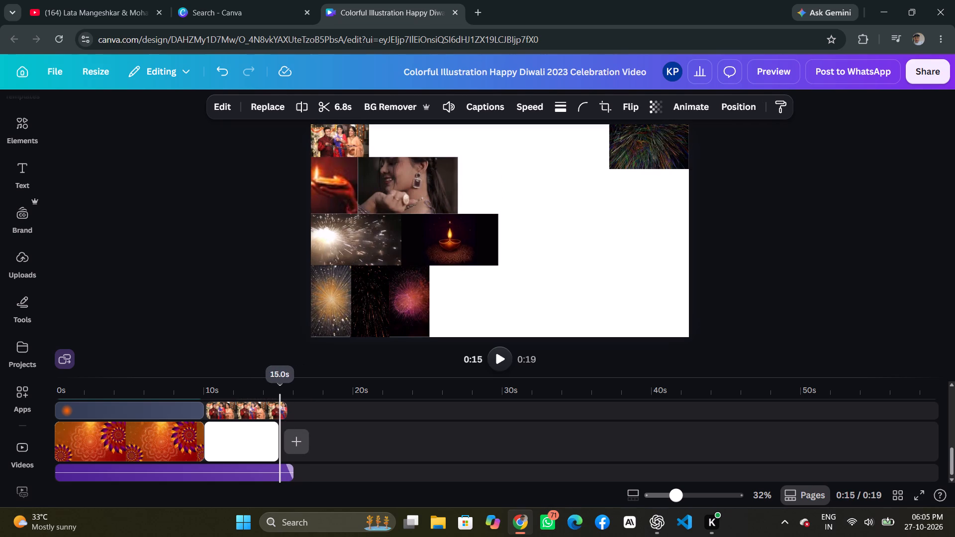
{"action": "left_click_drag", "start_coordinate": [279, 394], "coordinate": [277, 394]}
{"action": "scroll", "coordinate": [288, 431], "scroll_direction": "up", "scroll_amount": 2}
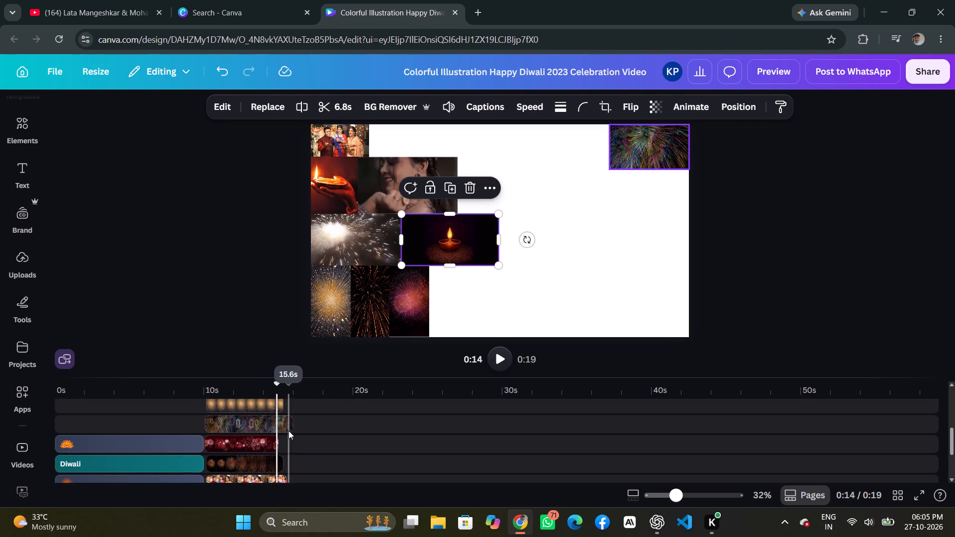
{"action": "scroll", "coordinate": [288, 431], "scroll_direction": "up", "scroll_amount": 1}
{"action": "left_click_drag", "start_coordinate": [290, 447], "coordinate": [273, 447]}
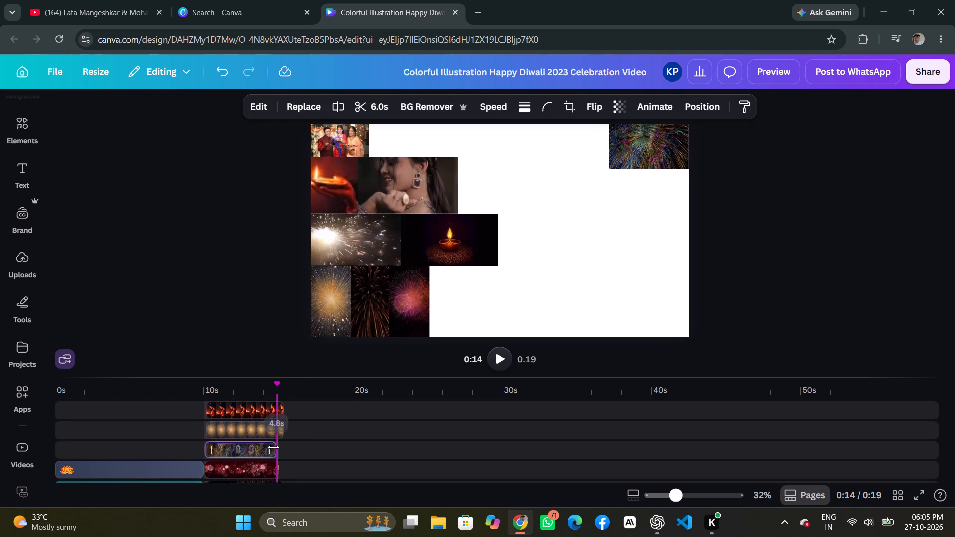
{"action": "left_click_drag", "start_coordinate": [273, 447], "coordinate": [277, 448]}
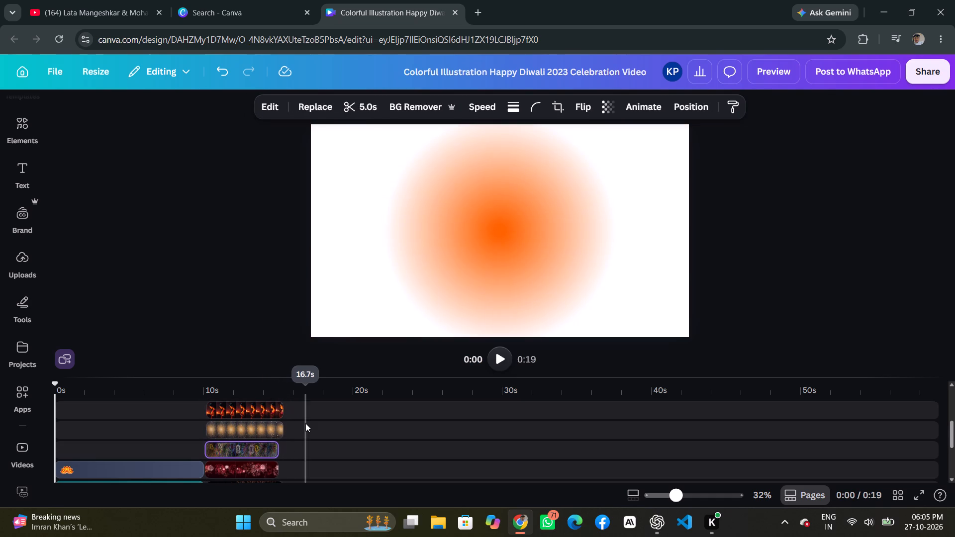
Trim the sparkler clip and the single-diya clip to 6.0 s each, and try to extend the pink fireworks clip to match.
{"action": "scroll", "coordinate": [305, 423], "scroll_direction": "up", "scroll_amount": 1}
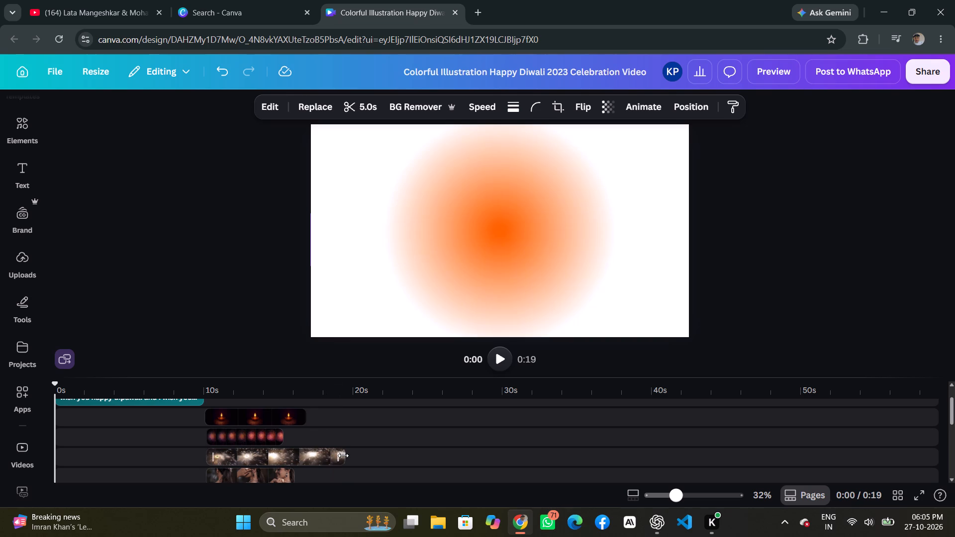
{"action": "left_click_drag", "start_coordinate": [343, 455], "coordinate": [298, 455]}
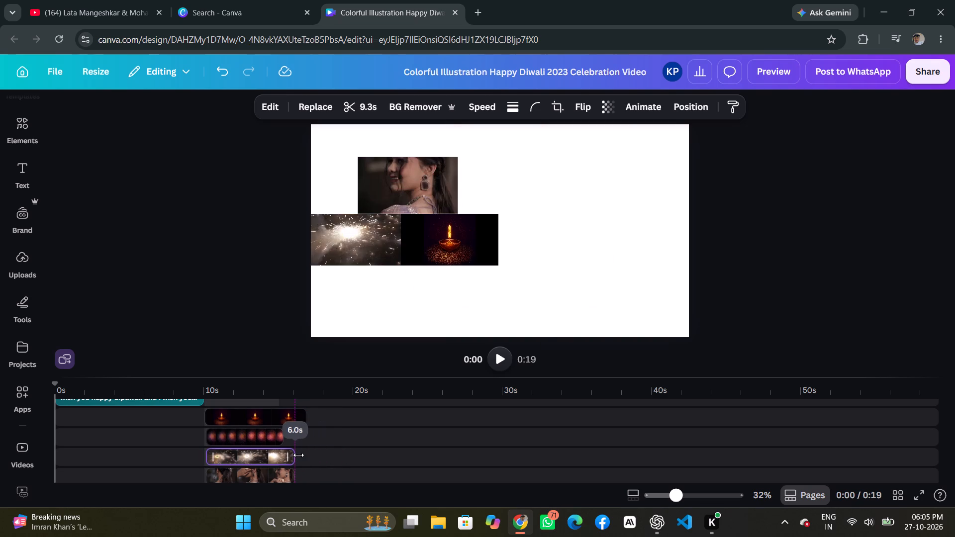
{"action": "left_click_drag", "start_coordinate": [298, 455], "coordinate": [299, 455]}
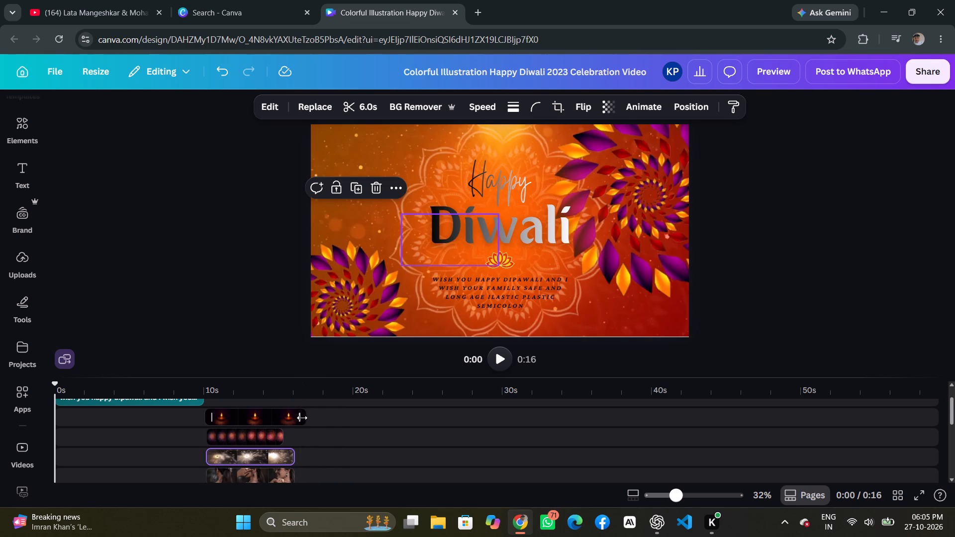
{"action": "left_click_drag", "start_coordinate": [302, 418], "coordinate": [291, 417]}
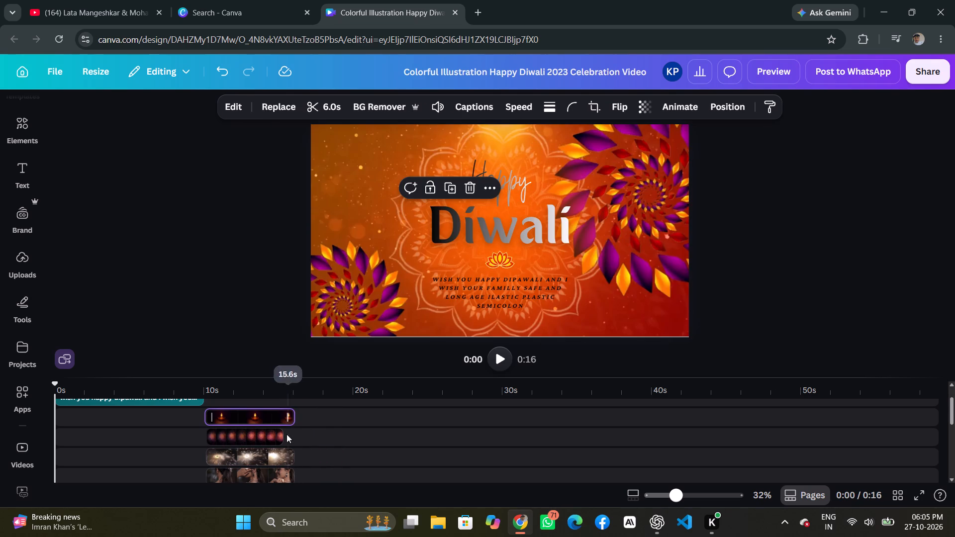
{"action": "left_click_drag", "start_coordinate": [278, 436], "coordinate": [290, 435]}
Set the playhead to 15.0 s and trim the sparkler and pink fireworks clips to end at the blank page's end.
{"action": "scroll", "coordinate": [320, 435], "scroll_direction": "down", "scroll_amount": 5}
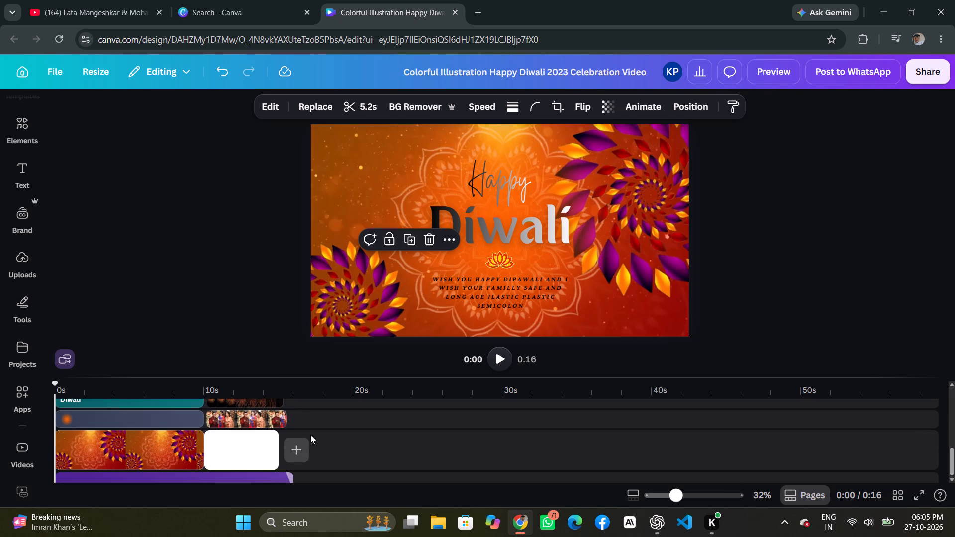
{"action": "left_click", "coordinate": [279, 395]}
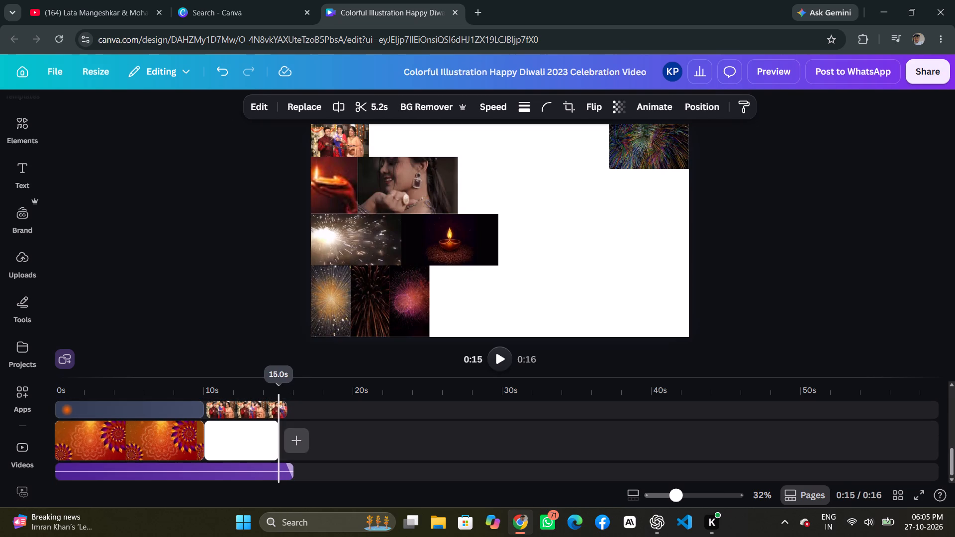
{"action": "scroll", "coordinate": [300, 432], "scroll_direction": "up", "scroll_amount": 3}
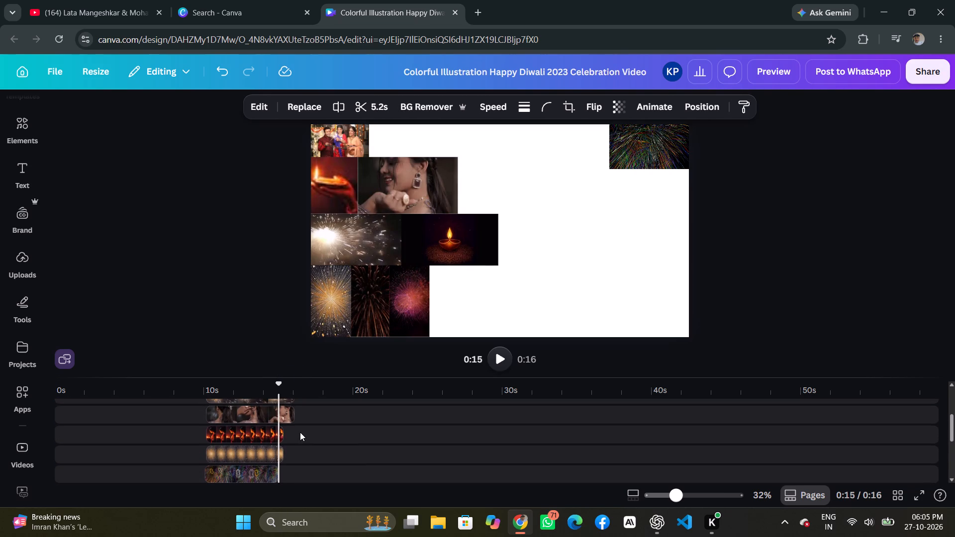
{"action": "scroll", "coordinate": [300, 432], "scroll_direction": "left", "scroll_amount": 1}
{"action": "scroll", "coordinate": [300, 432], "scroll_direction": "up", "scroll_amount": 1}
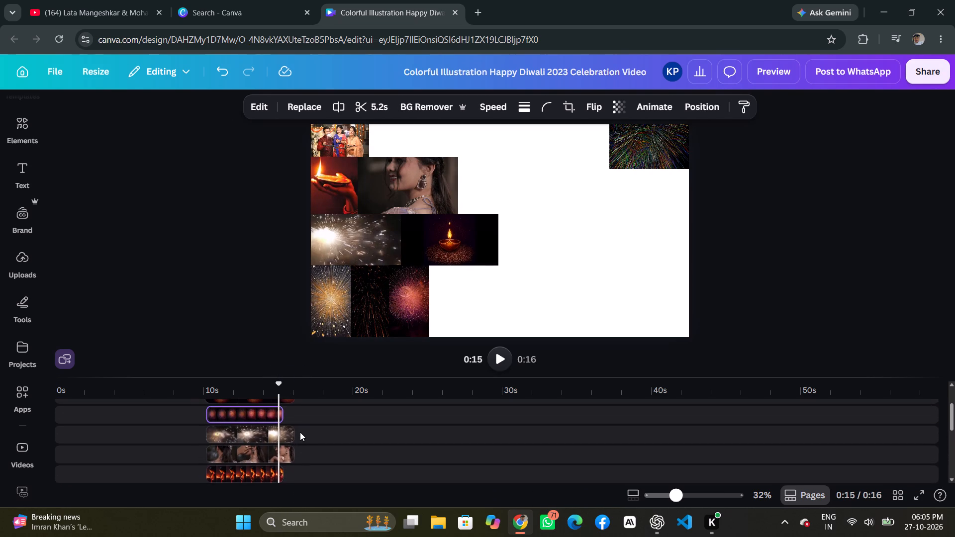
{"action": "scroll", "coordinate": [300, 432], "scroll_direction": "up", "scroll_amount": 1}
{"action": "left_click_drag", "start_coordinate": [291, 443], "coordinate": [284, 446]}
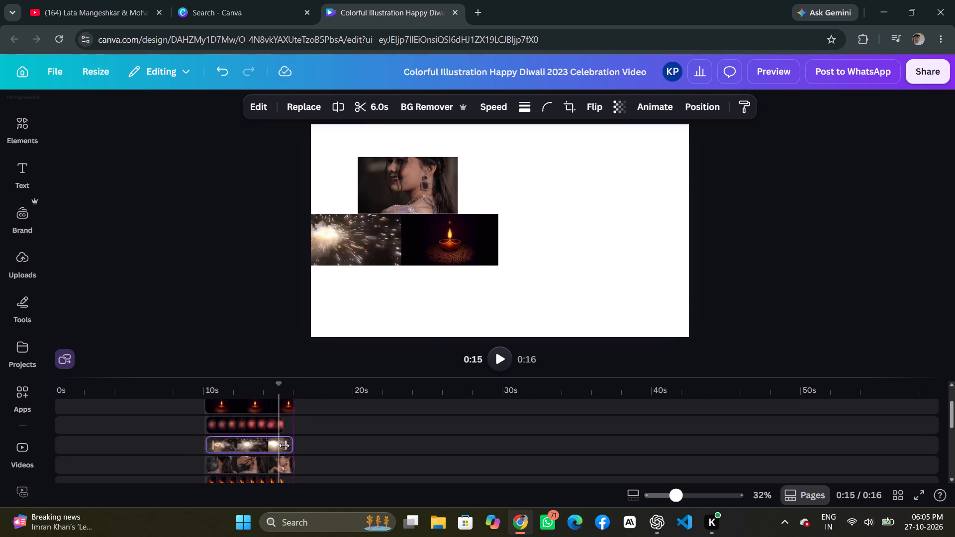
{"action": "left_click_drag", "start_coordinate": [284, 446], "coordinate": [276, 446]}
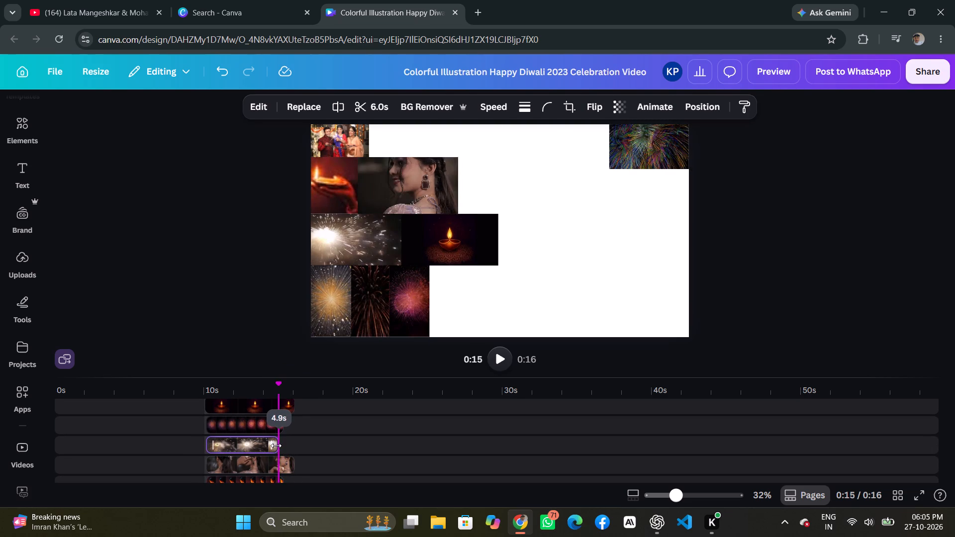
{"action": "left_click_drag", "start_coordinate": [280, 426], "coordinate": [273, 428]}
Trim the clip of the woman with earrings and the single-diya clip to 5.1 s each.
{"action": "left_click_drag", "start_coordinate": [294, 462], "coordinate": [282, 462]}
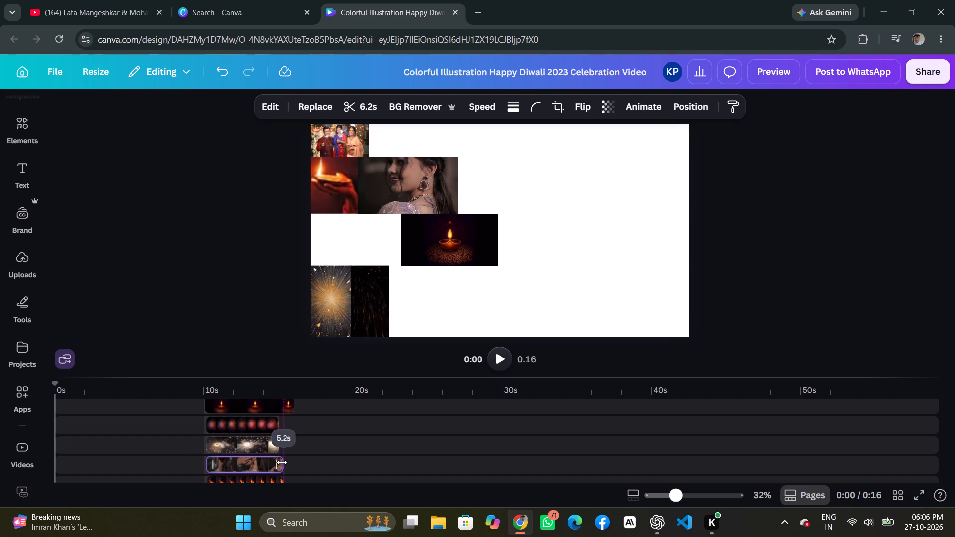
{"action": "left_click_drag", "start_coordinate": [282, 462], "coordinate": [282, 463]}
{"action": "scroll", "coordinate": [317, 449], "scroll_direction": "up", "scroll_amount": 1}
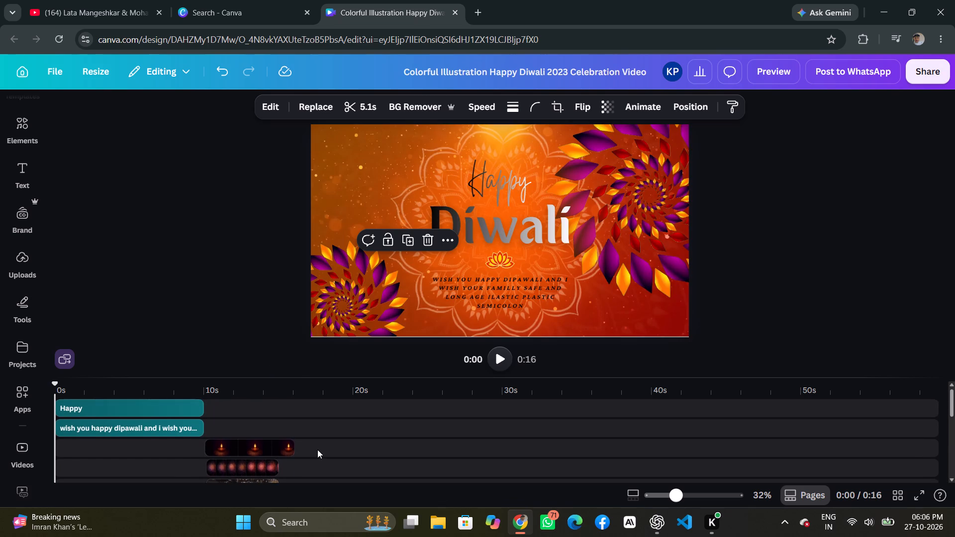
{"action": "left_click_drag", "start_coordinate": [290, 448], "coordinate": [277, 448]}
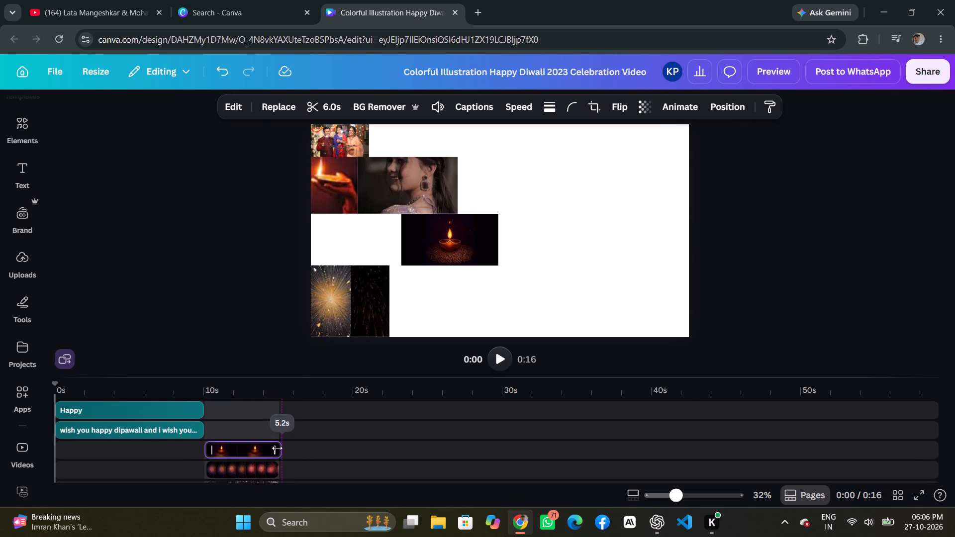
{"action": "left_click_drag", "start_coordinate": [277, 448], "coordinate": [276, 448]}
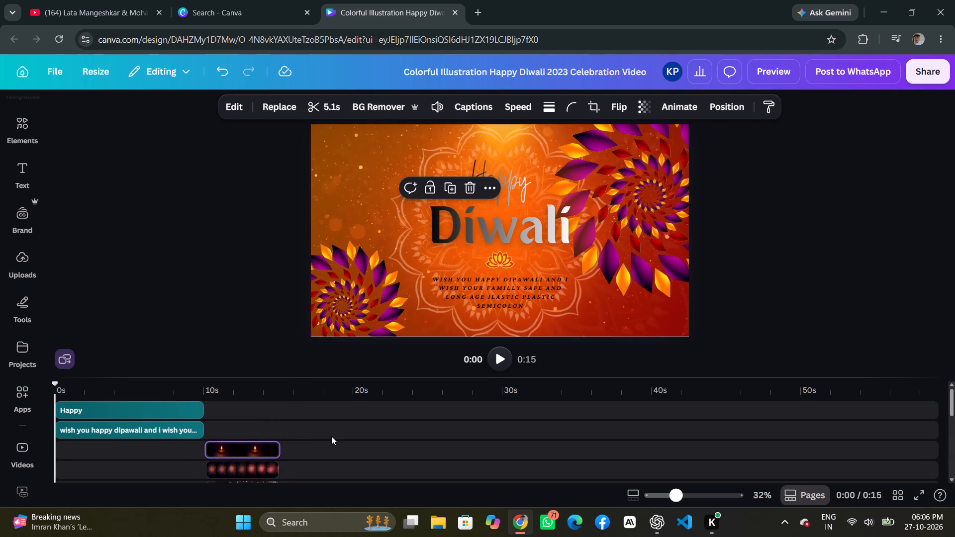
Trim the family clip towards the blank page's end, and shorten the dark red fireworks clip to 4.9 s.
{"action": "scroll", "coordinate": [331, 436], "scroll_direction": "down", "scroll_amount": 6}
{"action": "scroll", "coordinate": [331, 436], "scroll_direction": "up", "scroll_amount": 1}
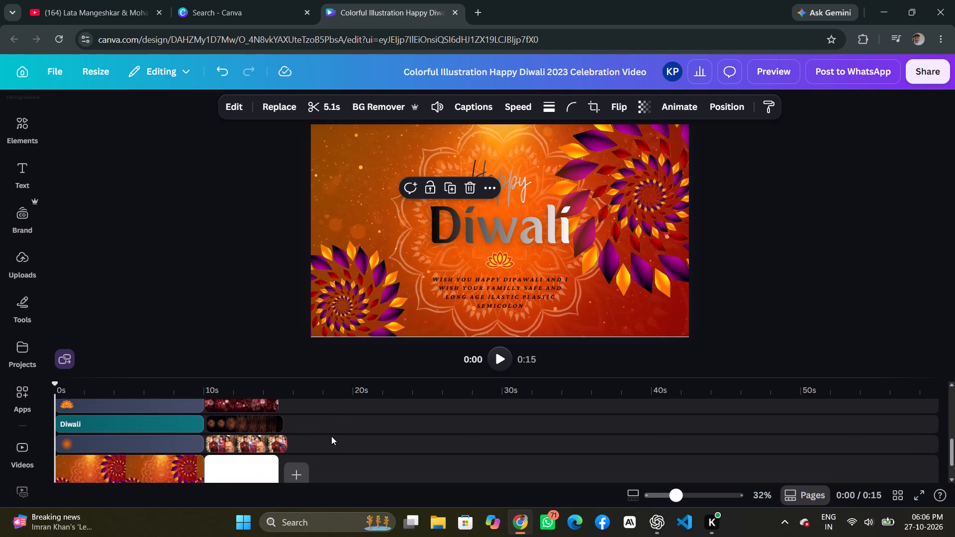
{"action": "scroll", "coordinate": [331, 436], "scroll_direction": "up", "scroll_amount": 1}
{"action": "left_click_drag", "start_coordinate": [283, 438], "coordinate": [273, 441]}
{"action": "left_click_drag", "start_coordinate": [280, 424], "coordinate": [276, 423]}
Trim the golden fireworks, hand-held diya and woman with earrings clips to 4.9 s each.
{"action": "scroll", "coordinate": [297, 434], "scroll_direction": "up", "scroll_amount": 2}
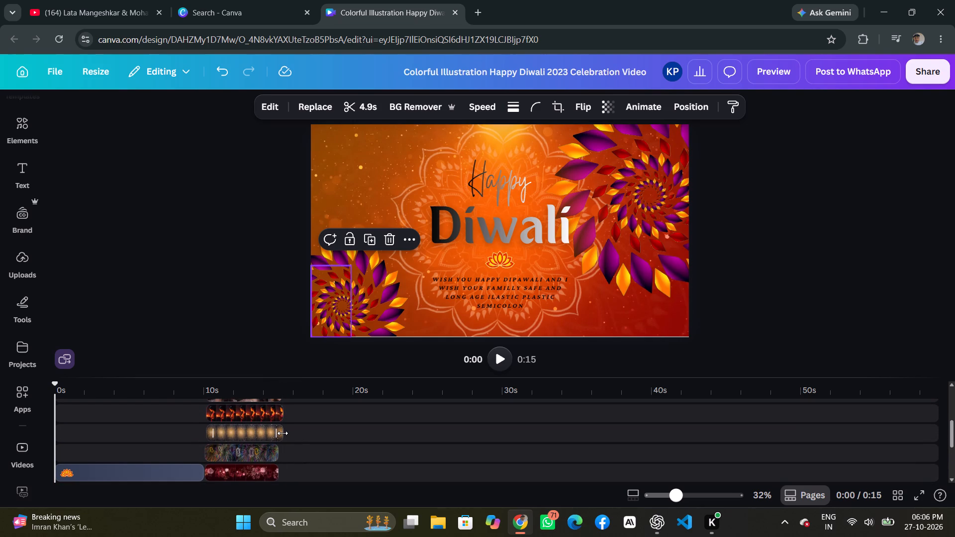
{"action": "left_click_drag", "start_coordinate": [283, 433], "coordinate": [278, 433]}
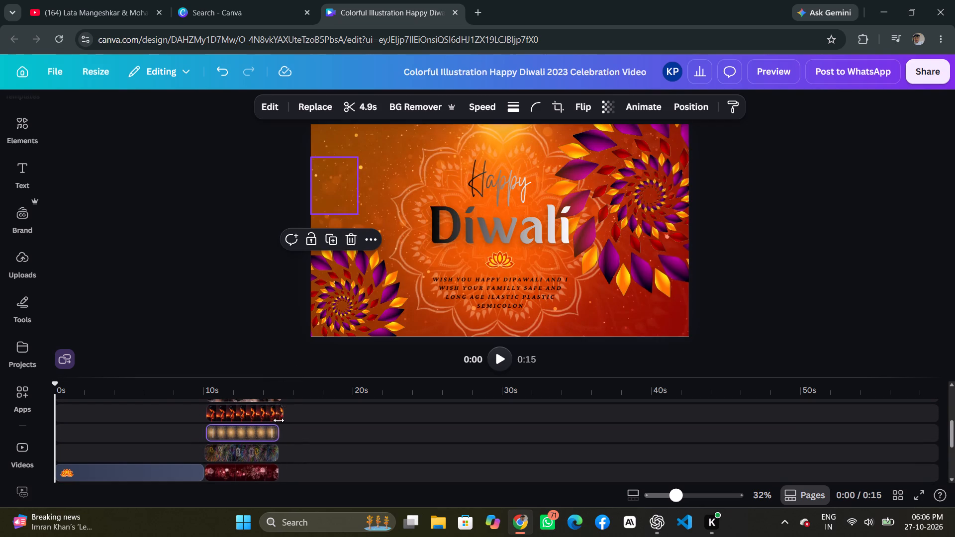
{"action": "left_click", "coordinate": [281, 412]}
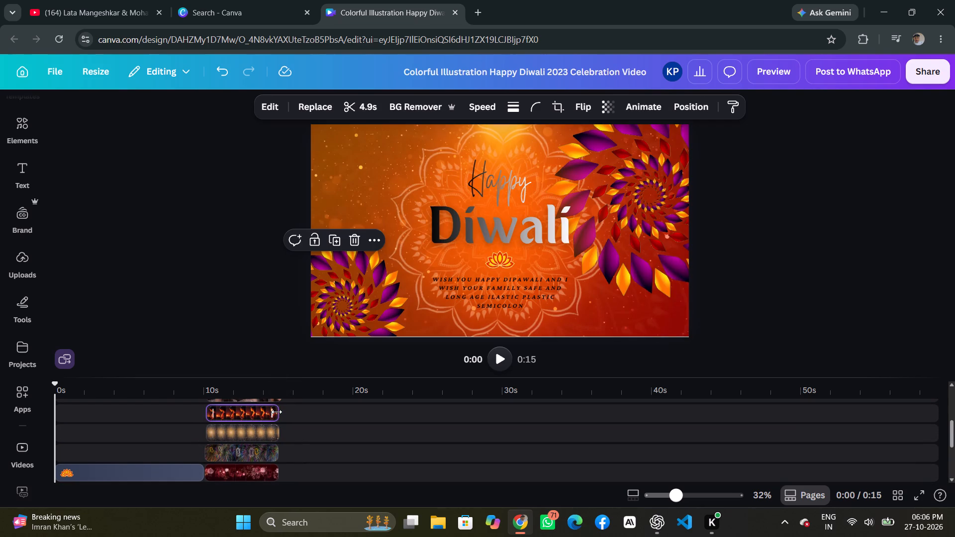
{"action": "scroll", "coordinate": [292, 415], "scroll_direction": "up", "scroll_amount": 1}
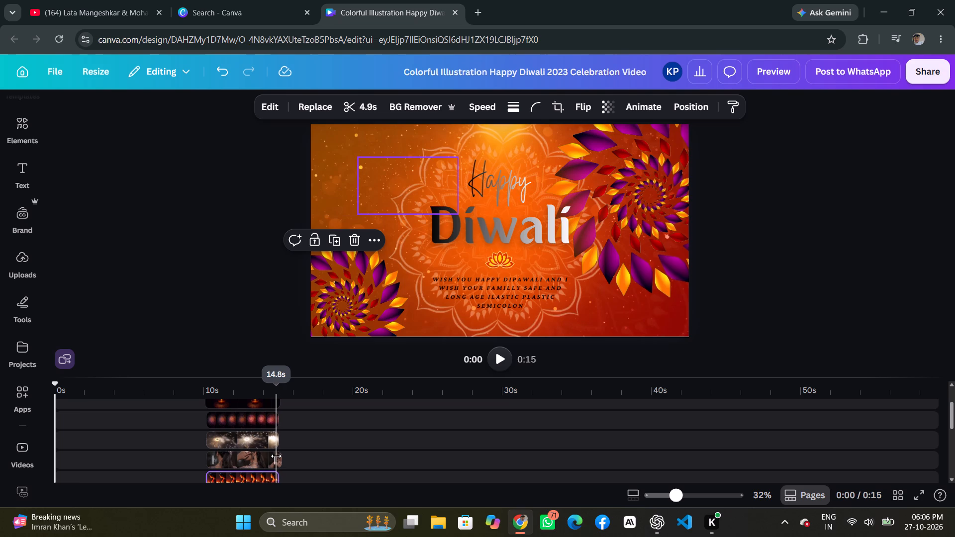
{"action": "left_click", "coordinate": [276, 455]}
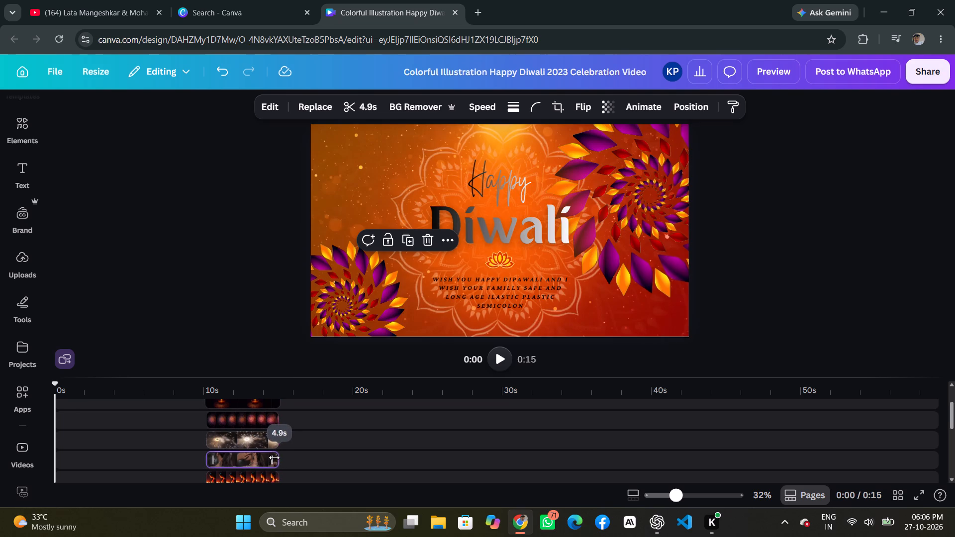
{"action": "scroll", "coordinate": [316, 431], "scroll_direction": "up", "scroll_amount": 2}
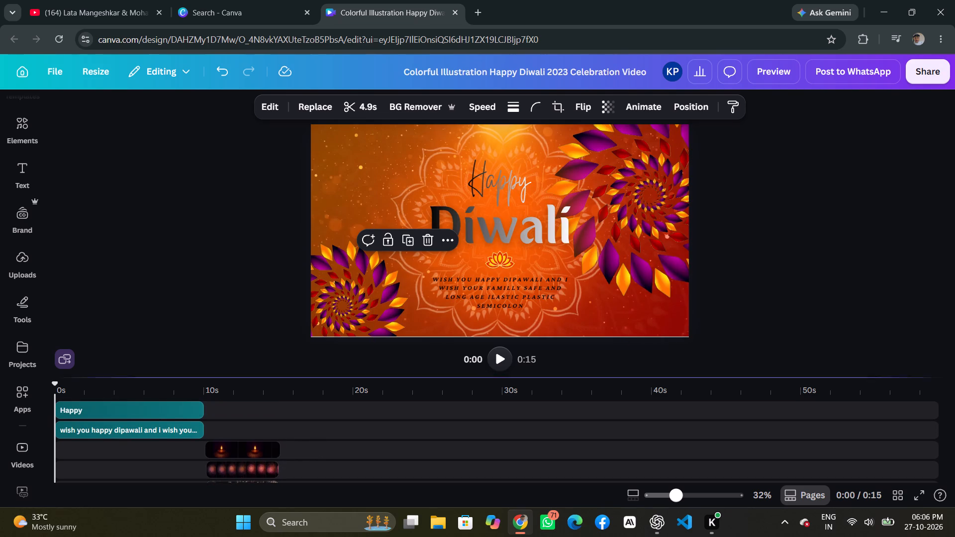
Play the video from about 9 s to check how the collage clips run over the blank page.
{"action": "left_click_drag", "start_coordinate": [58, 387], "coordinate": [199, 395]}
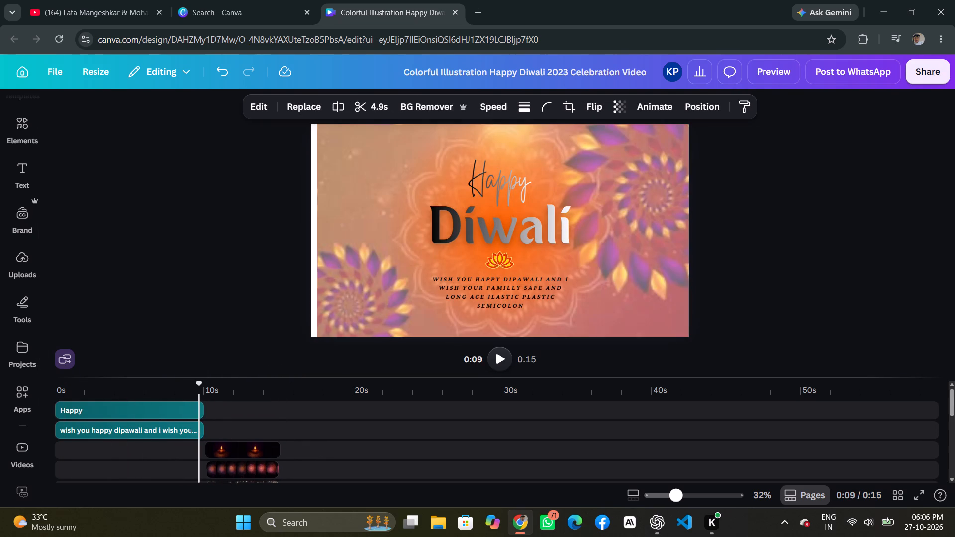
{"action": "left_click", "coordinate": [497, 362]}
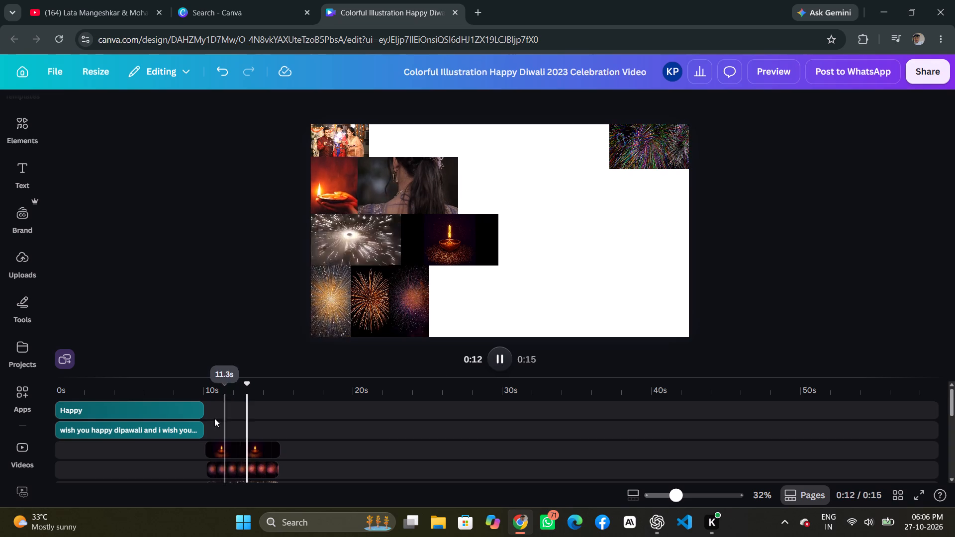
{"action": "left_click", "coordinate": [492, 357]}
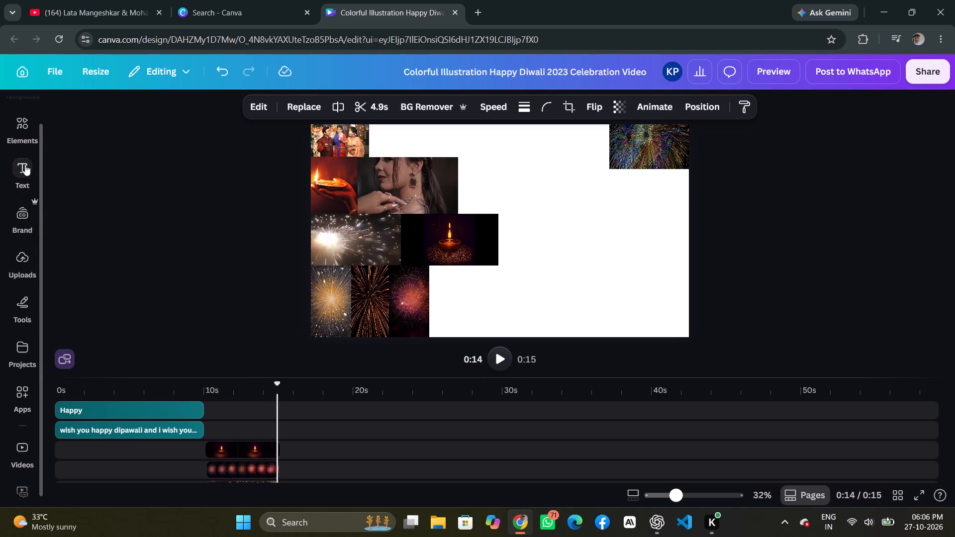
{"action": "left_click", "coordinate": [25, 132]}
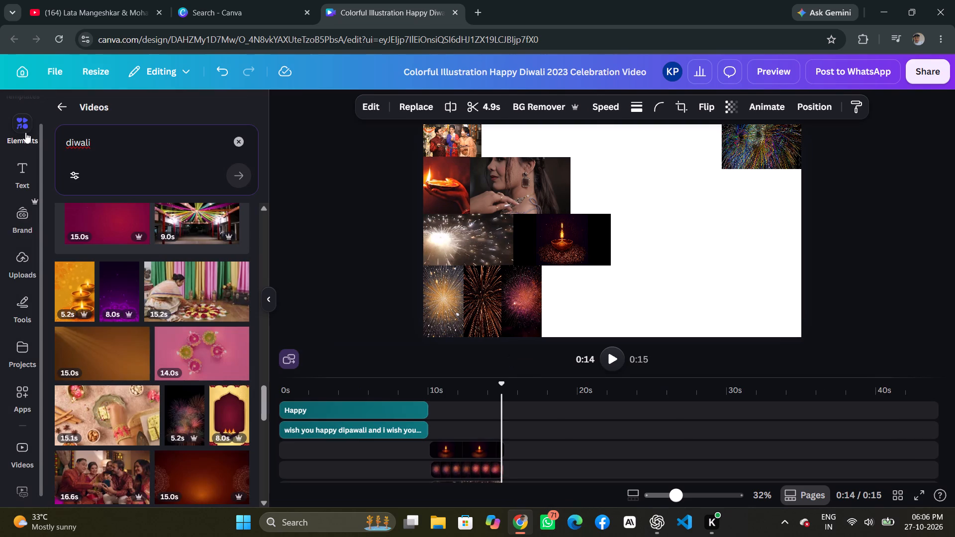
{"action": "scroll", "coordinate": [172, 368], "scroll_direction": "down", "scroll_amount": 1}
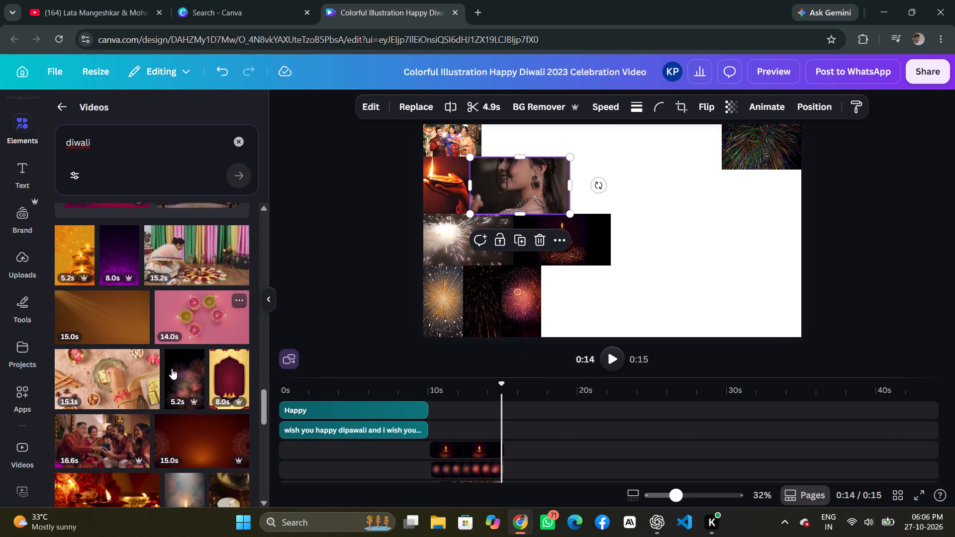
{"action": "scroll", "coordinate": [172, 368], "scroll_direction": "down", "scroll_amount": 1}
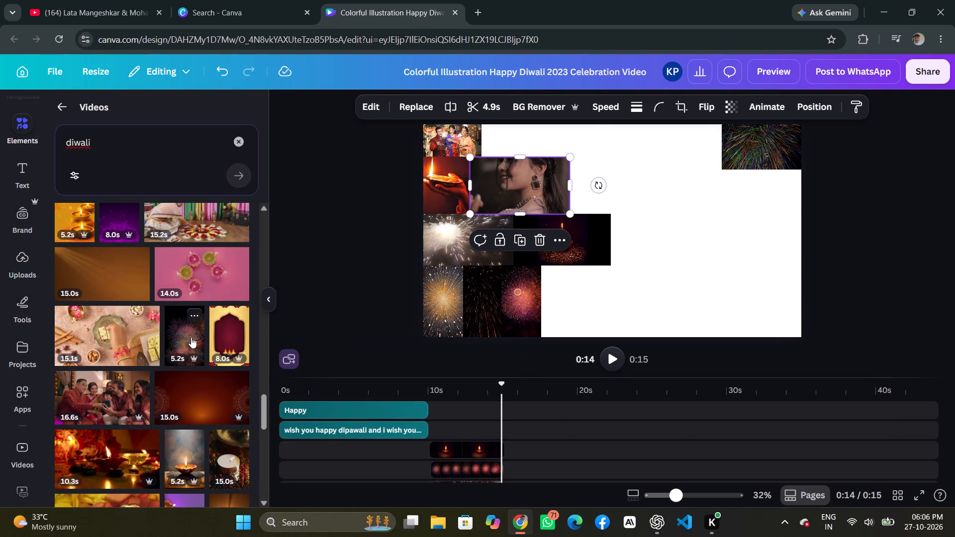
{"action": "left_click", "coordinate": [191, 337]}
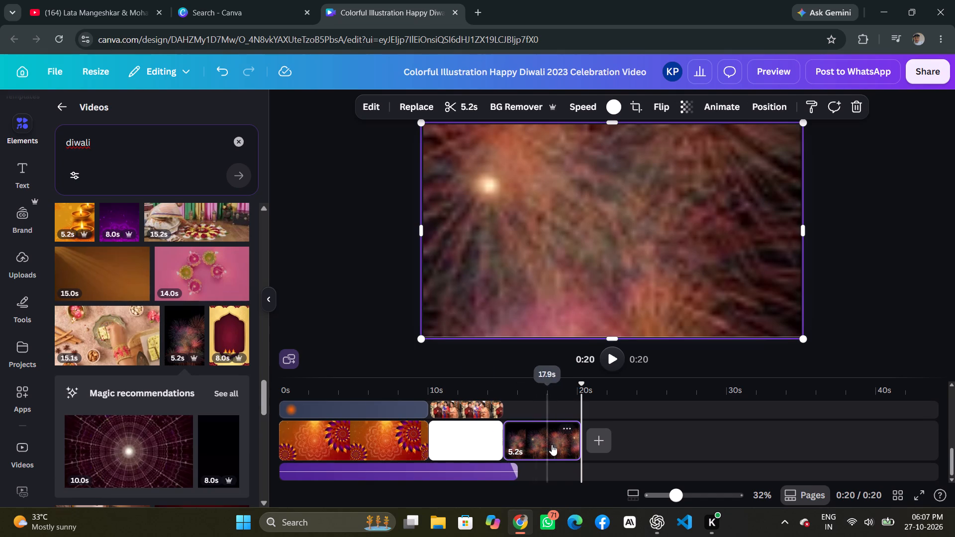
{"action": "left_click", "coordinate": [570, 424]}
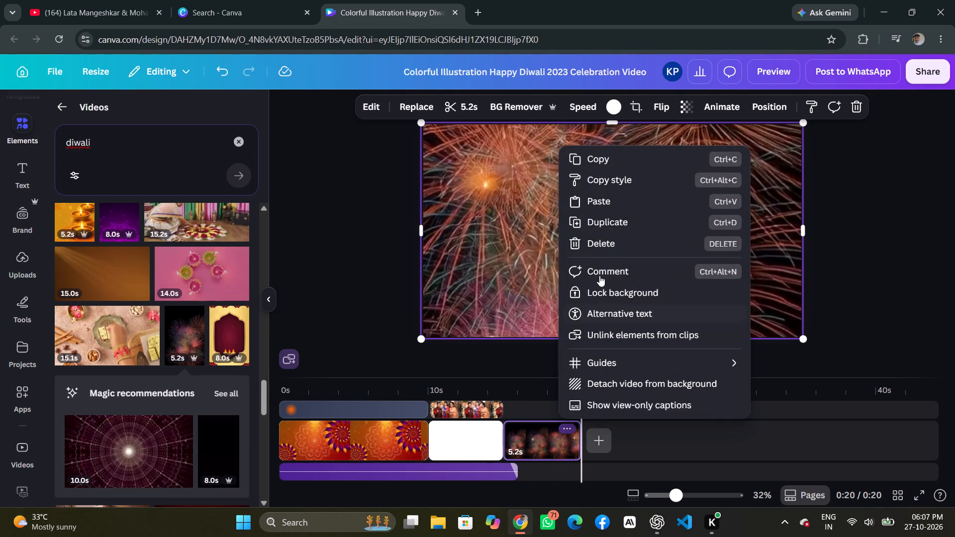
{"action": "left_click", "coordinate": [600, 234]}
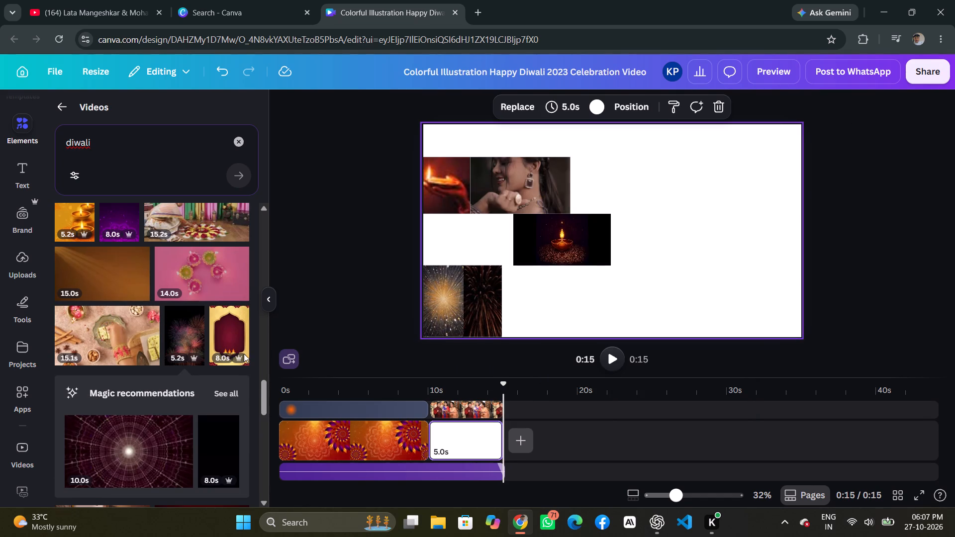
Place the 5.2 s portrait multicoloured fireworks video on the blank page and shift its clip to start at 10 s.
{"action": "left_click_drag", "start_coordinate": [182, 338], "coordinate": [609, 251]}
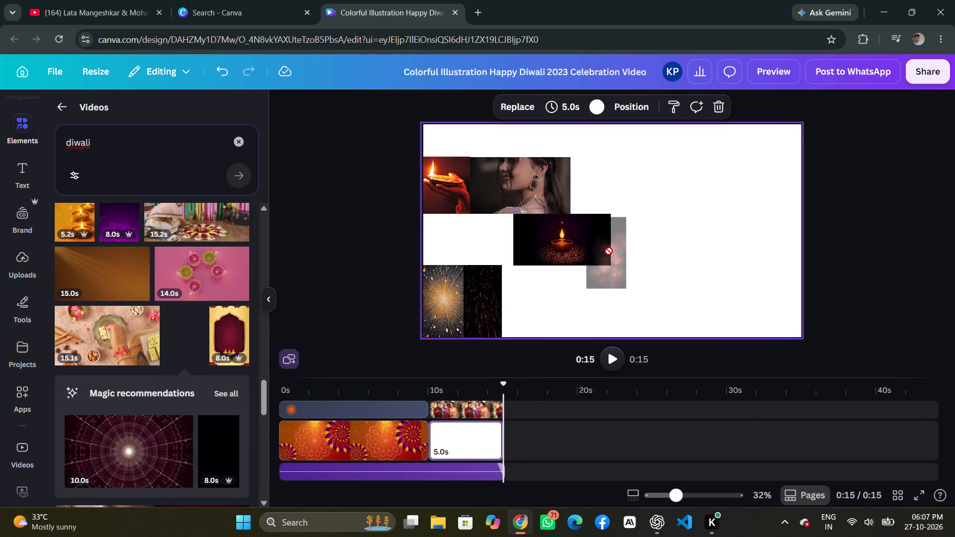
{"action": "left_click_drag", "start_coordinate": [609, 251], "coordinate": [641, 182]}
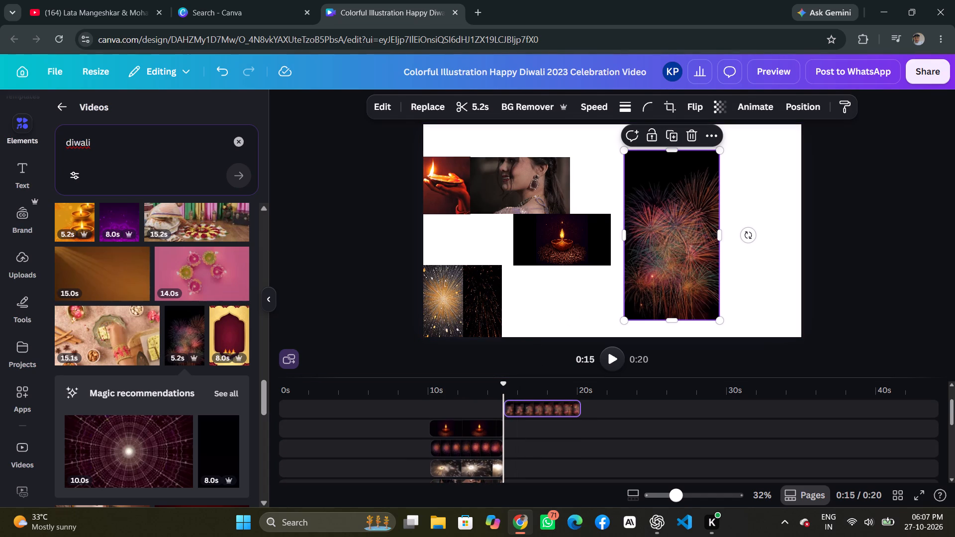
{"action": "left_click_drag", "start_coordinate": [501, 395], "coordinate": [477, 401]}
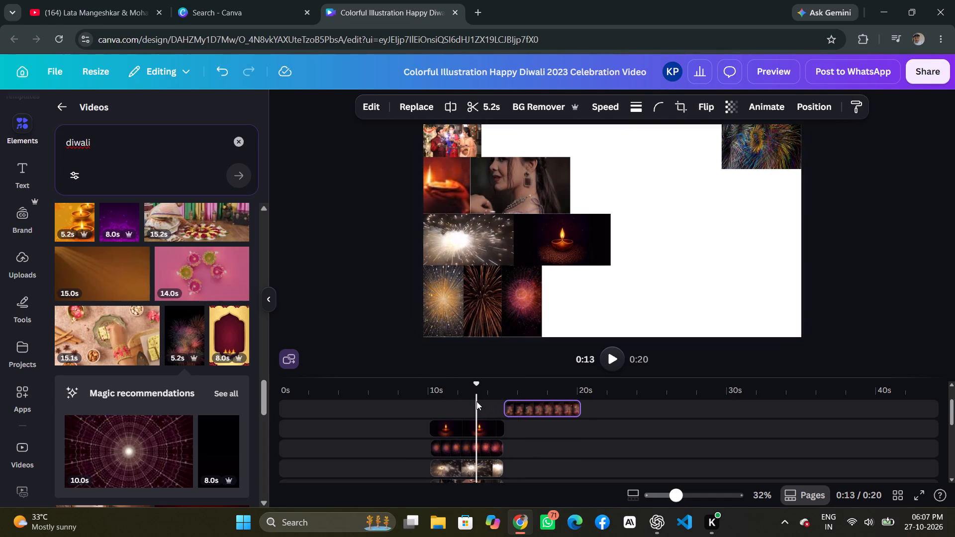
{"action": "left_click_drag", "start_coordinate": [563, 408], "coordinate": [498, 413]}
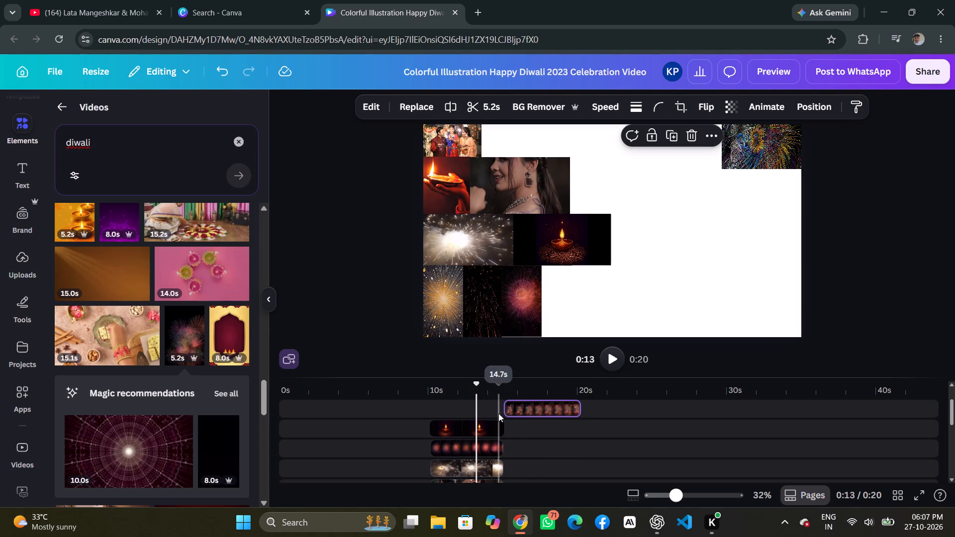
{"action": "left_click_drag", "start_coordinate": [498, 413], "coordinate": [521, 404]}
{"action": "left_click_drag", "start_coordinate": [533, 405], "coordinate": [511, 406]}
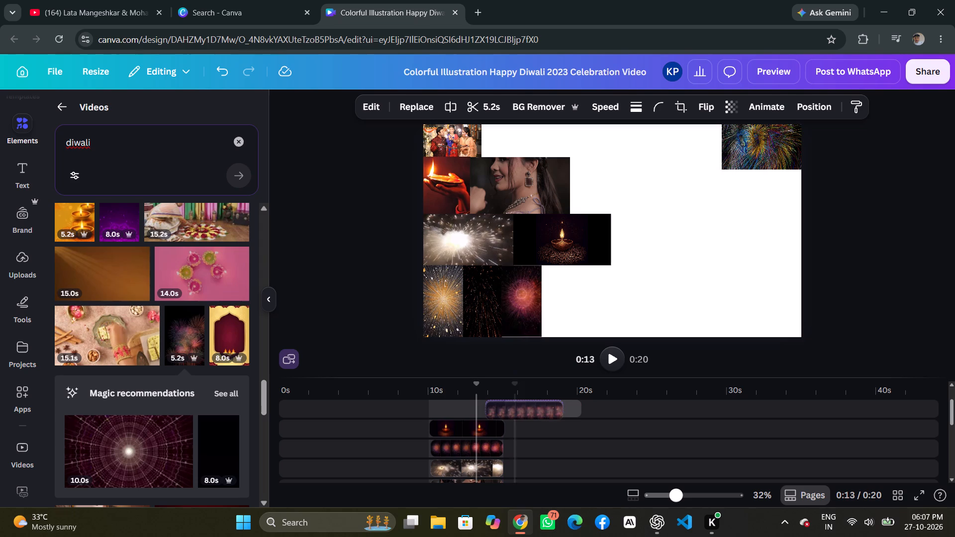
{"action": "left_click_drag", "start_coordinate": [511, 406], "coordinate": [457, 405]}
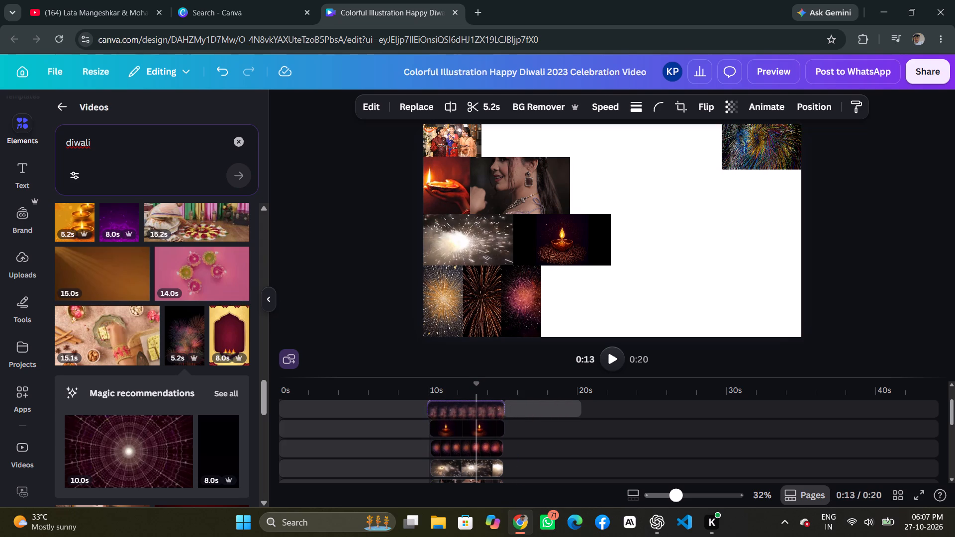
{"action": "left_click_drag", "start_coordinate": [457, 405], "coordinate": [458, 407]}
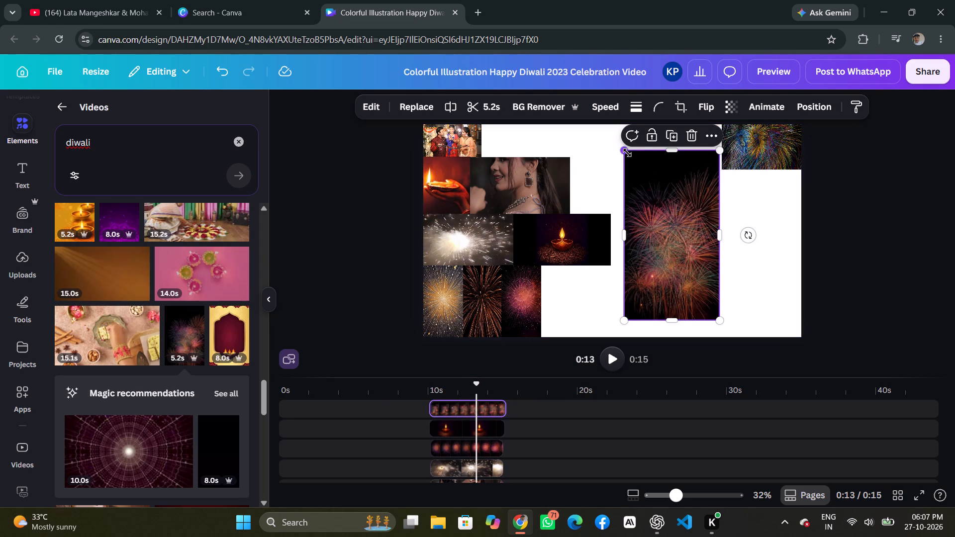
Shrink the new portrait fireworks clip to the bottom row's height and place it against the pink fireworks clip at the row's end.
{"action": "left_click_drag", "start_coordinate": [627, 153], "coordinate": [690, 237]}
{"action": "left_click_drag", "start_coordinate": [693, 273], "coordinate": [564, 287]}
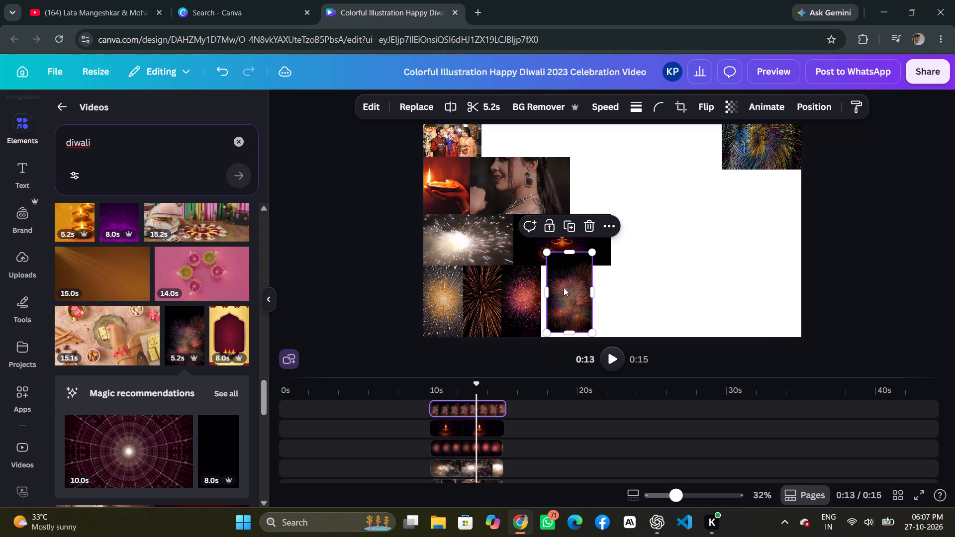
{"action": "left_click_drag", "start_coordinate": [564, 287], "coordinate": [560, 293]}
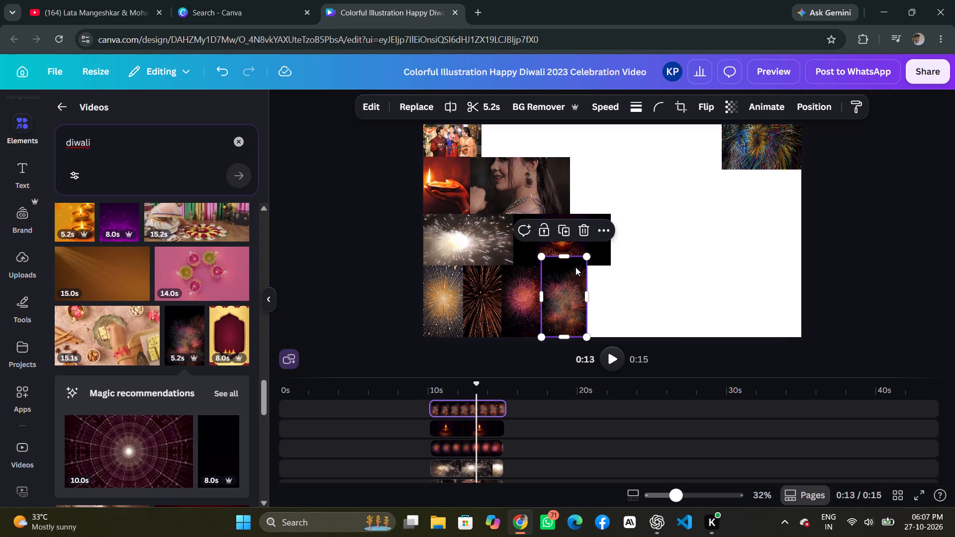
{"action": "left_click_drag", "start_coordinate": [588, 257], "coordinate": [587, 257]}
{"action": "left_click_drag", "start_coordinate": [587, 257], "coordinate": [581, 263]}
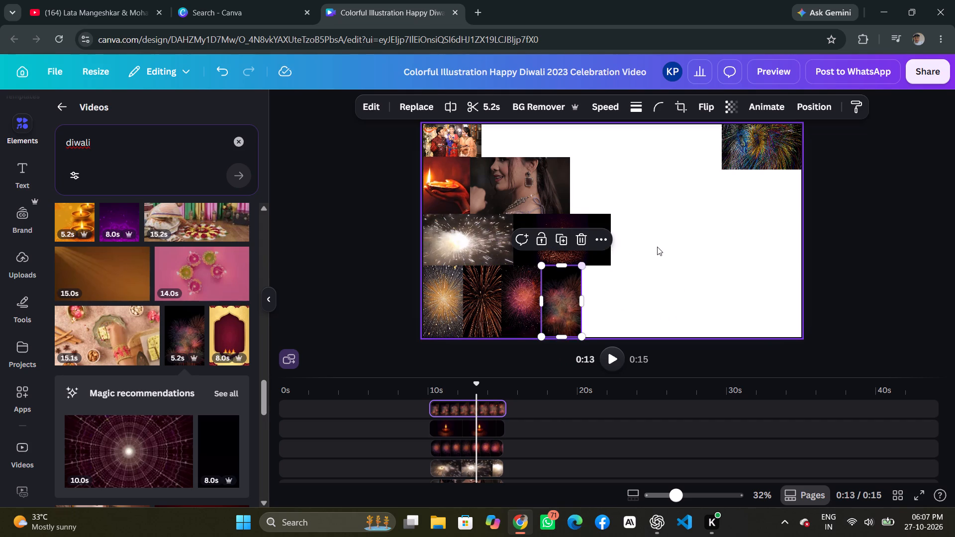
{"action": "left_click", "coordinate": [657, 247]}
{"action": "left_click", "coordinate": [574, 293]}
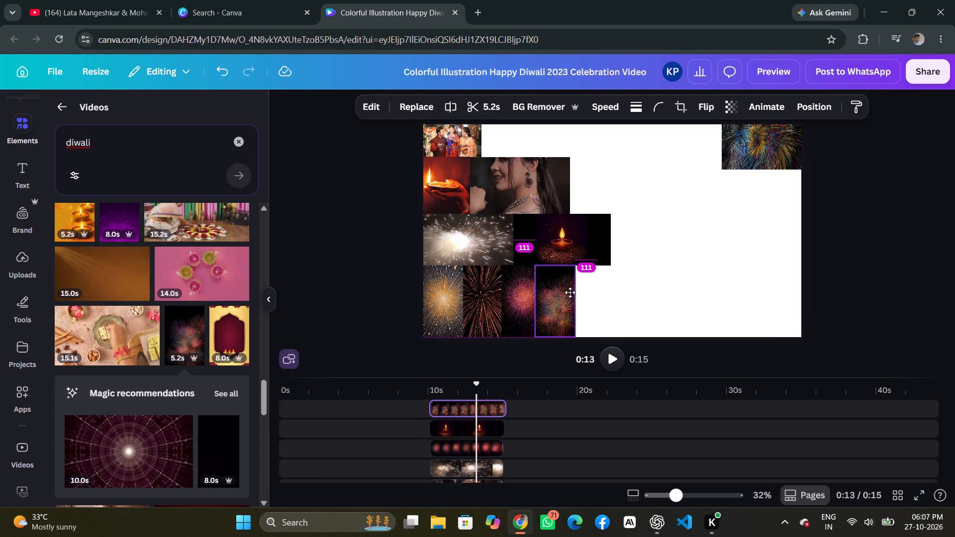
{"action": "left_click", "coordinate": [668, 266]}
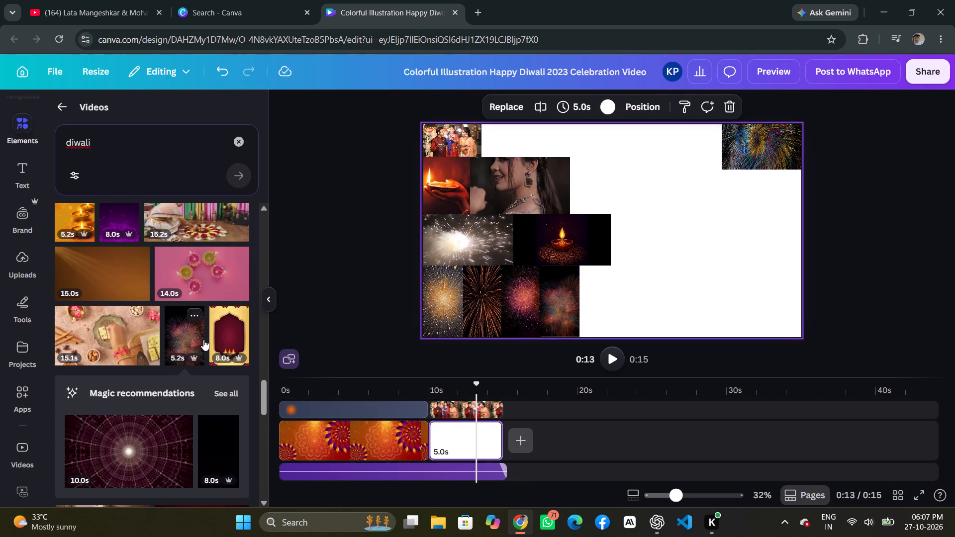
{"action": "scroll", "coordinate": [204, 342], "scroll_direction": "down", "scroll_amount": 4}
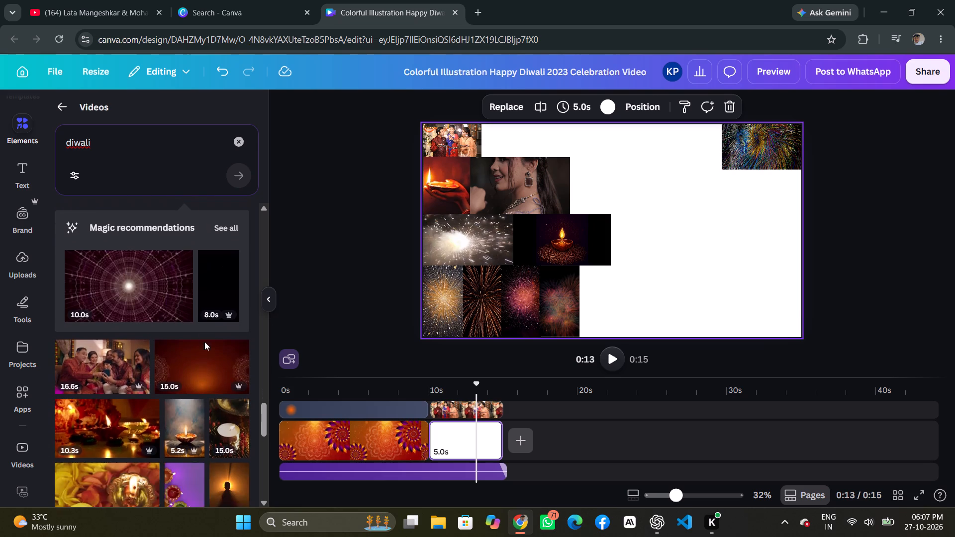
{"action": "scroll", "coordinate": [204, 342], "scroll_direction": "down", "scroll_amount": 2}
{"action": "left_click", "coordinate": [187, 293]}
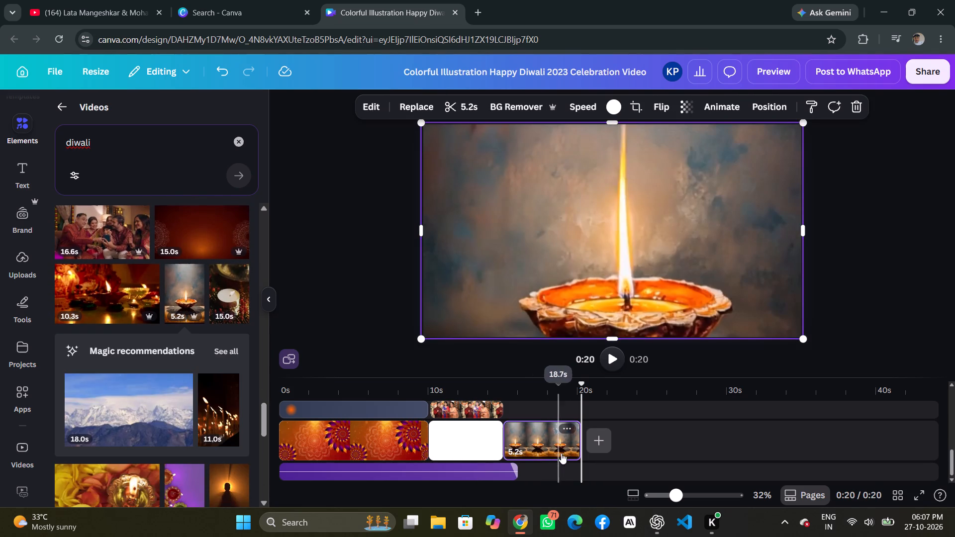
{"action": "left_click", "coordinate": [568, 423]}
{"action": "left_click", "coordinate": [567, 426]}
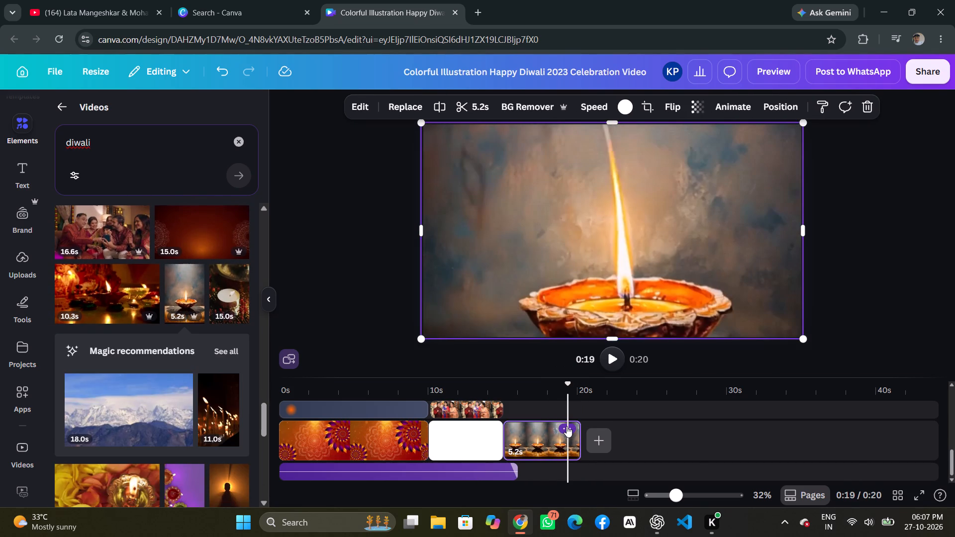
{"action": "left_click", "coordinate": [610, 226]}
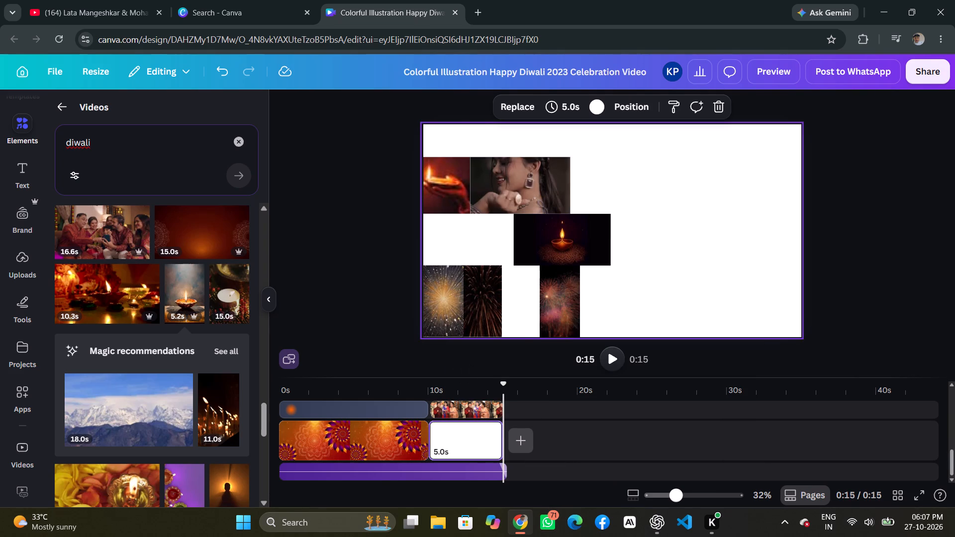
Add the 5.2 s portrait diya video at about 12 s, shrunk to the bottom row's height and placed beside the multicoloured fireworks.
{"action": "left_click_drag", "start_coordinate": [507, 384], "coordinate": [476, 389]}
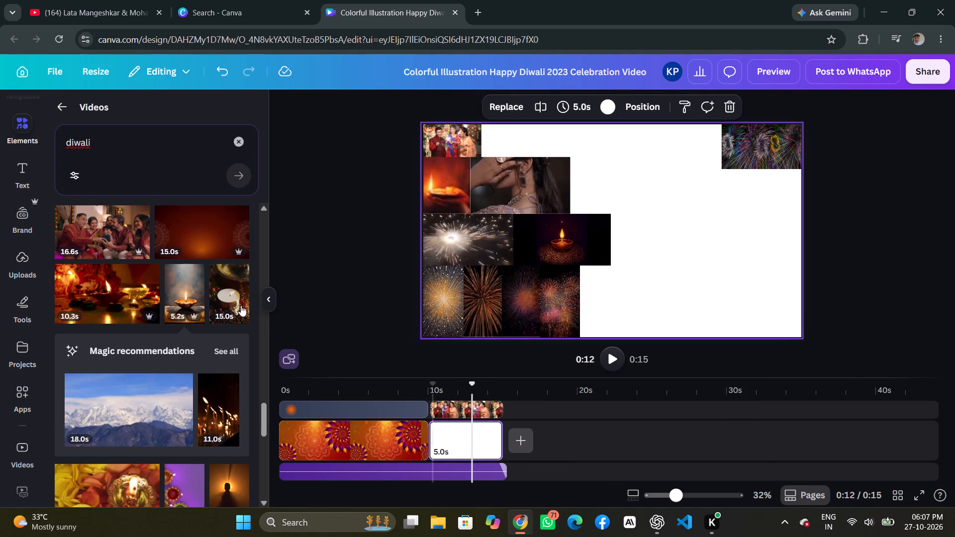
{"action": "left_click_drag", "start_coordinate": [195, 293], "coordinate": [688, 267]}
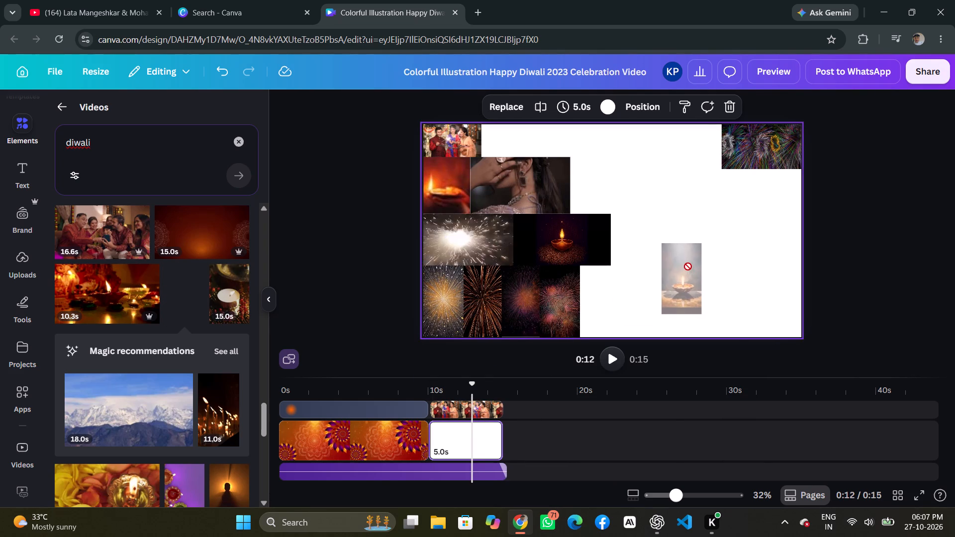
{"action": "left_click_drag", "start_coordinate": [688, 267], "coordinate": [686, 259]}
{"action": "left_click_drag", "start_coordinate": [713, 250], "coordinate": [683, 159]}
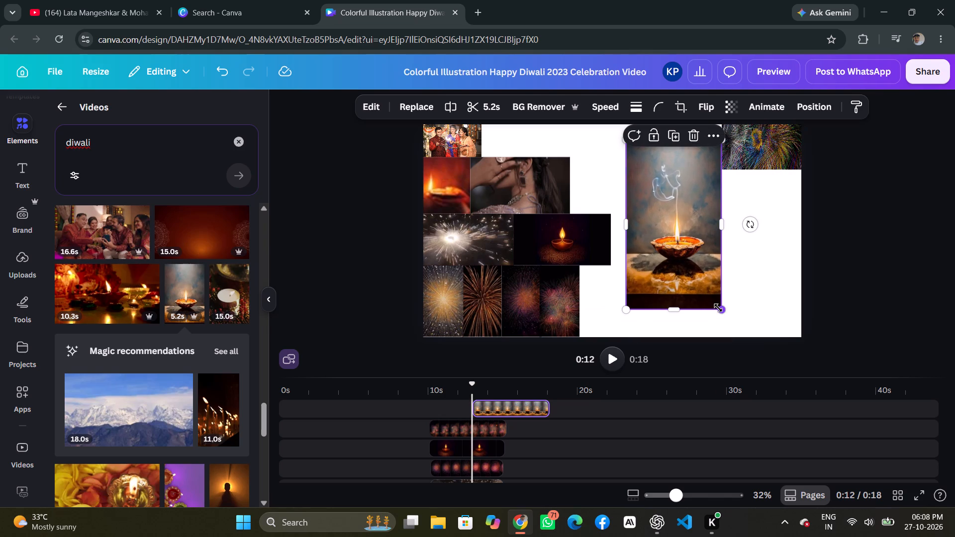
{"action": "left_click_drag", "start_coordinate": [718, 308], "coordinate": [662, 211]}
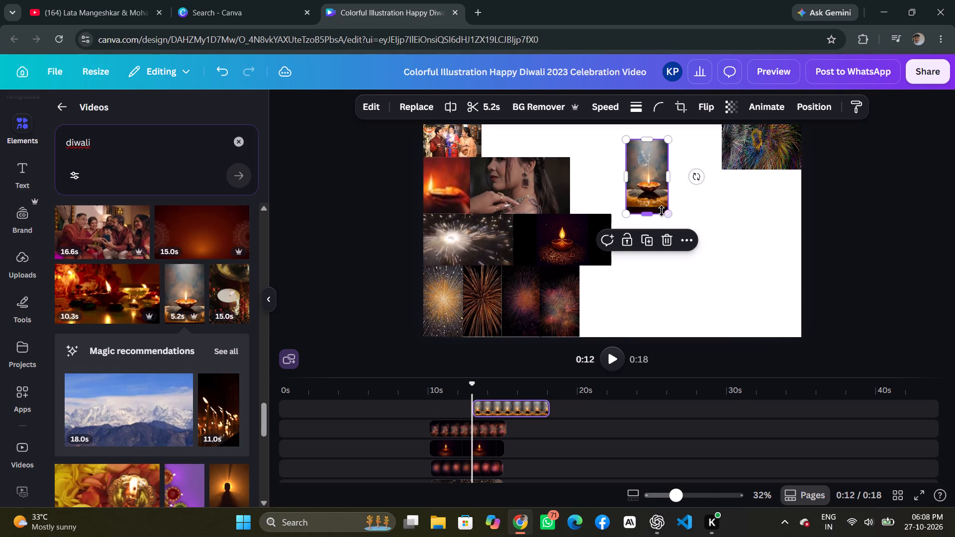
{"action": "left_click_drag", "start_coordinate": [654, 184], "coordinate": [610, 309]}
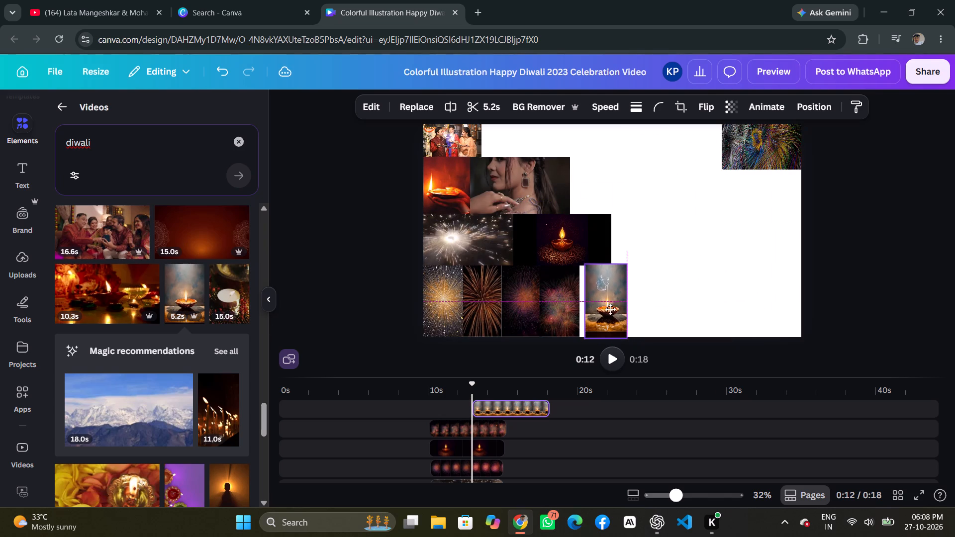
{"action": "left_click_drag", "start_coordinate": [610, 309], "coordinate": [608, 311]}
{"action": "left_click", "coordinate": [655, 308]}
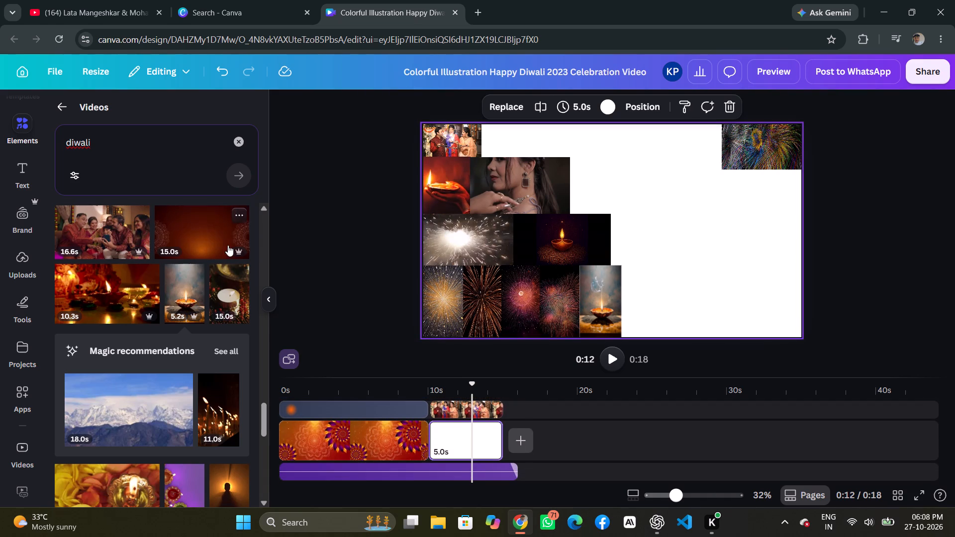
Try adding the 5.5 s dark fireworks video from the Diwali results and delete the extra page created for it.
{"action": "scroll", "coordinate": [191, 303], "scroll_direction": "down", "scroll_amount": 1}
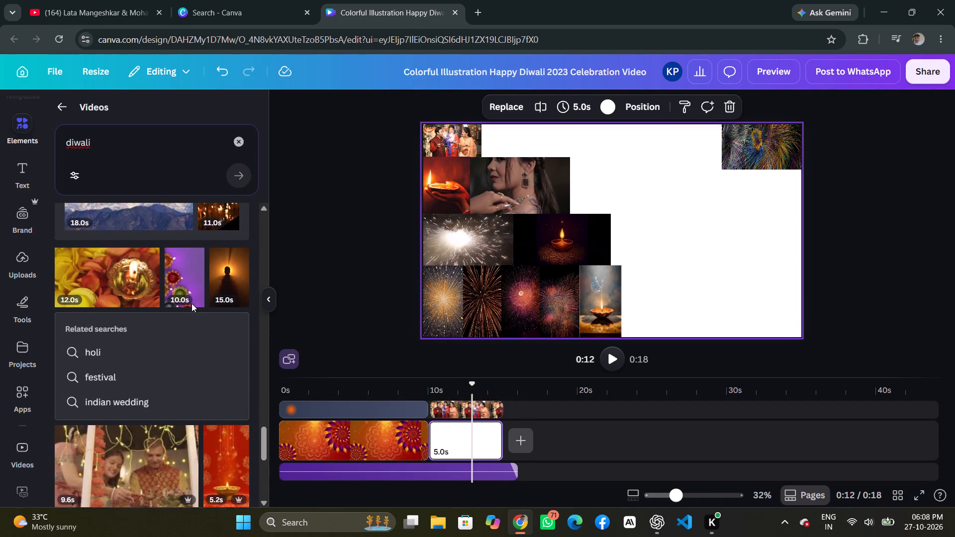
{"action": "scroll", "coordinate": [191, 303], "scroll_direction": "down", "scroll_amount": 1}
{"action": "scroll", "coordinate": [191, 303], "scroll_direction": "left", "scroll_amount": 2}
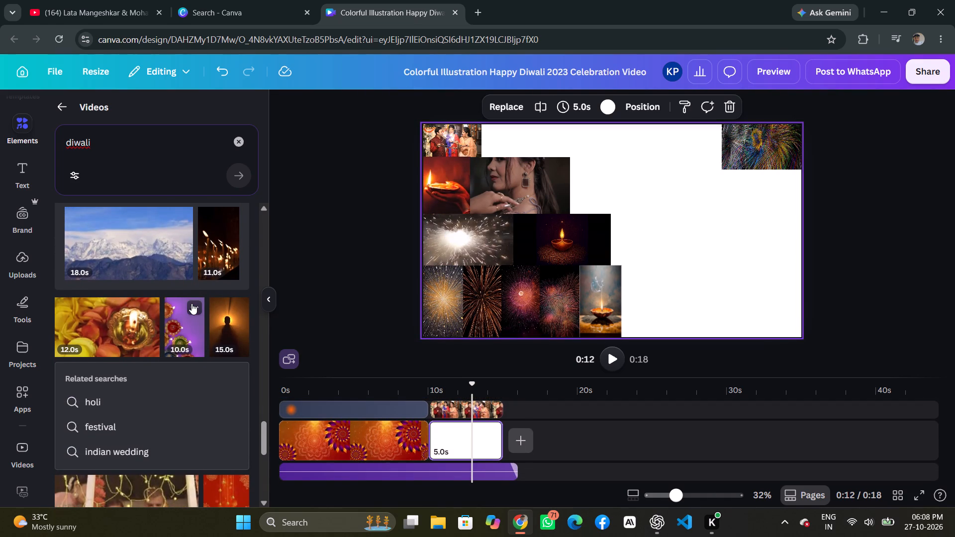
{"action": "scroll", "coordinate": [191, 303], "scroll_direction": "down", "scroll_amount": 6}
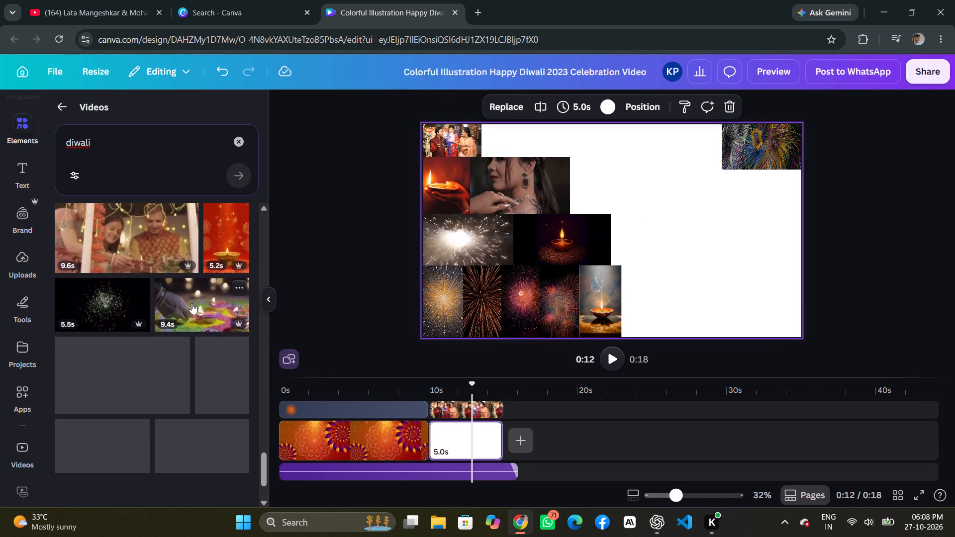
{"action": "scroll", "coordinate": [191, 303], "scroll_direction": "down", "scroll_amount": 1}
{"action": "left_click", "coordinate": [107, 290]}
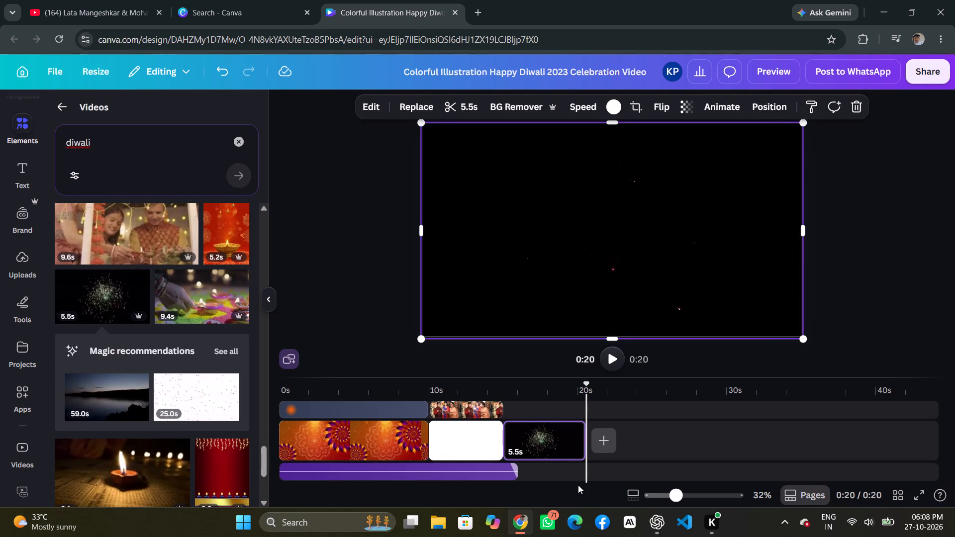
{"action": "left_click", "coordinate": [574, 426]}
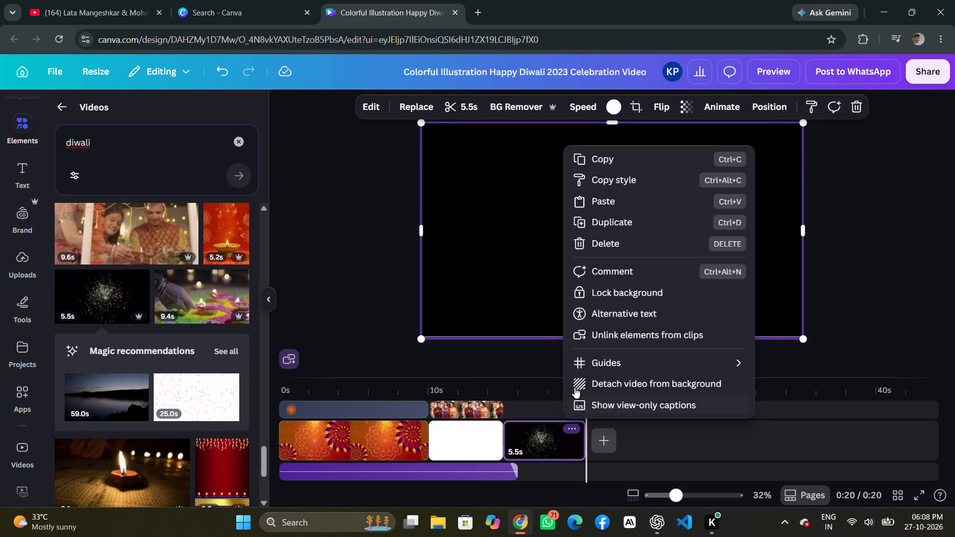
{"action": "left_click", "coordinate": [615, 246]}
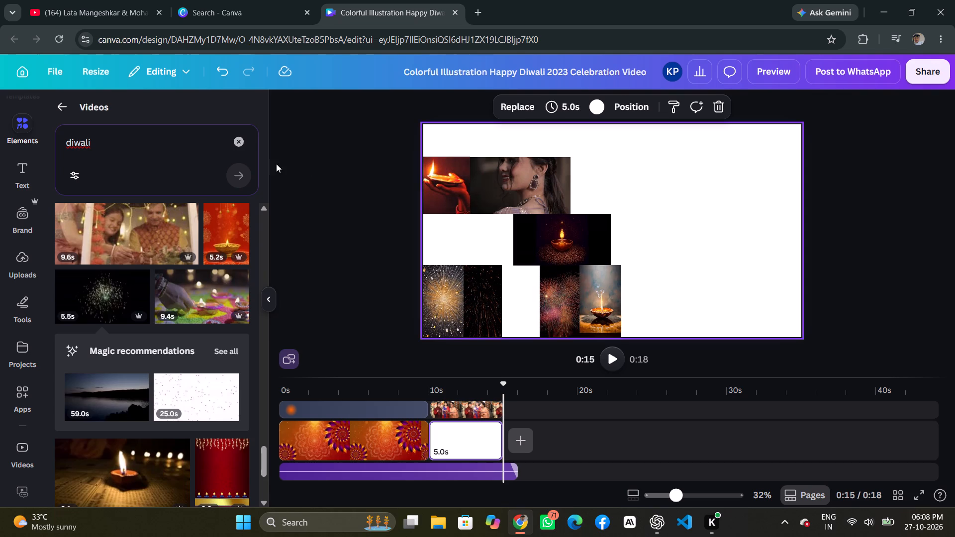
Place the 5.5 s dark fireworks video directly on the blank page and shrink it to about the second row's height.
{"action": "left_click_drag", "start_coordinate": [103, 288], "coordinate": [635, 179]}
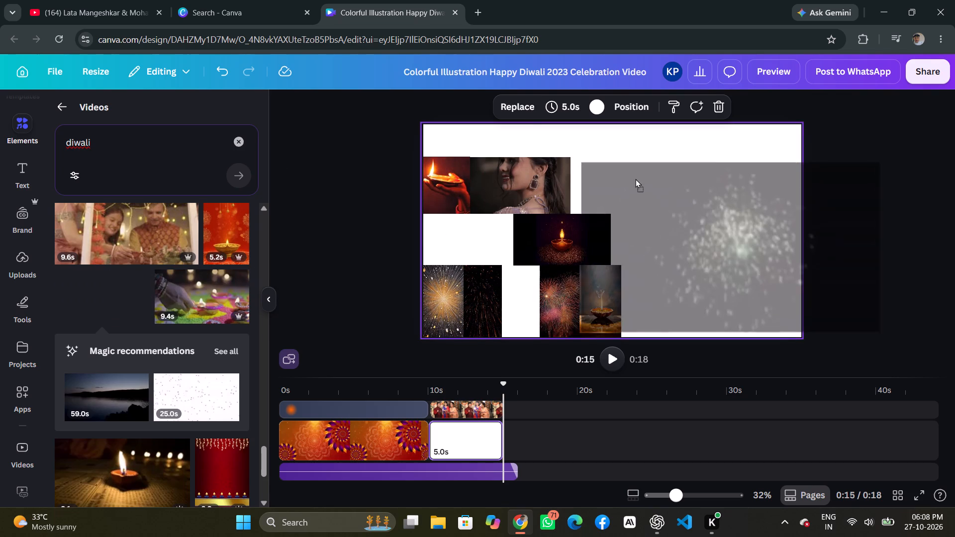
{"action": "left_click_drag", "start_coordinate": [635, 179], "coordinate": [637, 159]}
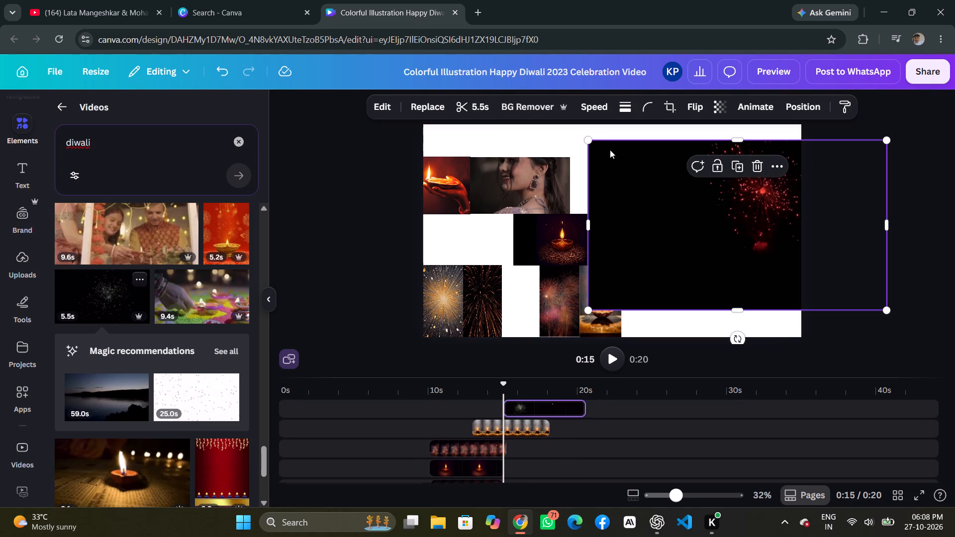
{"action": "left_click_drag", "start_coordinate": [589, 141], "coordinate": [722, 217]}
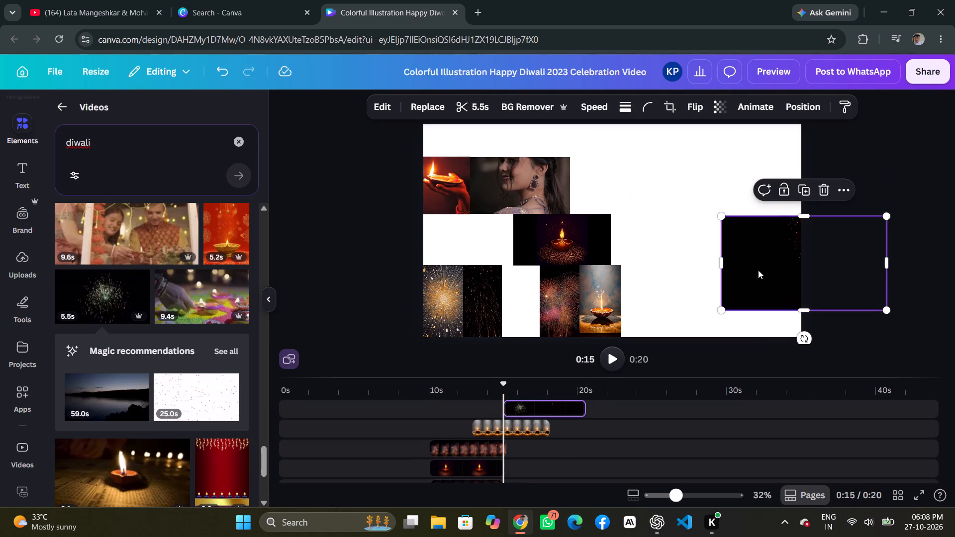
{"action": "left_click_drag", "start_coordinate": [758, 270], "coordinate": [696, 196]}
{"action": "left_click_drag", "start_coordinate": [686, 194], "coordinate": [644, 182]}
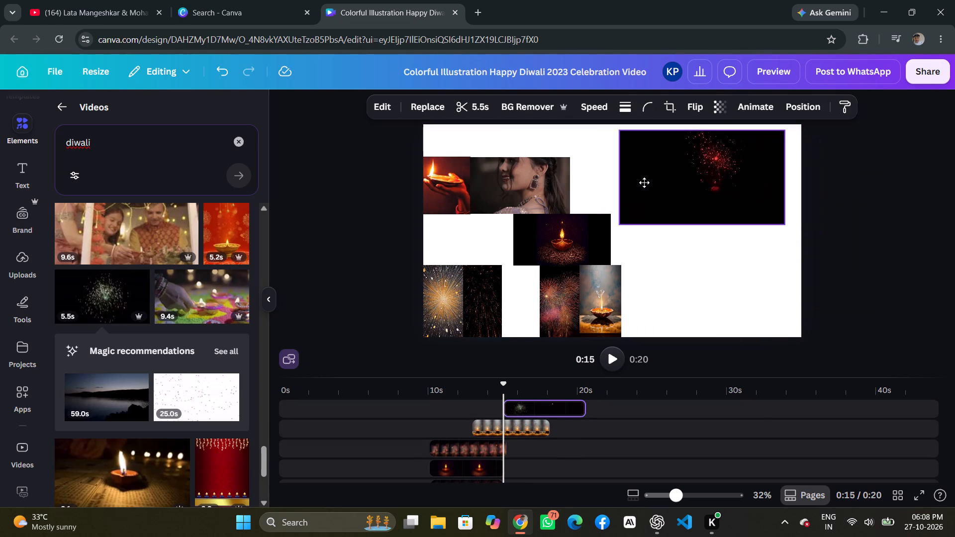
{"action": "left_click_drag", "start_coordinate": [644, 182], "coordinate": [639, 183]}
{"action": "left_click_drag", "start_coordinate": [777, 132], "coordinate": [736, 163]}
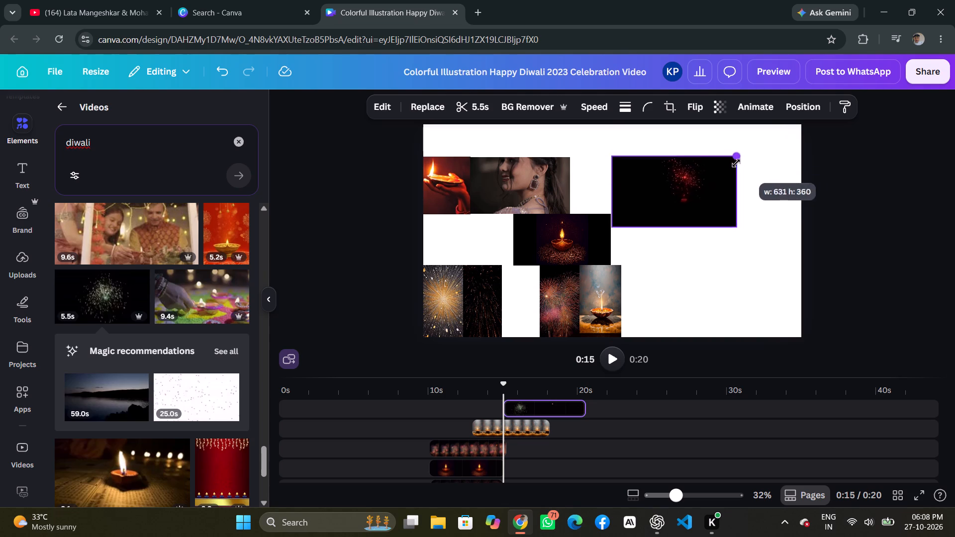
{"action": "left_click_drag", "start_coordinate": [736, 163], "coordinate": [720, 176]}
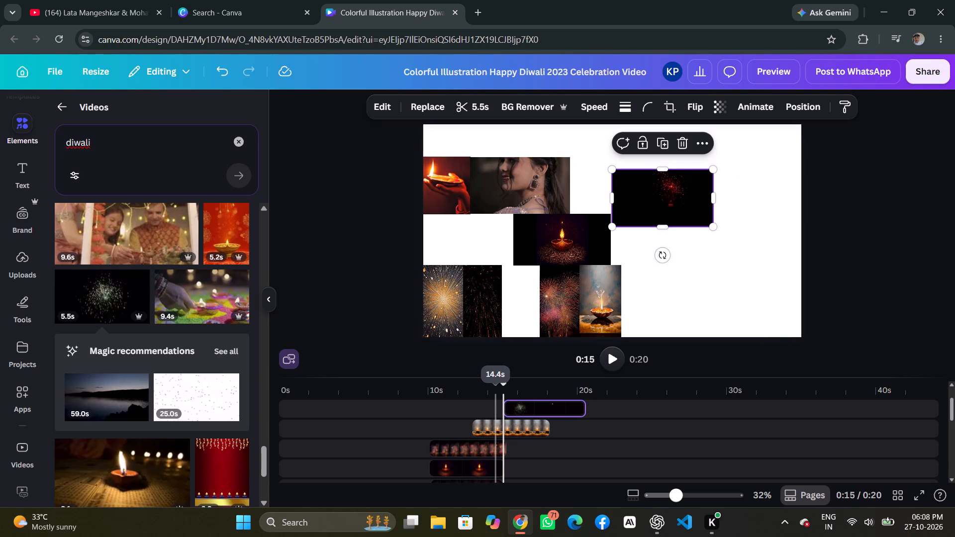
Shift the dark fireworks clip on the timeline to start at 10 s.
{"action": "left_click_drag", "start_coordinate": [505, 390], "coordinate": [462, 403]}
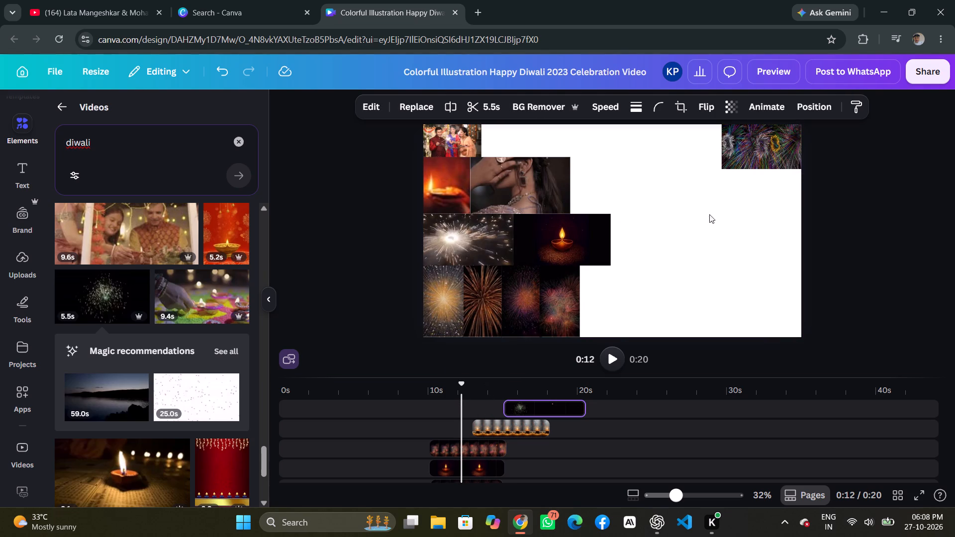
{"action": "left_click_drag", "start_coordinate": [546, 408], "coordinate": [520, 410]}
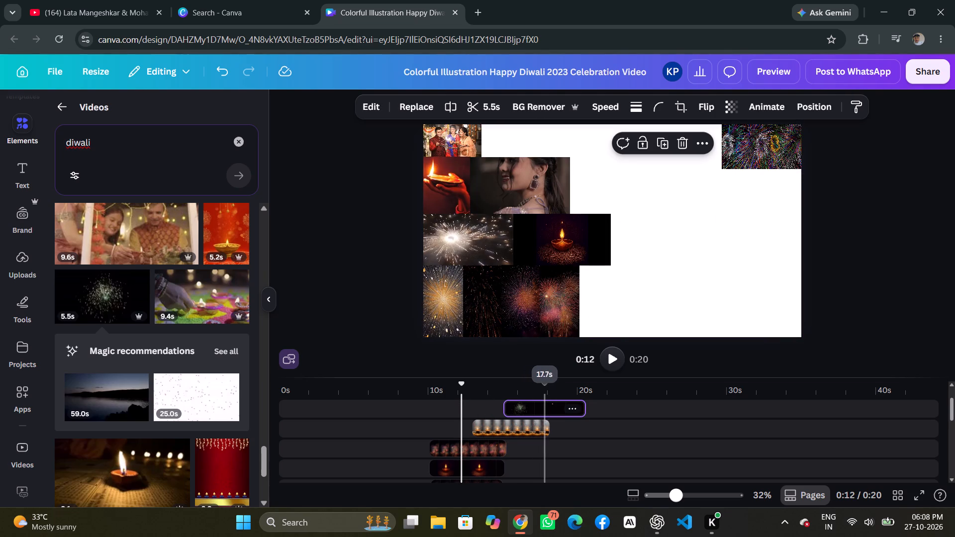
{"action": "left_click_drag", "start_coordinate": [520, 410], "coordinate": [473, 409]}
Place the dark fireworks clip against the woman's jewellery clip in the second row and fine-tune its size to the row's height.
{"action": "left_click_drag", "start_coordinate": [658, 196], "coordinate": [633, 177]}
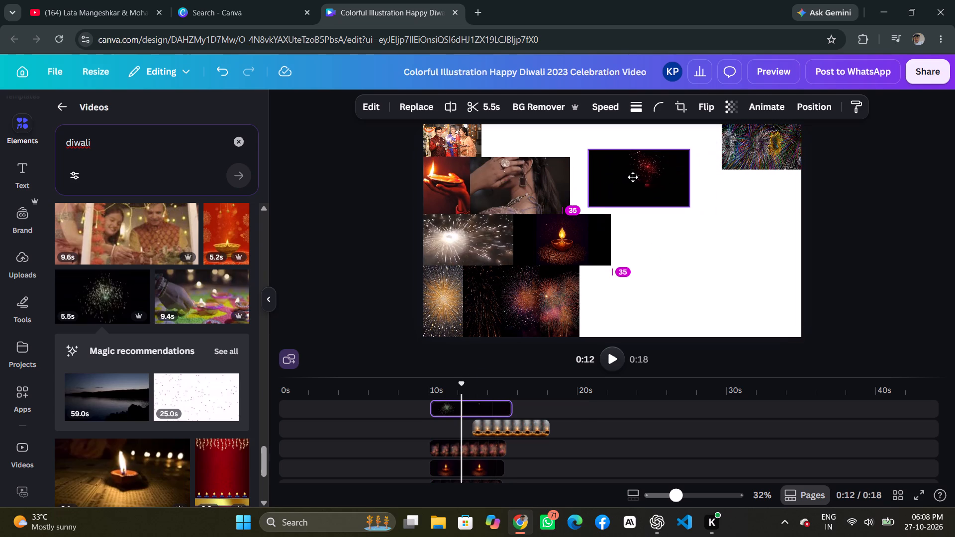
{"action": "left_click_drag", "start_coordinate": [633, 177], "coordinate": [617, 183]}
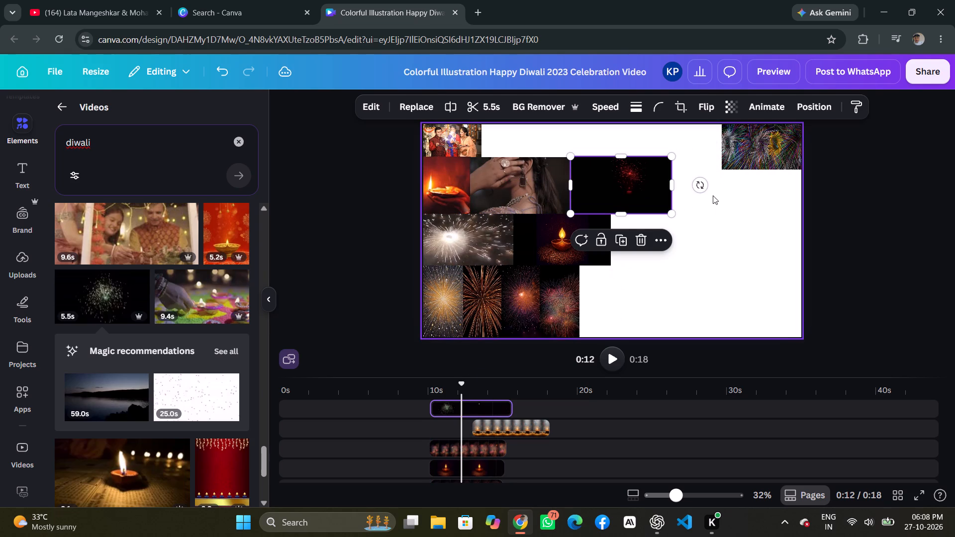
{"action": "left_click", "coordinate": [715, 199]}
{"action": "left_click", "coordinate": [649, 183]}
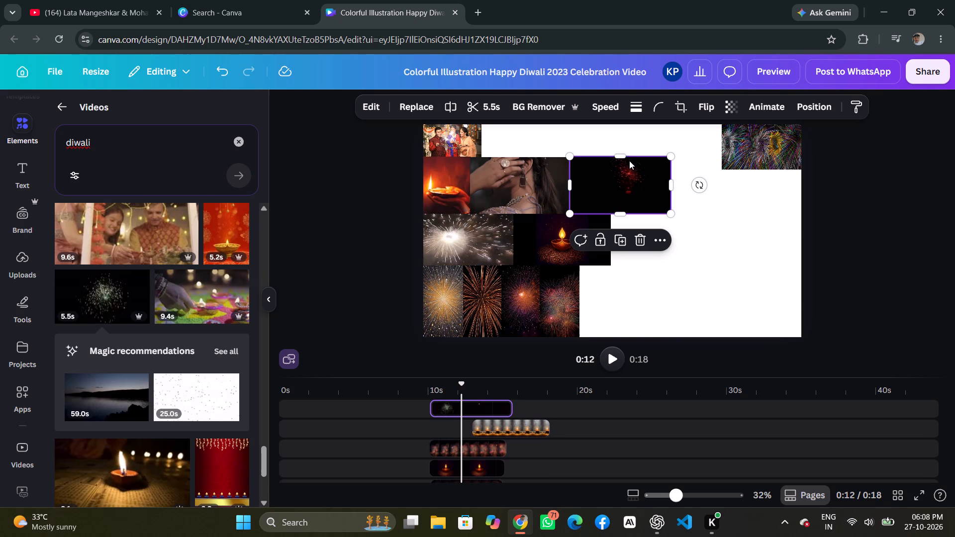
{"action": "left_click_drag", "start_coordinate": [671, 156], "coordinate": [669, 157]}
{"action": "left_click_drag", "start_coordinate": [669, 157], "coordinate": [668, 160]}
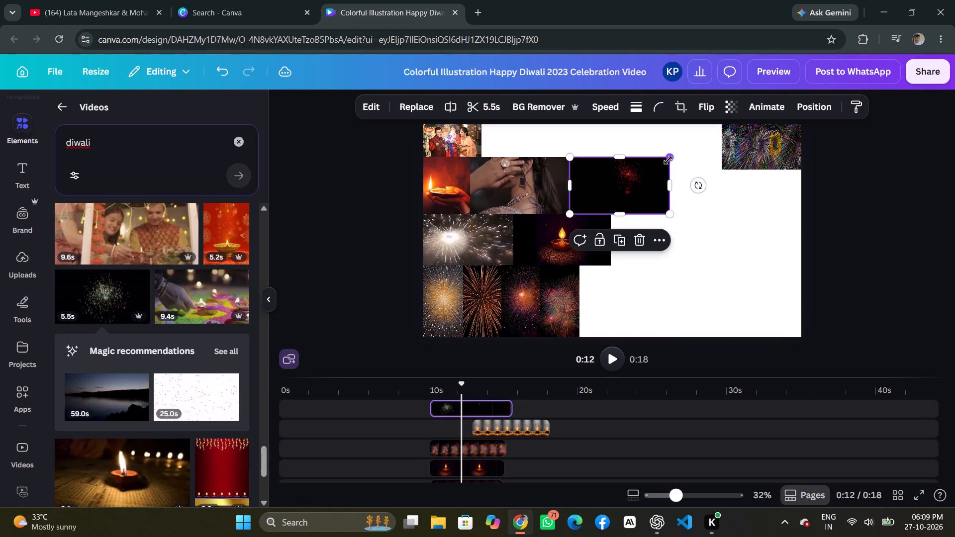
{"action": "left_click", "coordinate": [668, 160]}
{"action": "left_click", "coordinate": [711, 225]}
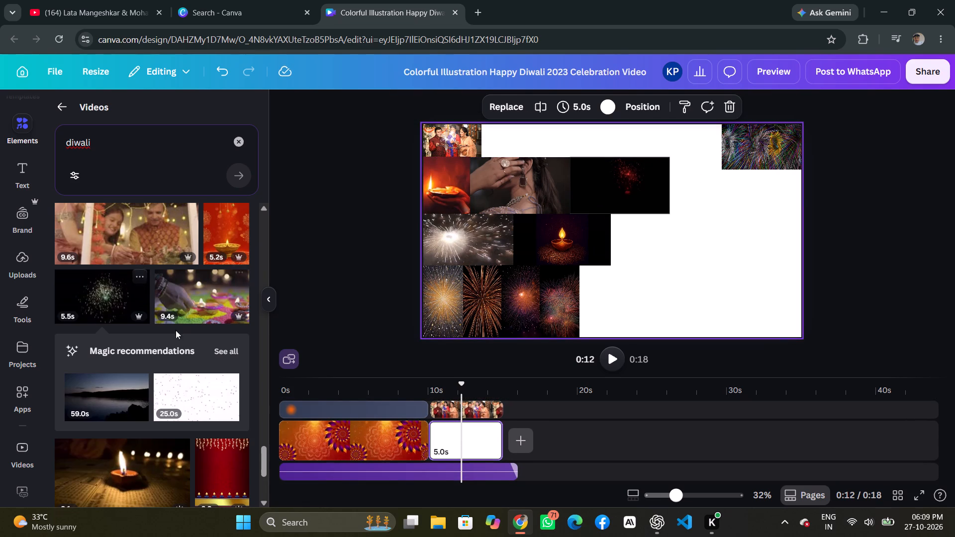
Switch to YouTube, resume the paused song, and return to the Canva design.
{"action": "scroll", "coordinate": [167, 340], "scroll_direction": "down", "scroll_amount": 1}
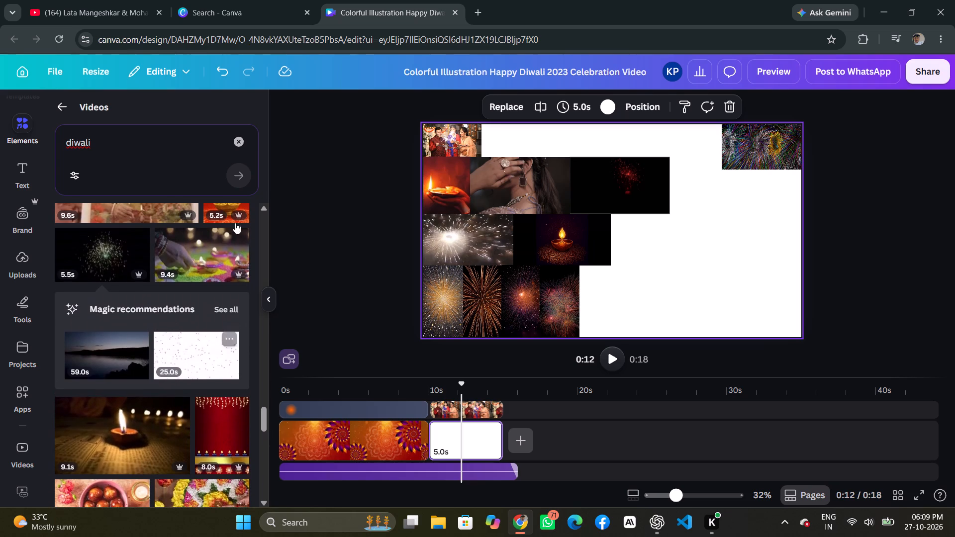
{"action": "left_click", "coordinate": [114, 0]}
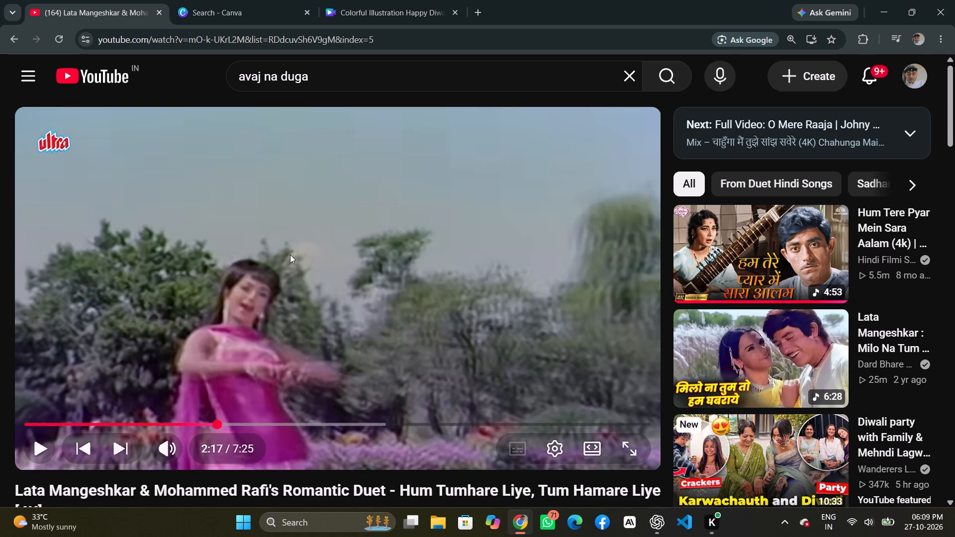
{"action": "left_click", "coordinate": [290, 255]}
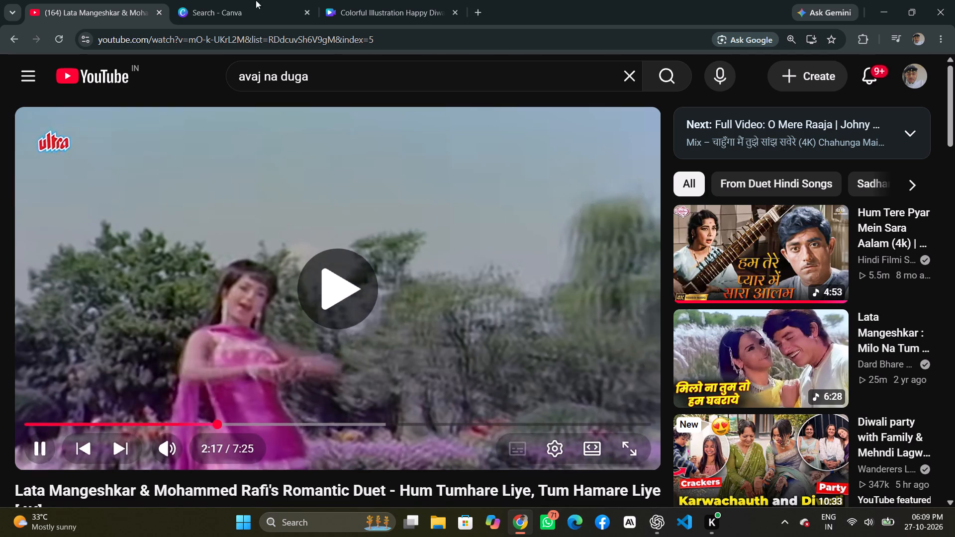
{"action": "left_click", "coordinate": [363, 0]}
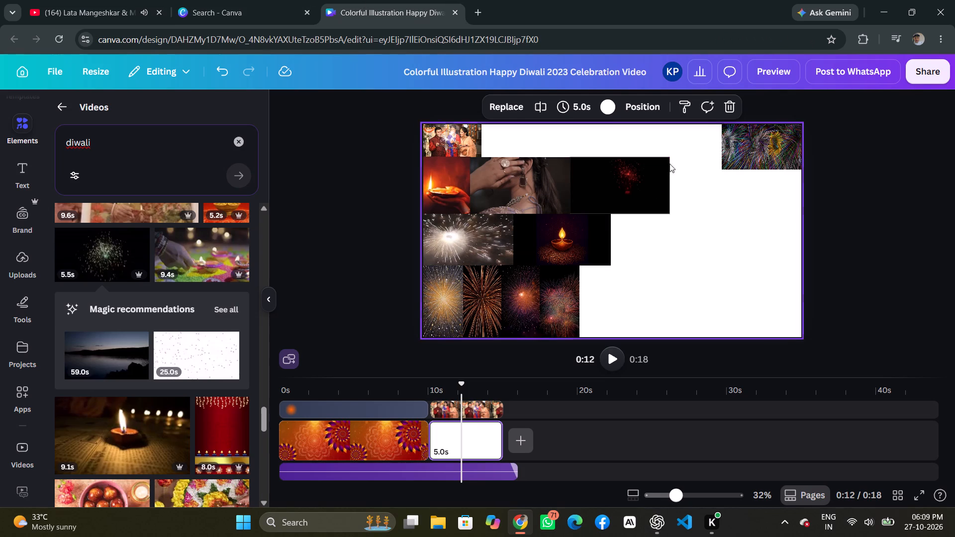
Add the 5.2 s portrait video of a diya on coloured powder at about 12 s, shrunk and placed beside the third row's dark diya clip.
{"action": "scroll", "coordinate": [137, 382], "scroll_direction": "down", "scroll_amount": 3}
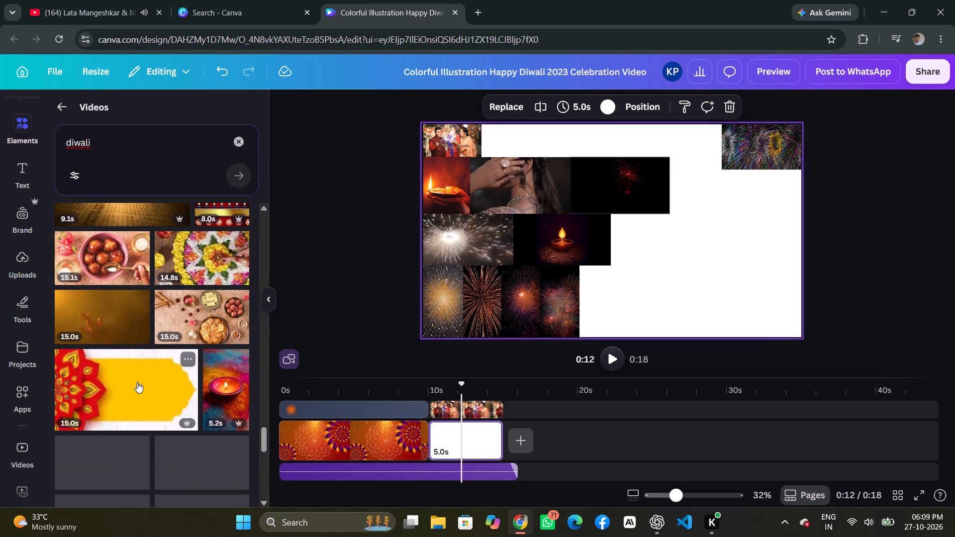
{"action": "scroll", "coordinate": [137, 382], "scroll_direction": "down", "scroll_amount": 2}
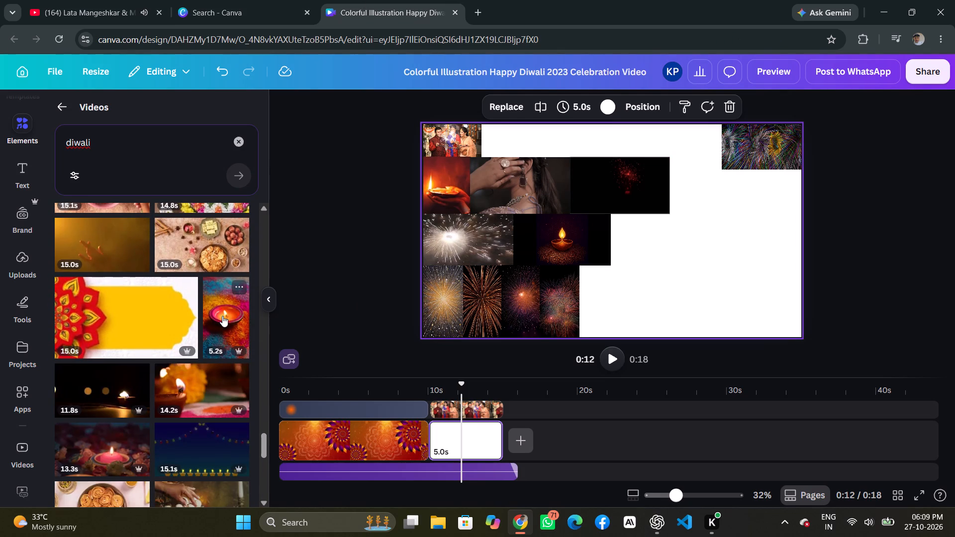
{"action": "left_click_drag", "start_coordinate": [227, 306], "coordinate": [231, 305]}
{"action": "left_click_drag", "start_coordinate": [231, 305], "coordinate": [686, 223]}
{"action": "left_click_drag", "start_coordinate": [714, 232], "coordinate": [720, 175]}
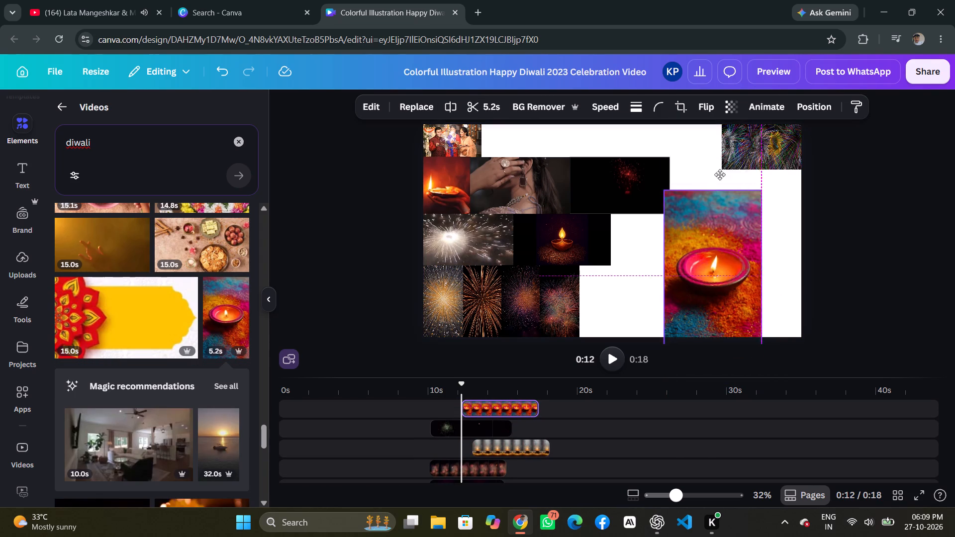
{"action": "left_click_drag", "start_coordinate": [720, 175], "coordinate": [707, 185]}
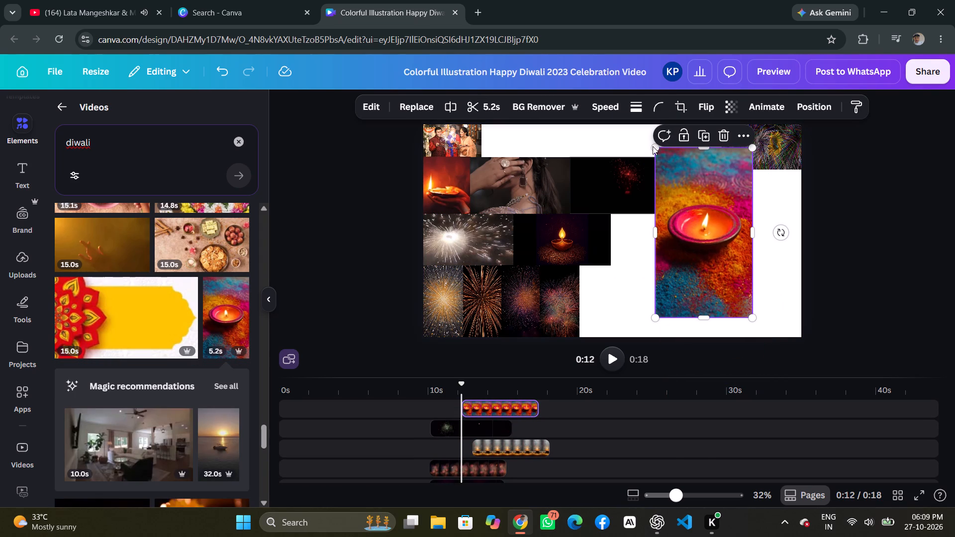
{"action": "left_click_drag", "start_coordinate": [655, 148], "coordinate": [733, 233]}
{"action": "left_click_drag", "start_coordinate": [727, 278], "coordinate": [633, 263]}
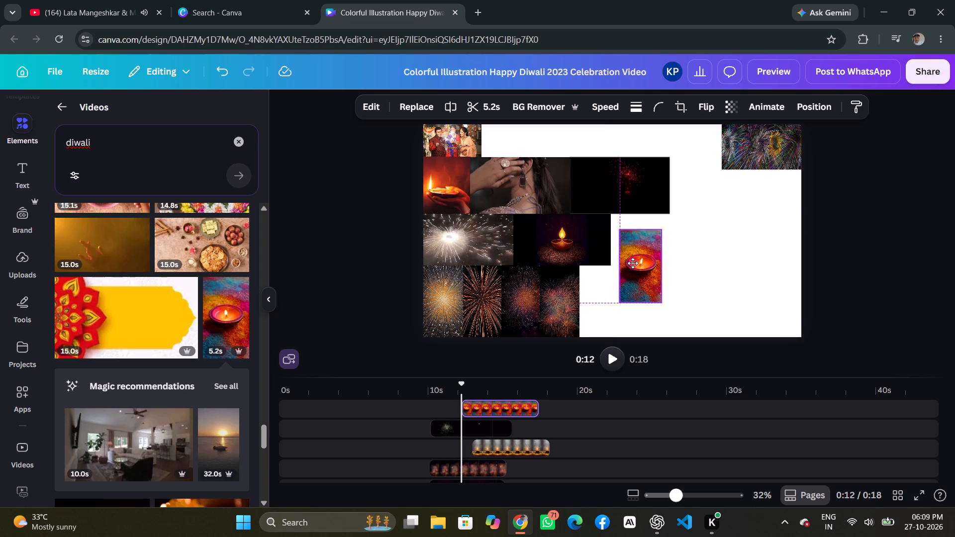
{"action": "left_click_drag", "start_coordinate": [633, 263], "coordinate": [627, 251]}
{"action": "left_click", "coordinate": [693, 253]}
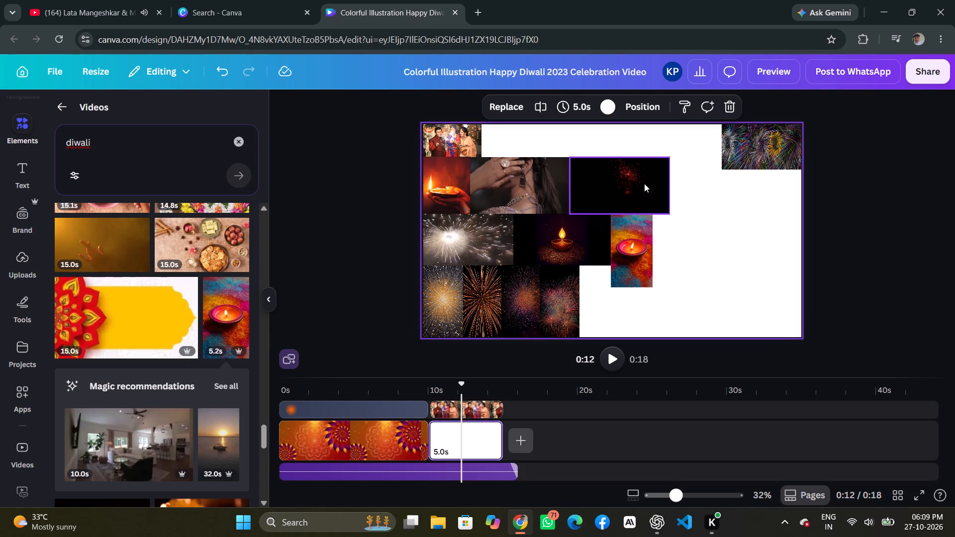
Nudge the dark fireworks clip in the second row slightly over the edge of the woman's jewellery clip.
{"action": "left_click", "coordinate": [644, 183]}
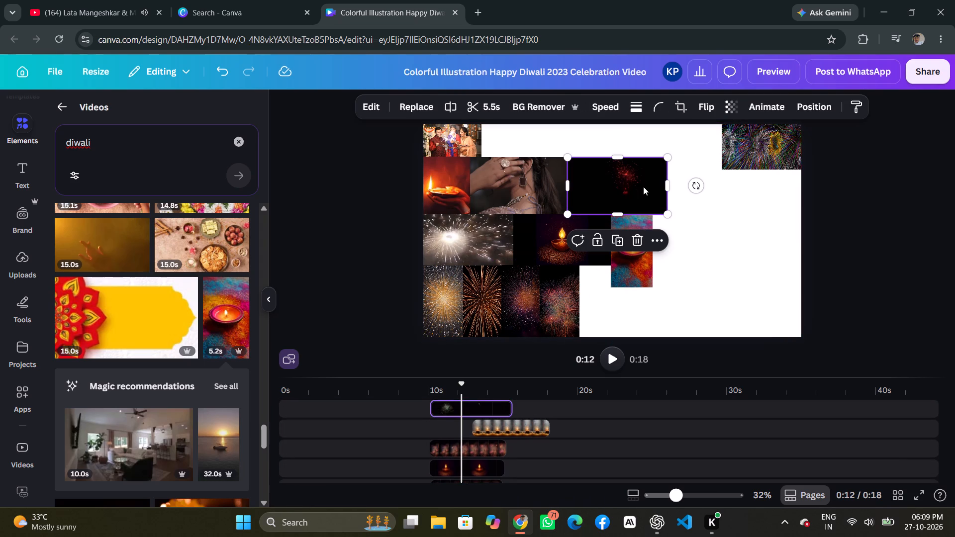
{"action": "left_click", "coordinate": [711, 211]}
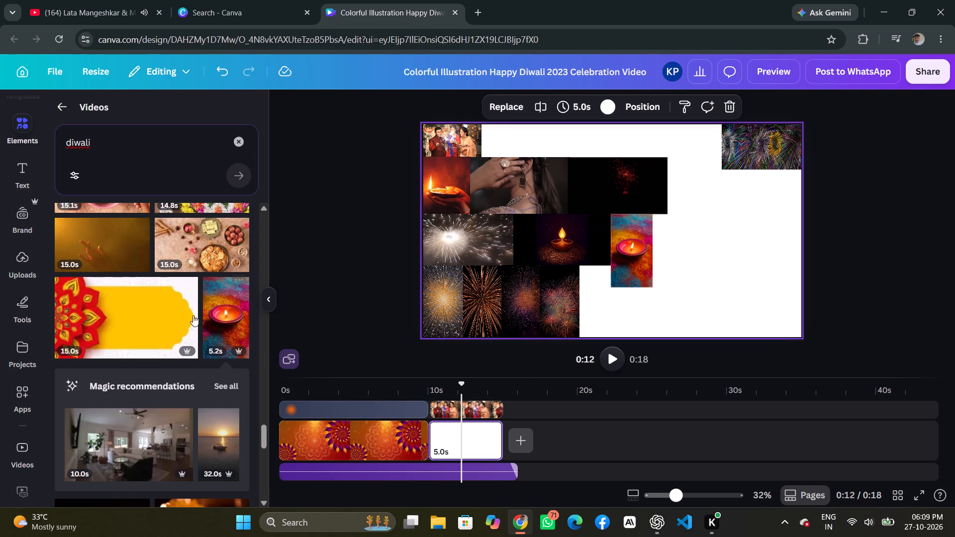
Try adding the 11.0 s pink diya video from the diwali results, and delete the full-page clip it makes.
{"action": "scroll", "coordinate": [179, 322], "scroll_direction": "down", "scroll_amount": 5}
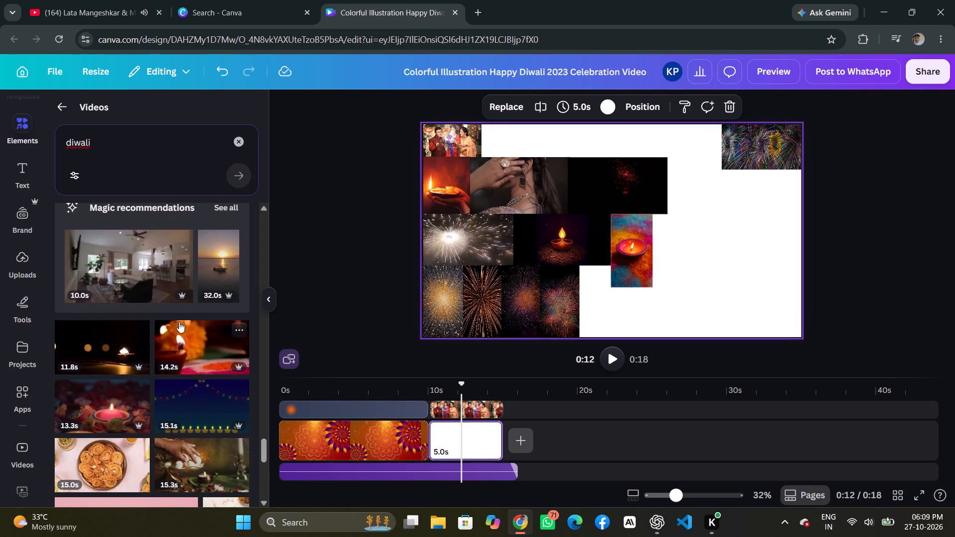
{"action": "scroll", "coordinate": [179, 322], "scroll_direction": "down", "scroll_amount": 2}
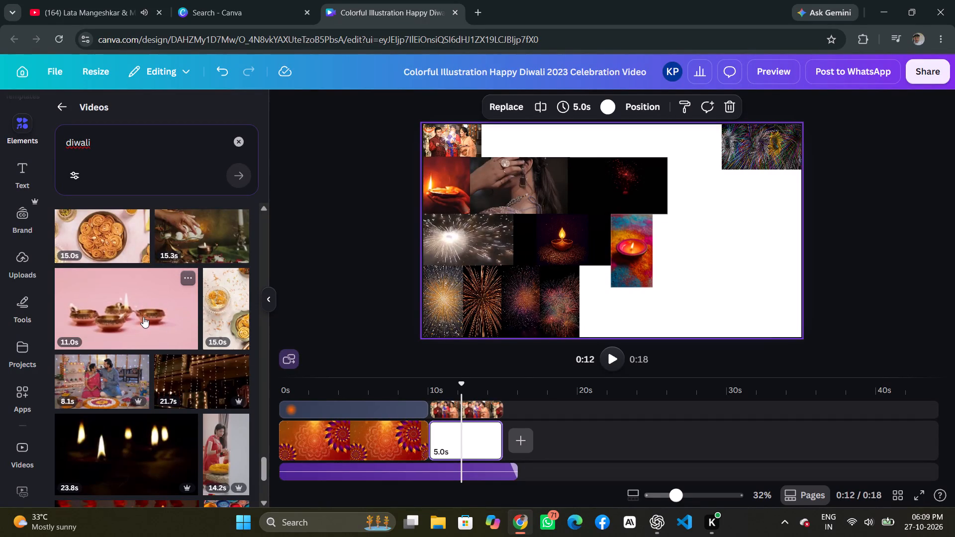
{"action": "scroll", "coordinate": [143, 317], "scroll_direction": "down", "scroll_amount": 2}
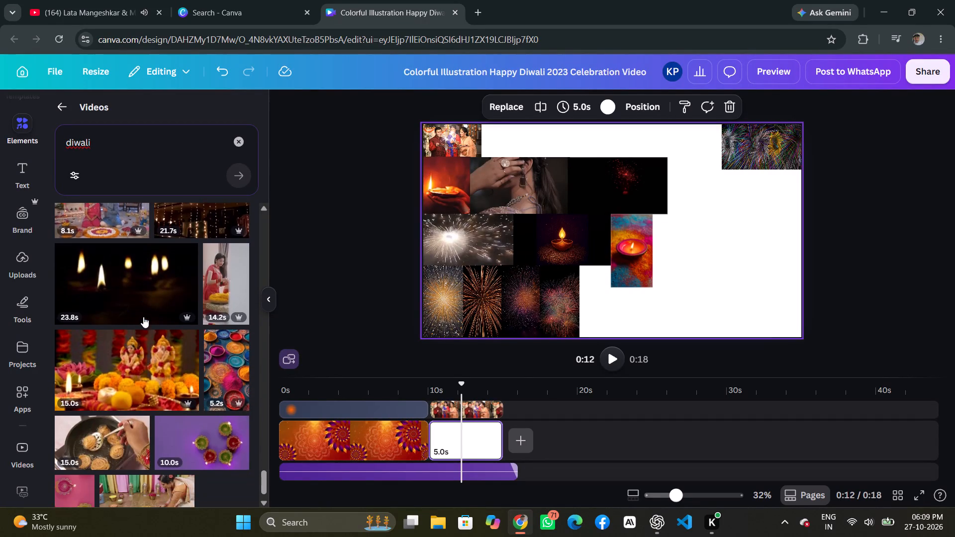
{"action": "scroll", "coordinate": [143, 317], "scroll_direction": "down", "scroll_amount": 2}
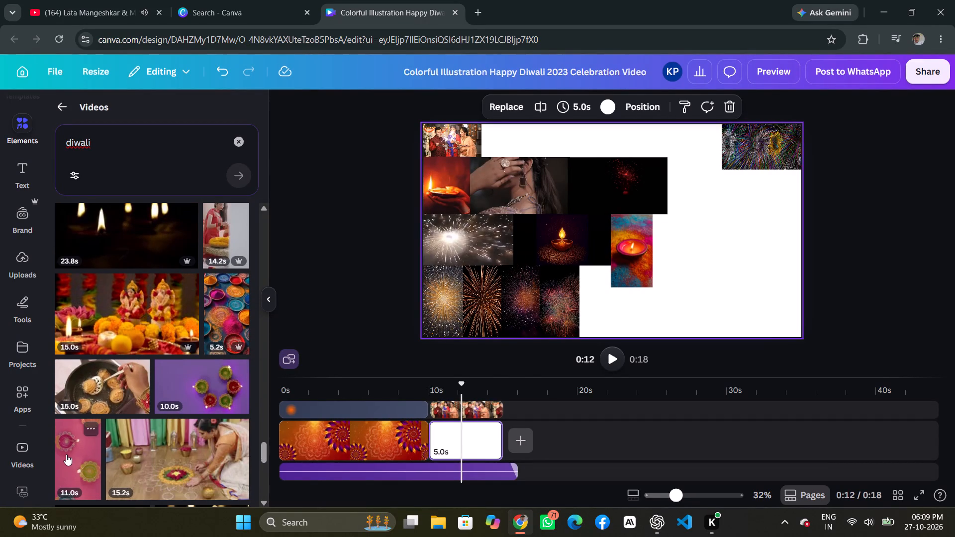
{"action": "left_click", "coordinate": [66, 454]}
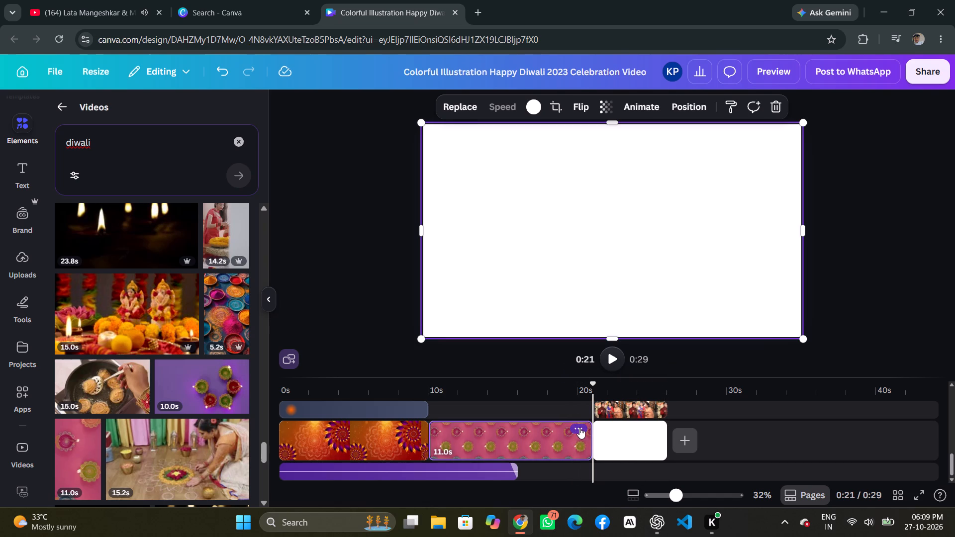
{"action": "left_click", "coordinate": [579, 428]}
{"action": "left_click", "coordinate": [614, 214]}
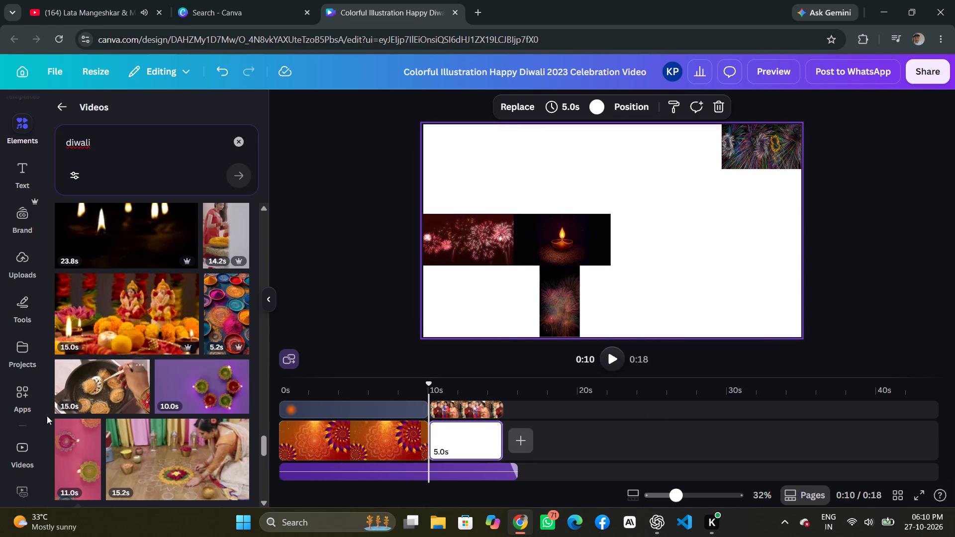
Add the 4.2 s purple diya video as a free element on the white collage page at about 12 s.
{"action": "scroll", "coordinate": [90, 420], "scroll_direction": "down", "scroll_amount": 3}
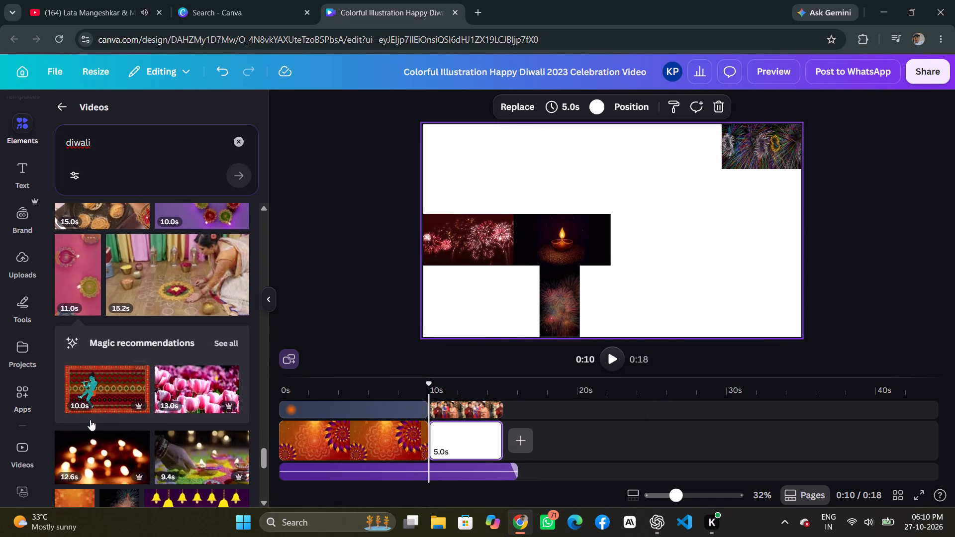
{"action": "scroll", "coordinate": [90, 420], "scroll_direction": "down", "scroll_amount": 3}
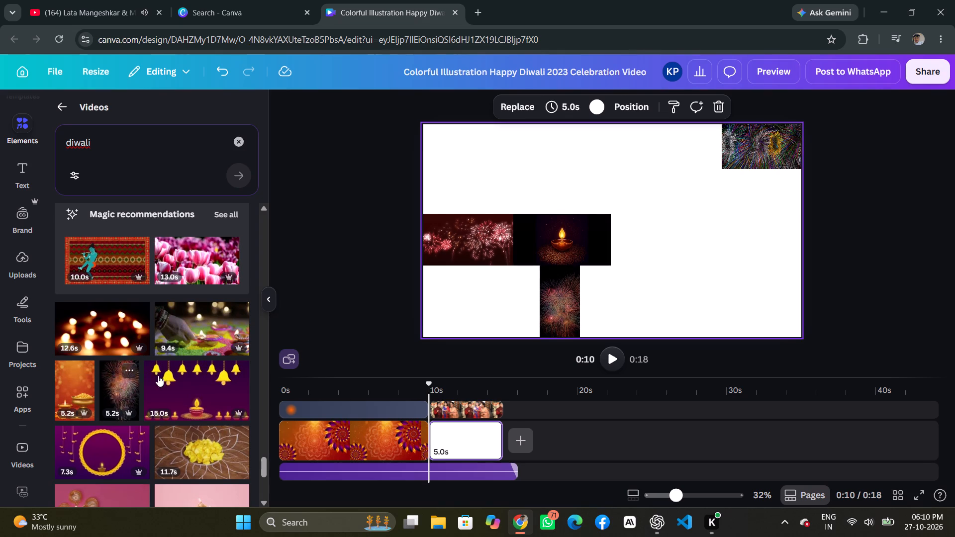
{"action": "scroll", "coordinate": [190, 385], "scroll_direction": "down", "scroll_amount": 3}
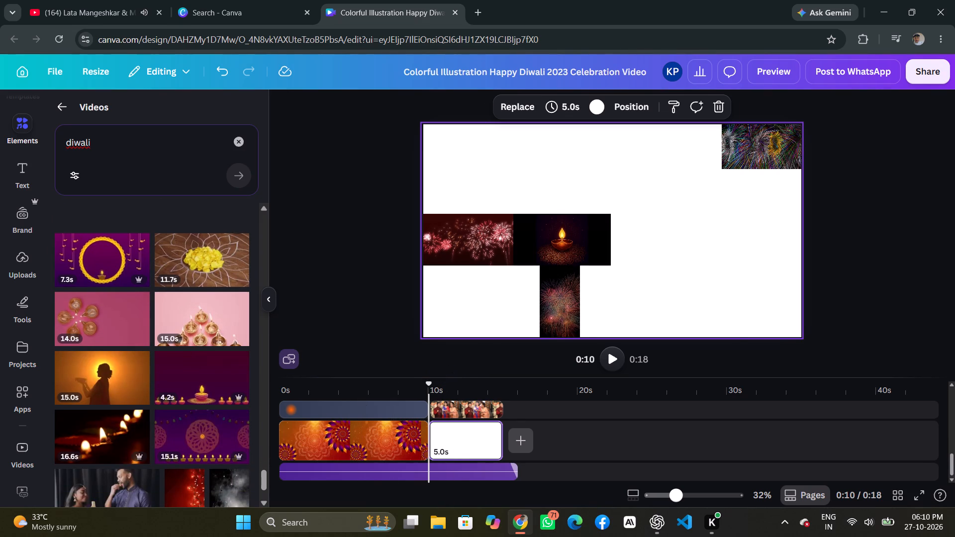
{"action": "left_click_drag", "start_coordinate": [428, 395], "coordinate": [466, 398]}
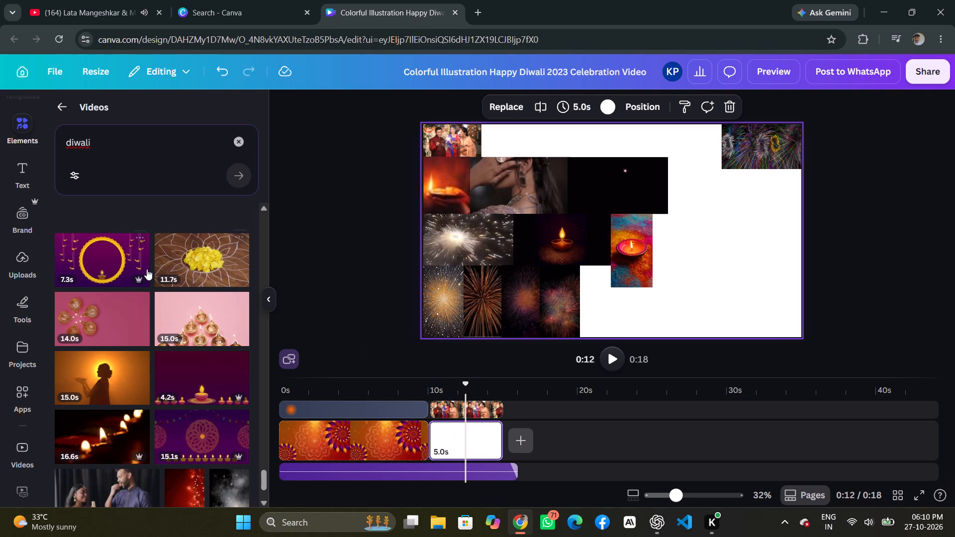
{"action": "scroll", "coordinate": [147, 269], "scroll_direction": "down", "scroll_amount": 2}
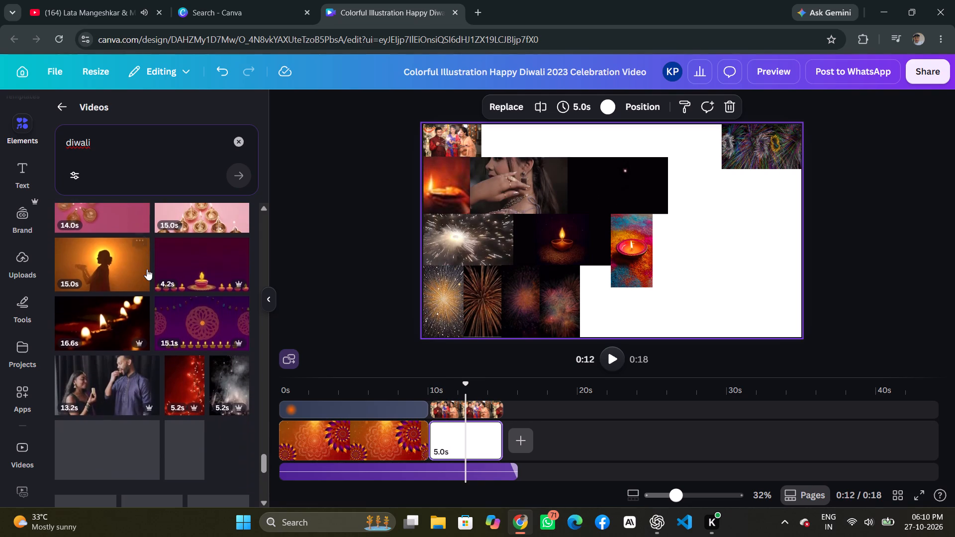
{"action": "scroll", "coordinate": [147, 269], "scroll_direction": "down", "scroll_amount": 1}
{"action": "left_click_drag", "start_coordinate": [204, 250], "coordinate": [361, 234]}
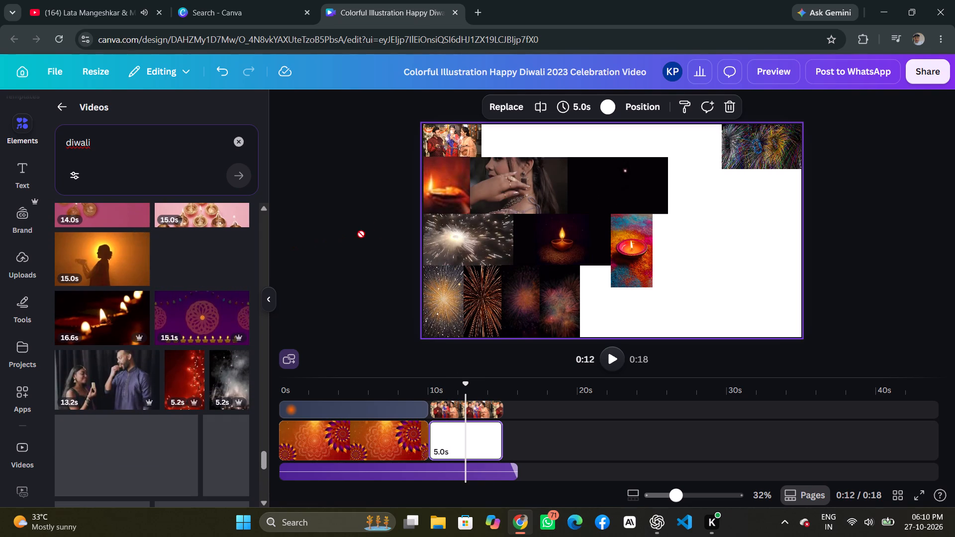
{"action": "left_click_drag", "start_coordinate": [361, 234], "coordinate": [677, 238]}
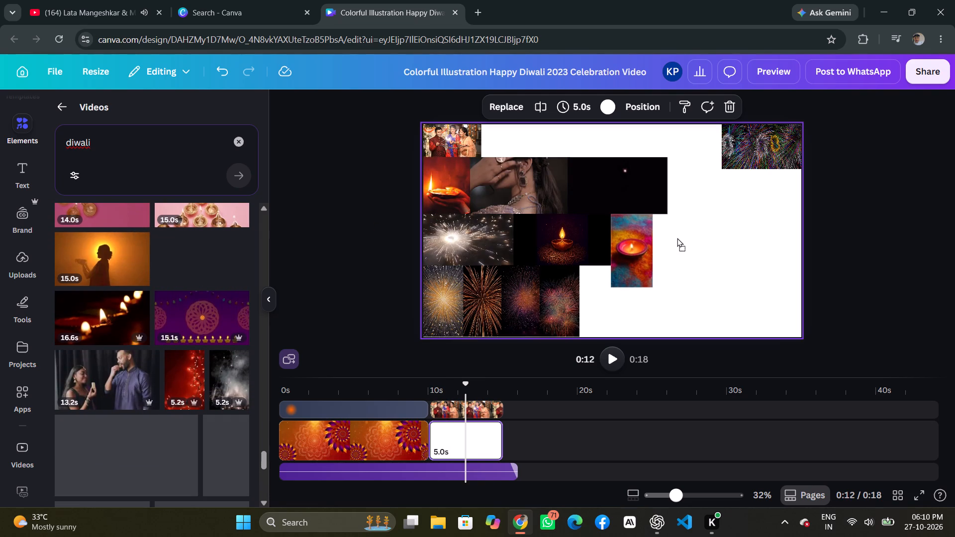
{"action": "left_click_drag", "start_coordinate": [677, 238], "coordinate": [542, 130]}
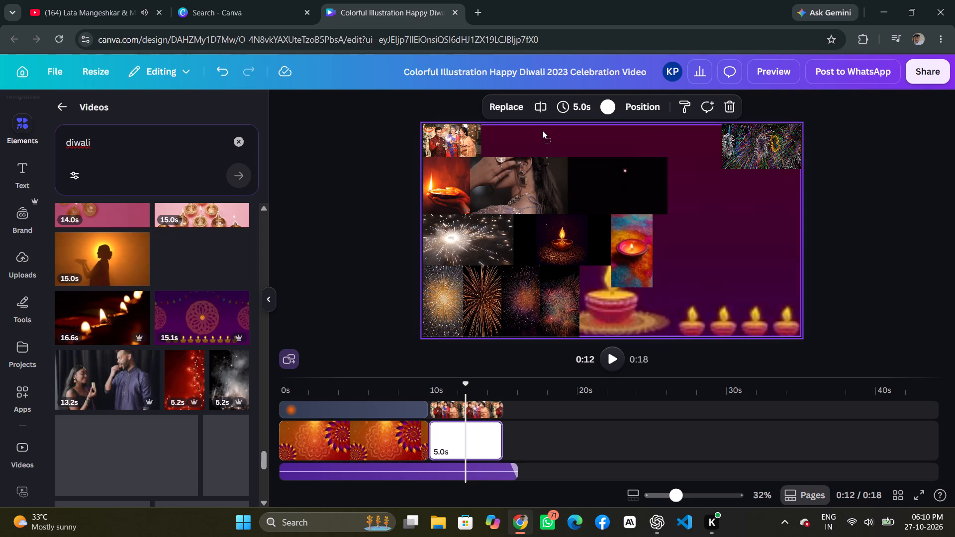
{"action": "left_click_drag", "start_coordinate": [542, 130], "coordinate": [682, 233]}
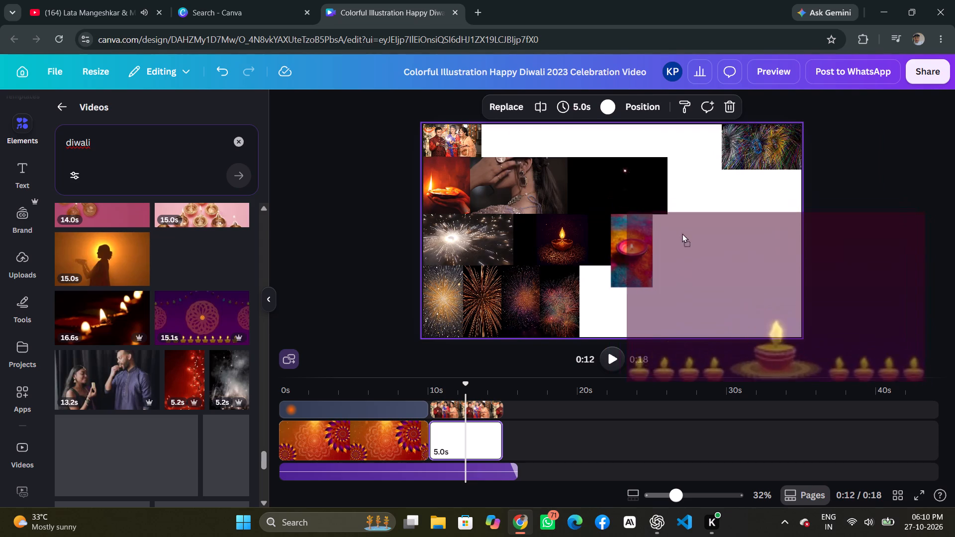
{"action": "left_click_drag", "start_coordinate": [682, 233], "coordinate": [494, 138]}
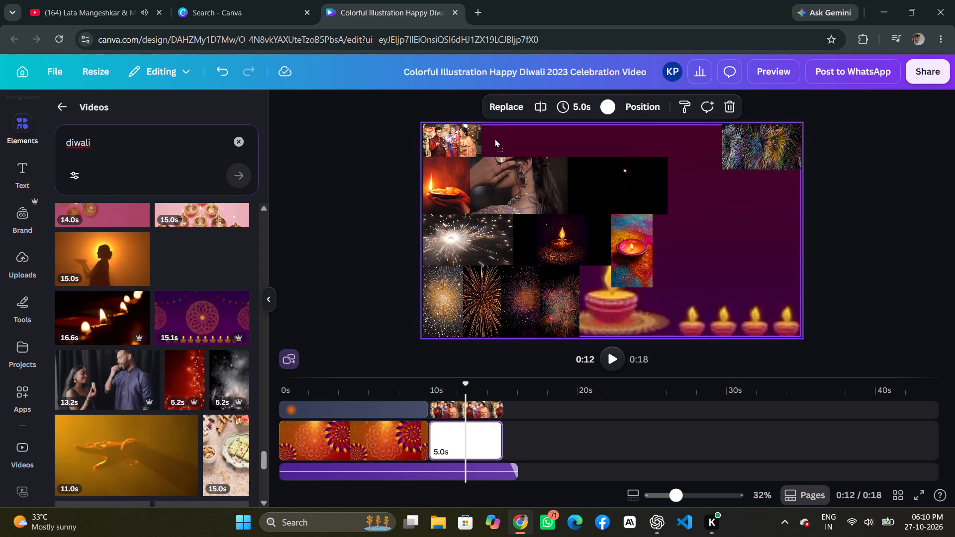
{"action": "left_click_drag", "start_coordinate": [494, 138], "coordinate": [511, 143]}
{"action": "left_click_drag", "start_coordinate": [511, 143], "coordinate": [515, 151]}
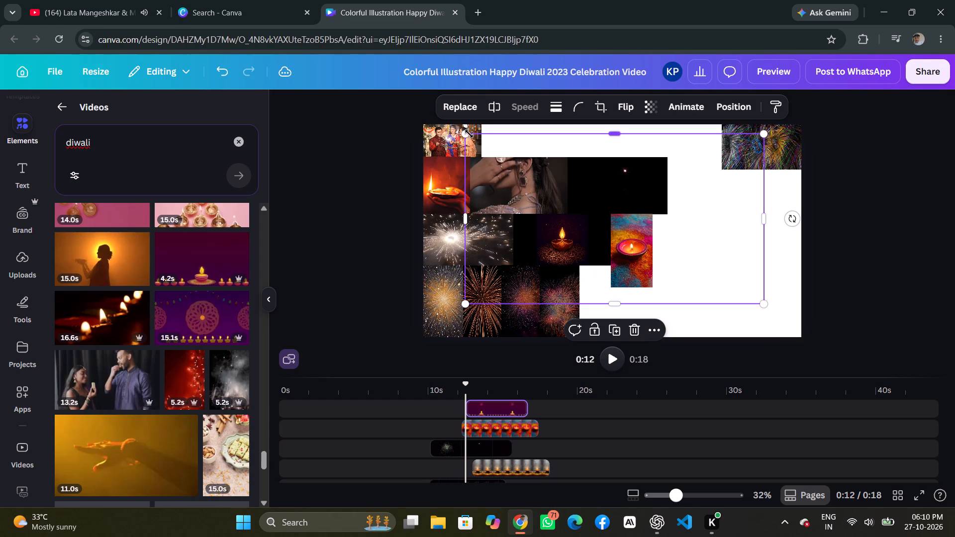
Shrink the purple diya clip and place it in the top row, directly beside the family sparkler clip.
{"action": "left_click_drag", "start_coordinate": [467, 134], "coordinate": [705, 250]}
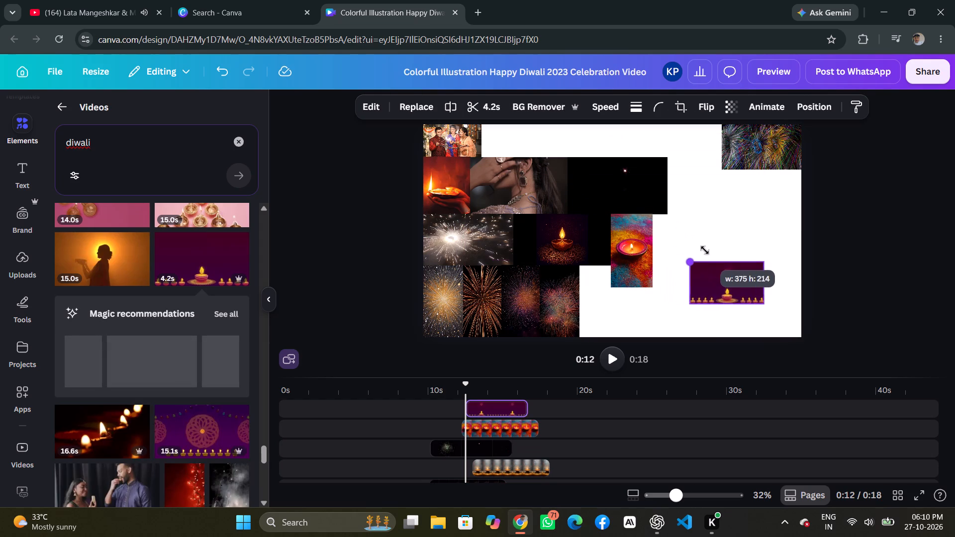
{"action": "left_click_drag", "start_coordinate": [705, 250], "coordinate": [720, 268]}
{"action": "left_click_drag", "start_coordinate": [751, 294], "coordinate": [567, 166]}
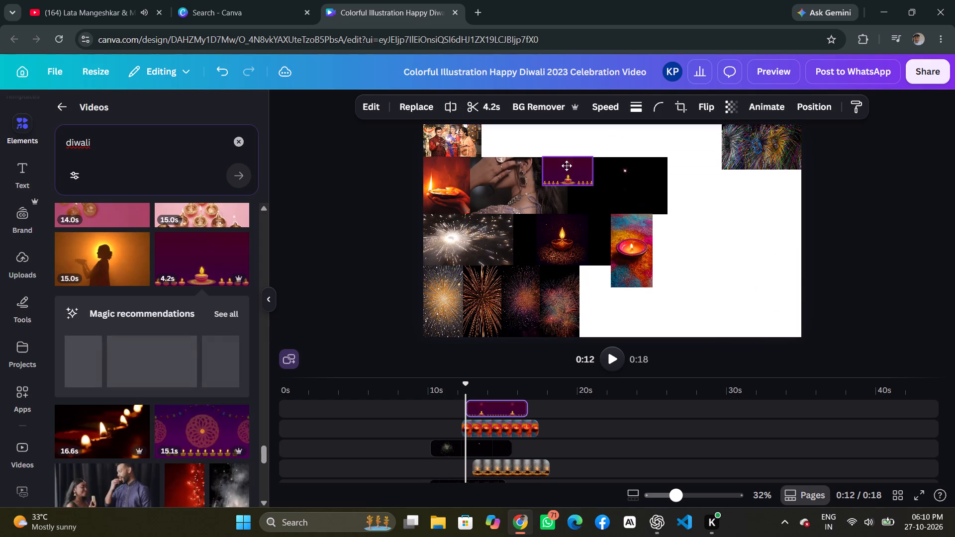
{"action": "left_click_drag", "start_coordinate": [567, 166], "coordinate": [518, 144]}
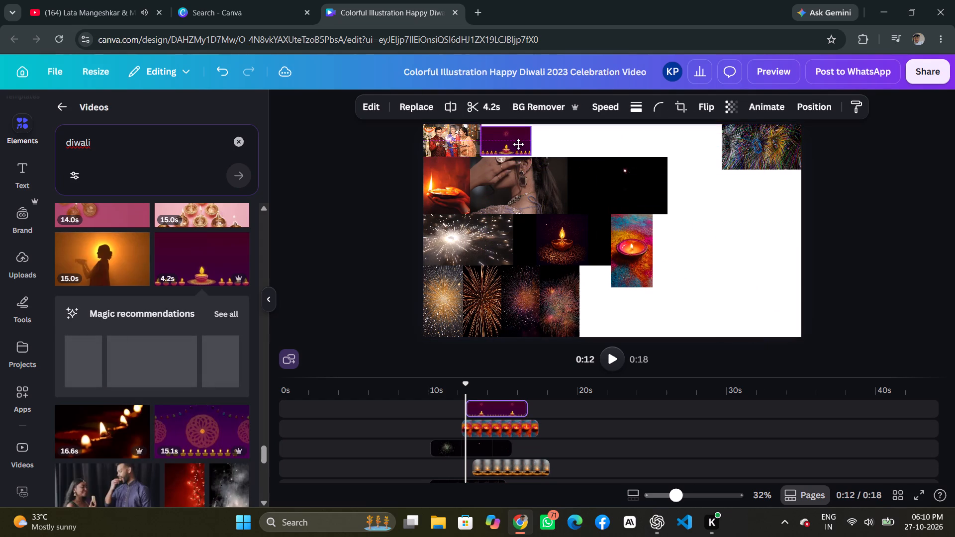
{"action": "left_click_drag", "start_coordinate": [518, 144], "coordinate": [518, 145]}
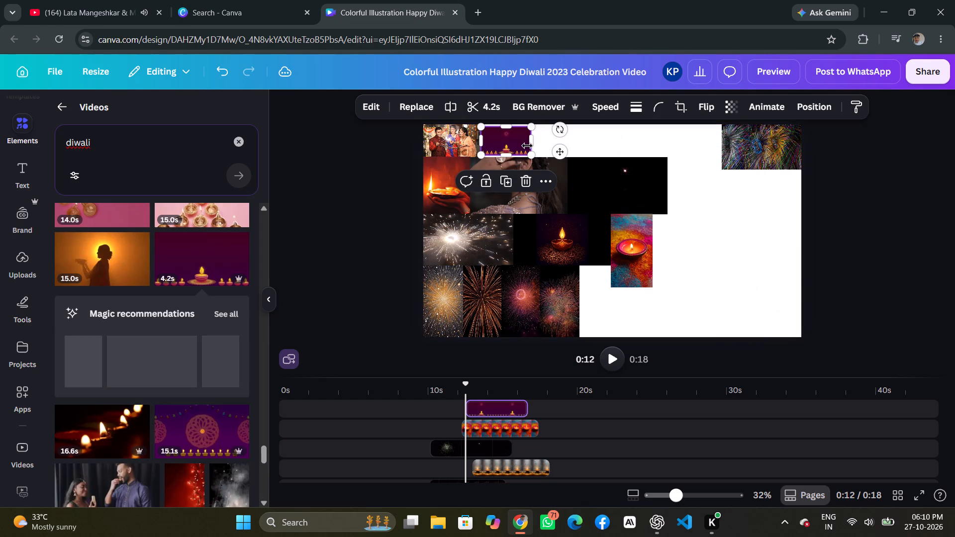
{"action": "left_click", "coordinate": [516, 143]}
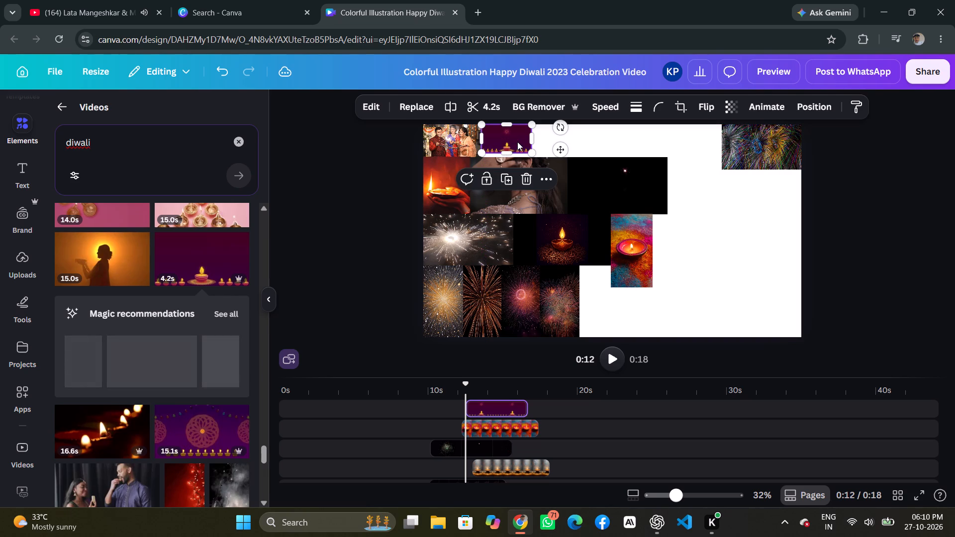
Stretch the purple diya clip to about 304 by 166 so it fills the top row's height.
{"action": "left_click_drag", "start_coordinate": [531, 143], "coordinate": [557, 141]}
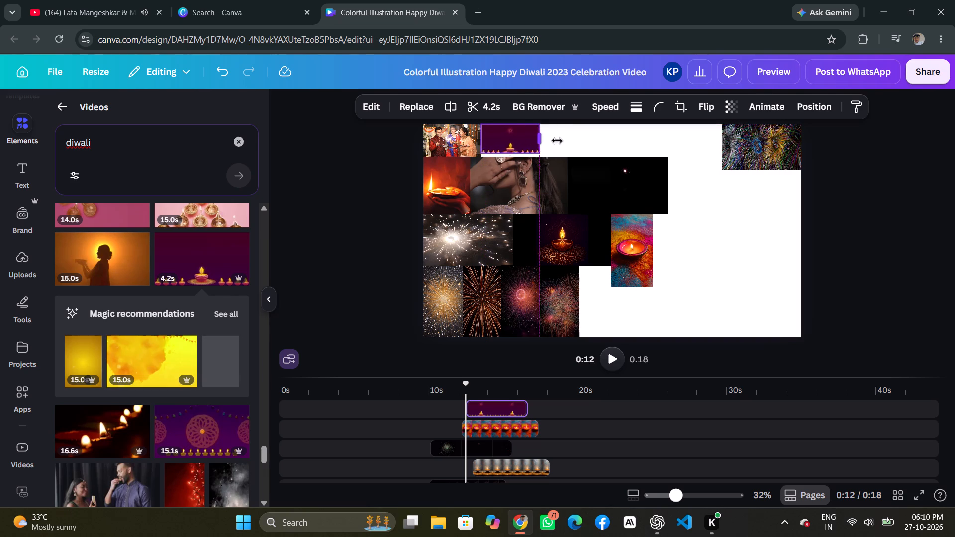
{"action": "left_click_drag", "start_coordinate": [557, 141], "coordinate": [542, 141]}
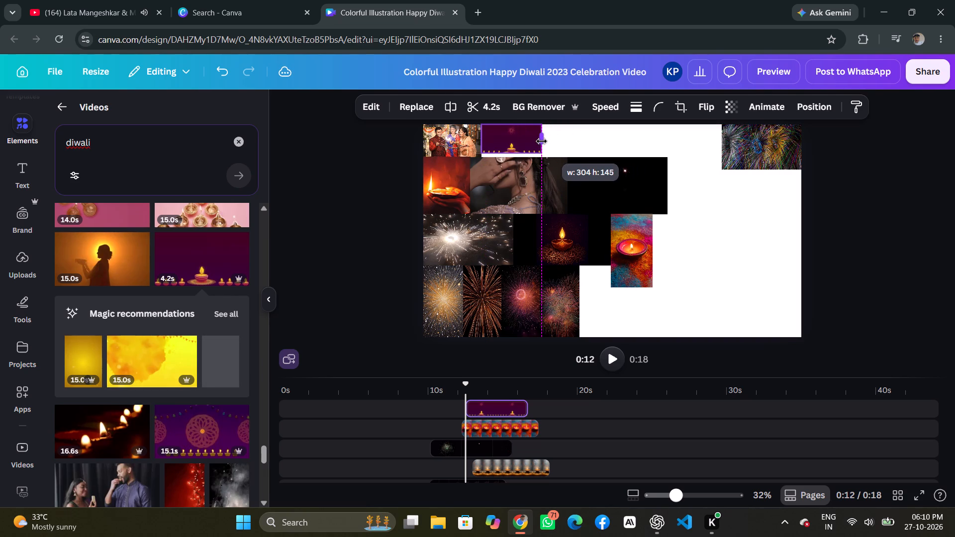
{"action": "left_click_drag", "start_coordinate": [542, 141], "coordinate": [542, 141]}
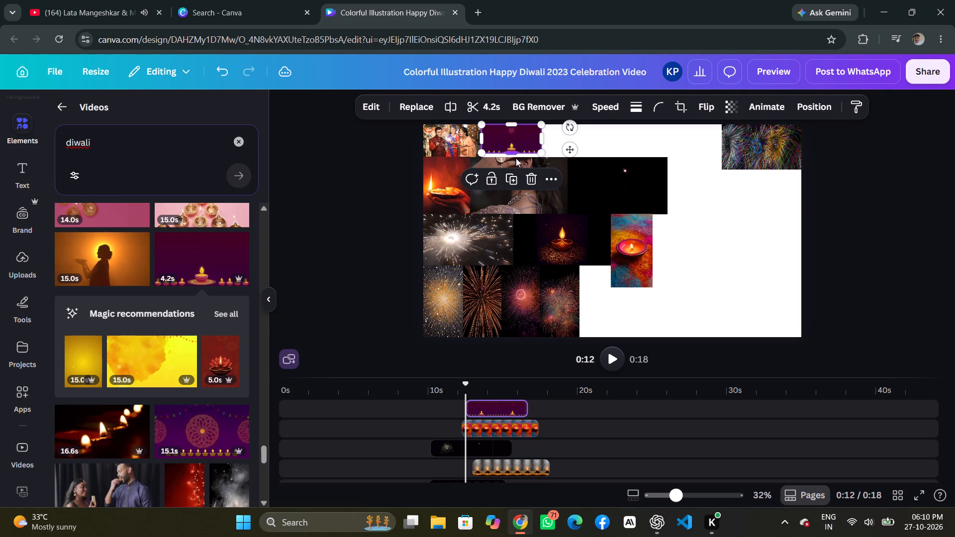
{"action": "left_click", "coordinate": [514, 153]}
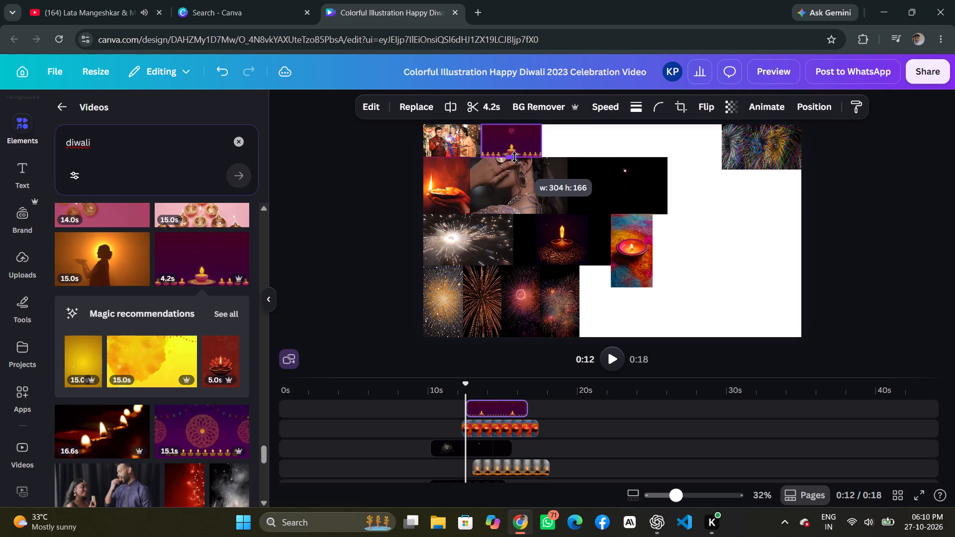
{"action": "left_click", "coordinate": [724, 217]}
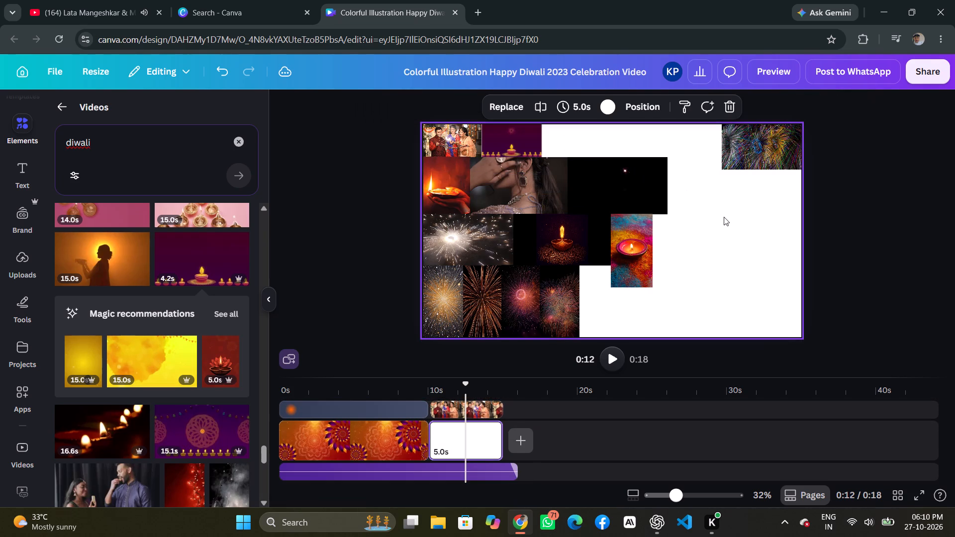
{"action": "left_click", "coordinate": [518, 145]}
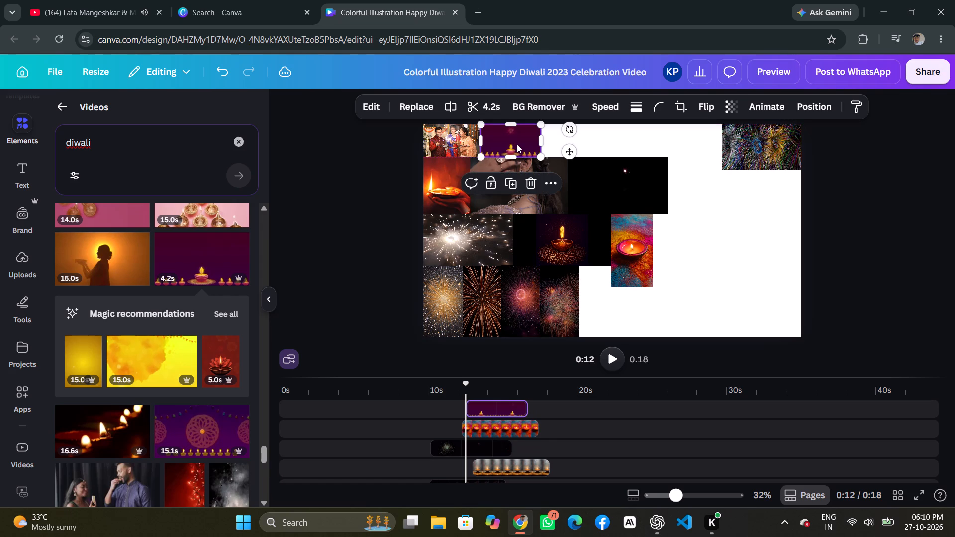
{"action": "left_click", "coordinate": [823, 264]}
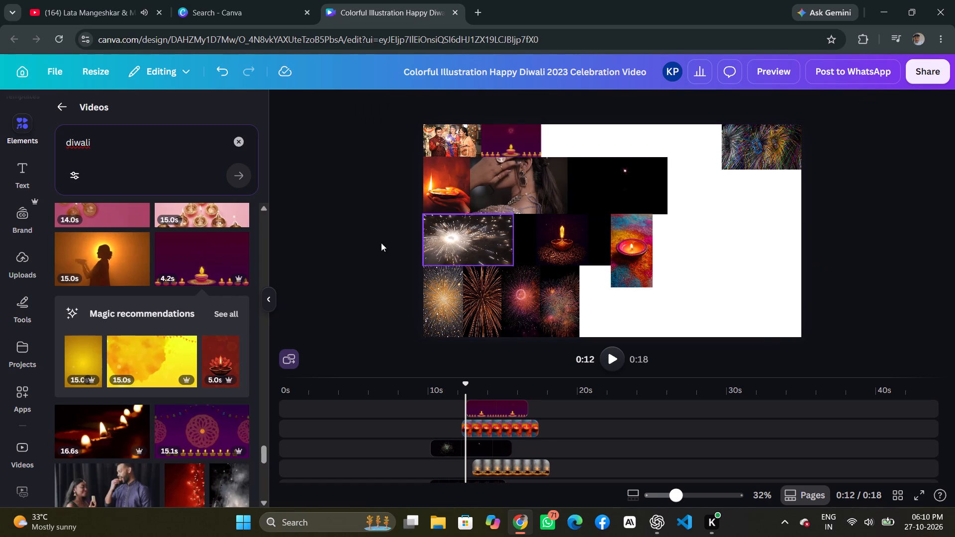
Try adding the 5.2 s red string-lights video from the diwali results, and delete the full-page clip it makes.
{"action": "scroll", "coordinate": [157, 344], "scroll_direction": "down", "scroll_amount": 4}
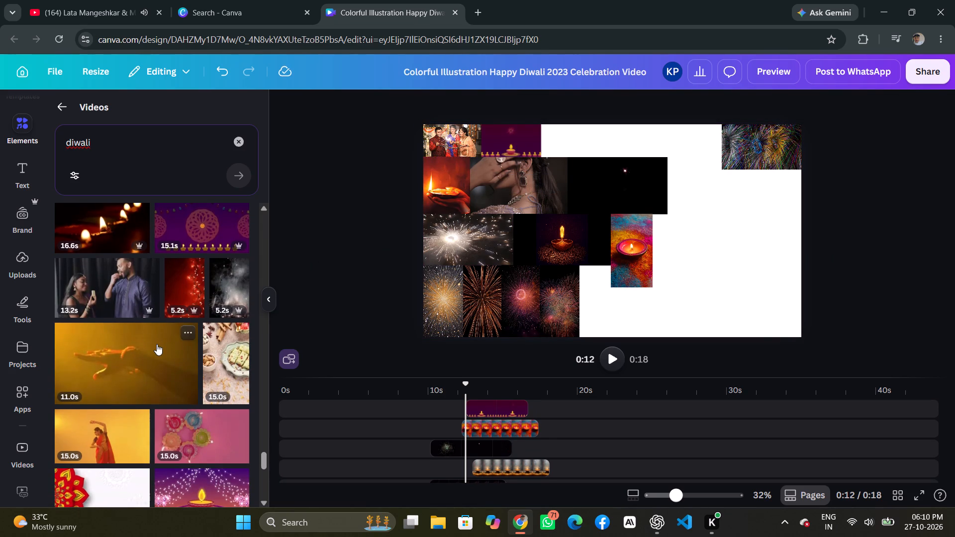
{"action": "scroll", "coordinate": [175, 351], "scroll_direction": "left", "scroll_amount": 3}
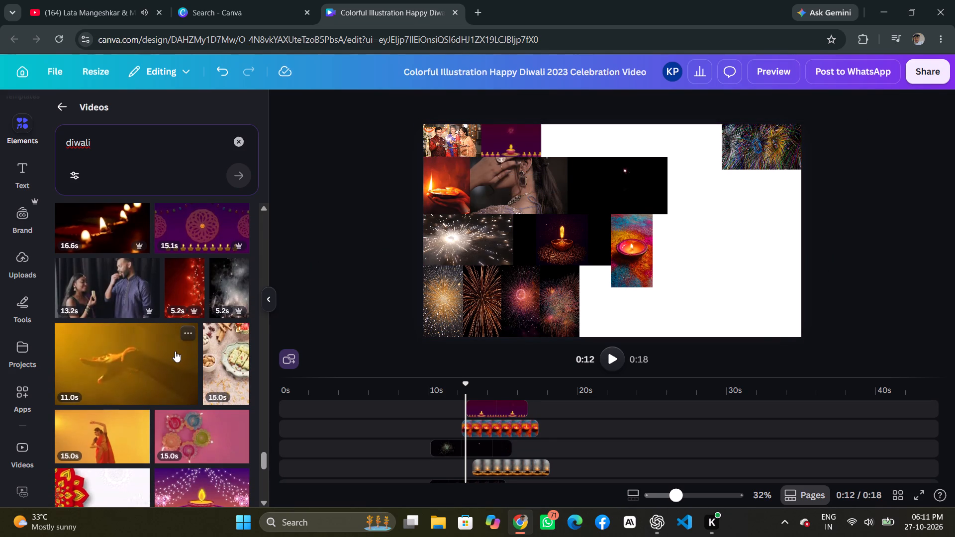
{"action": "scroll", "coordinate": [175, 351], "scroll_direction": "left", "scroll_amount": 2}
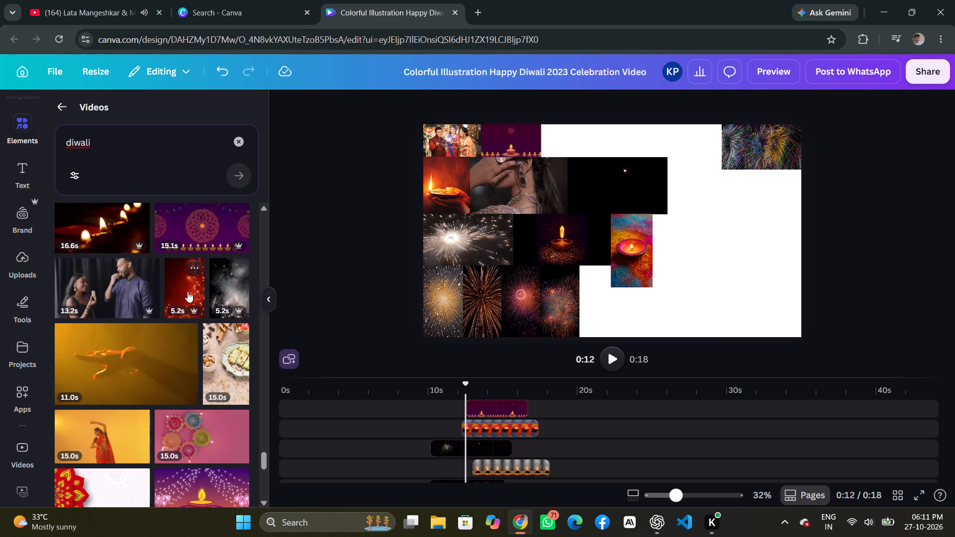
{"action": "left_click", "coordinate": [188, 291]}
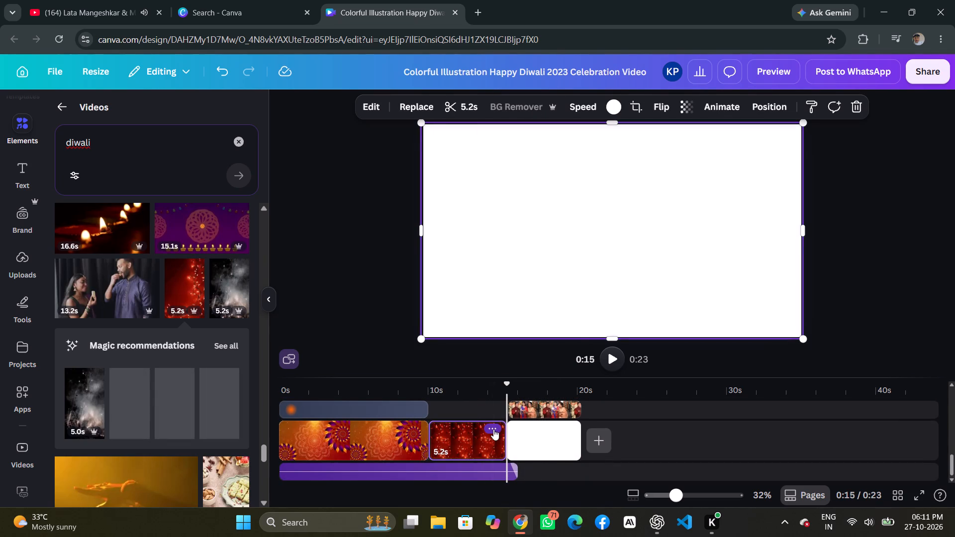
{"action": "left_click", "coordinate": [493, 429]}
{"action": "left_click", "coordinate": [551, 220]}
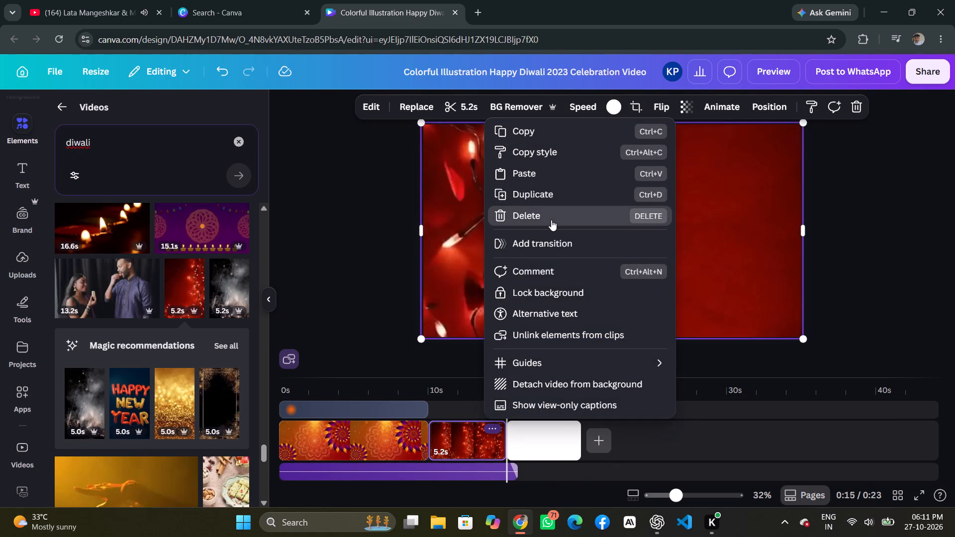
Add the 5.2 s red string-lights video as a free element on the white collage page at 10 s.
{"action": "left_click_drag", "start_coordinate": [182, 292], "coordinate": [499, 289]}
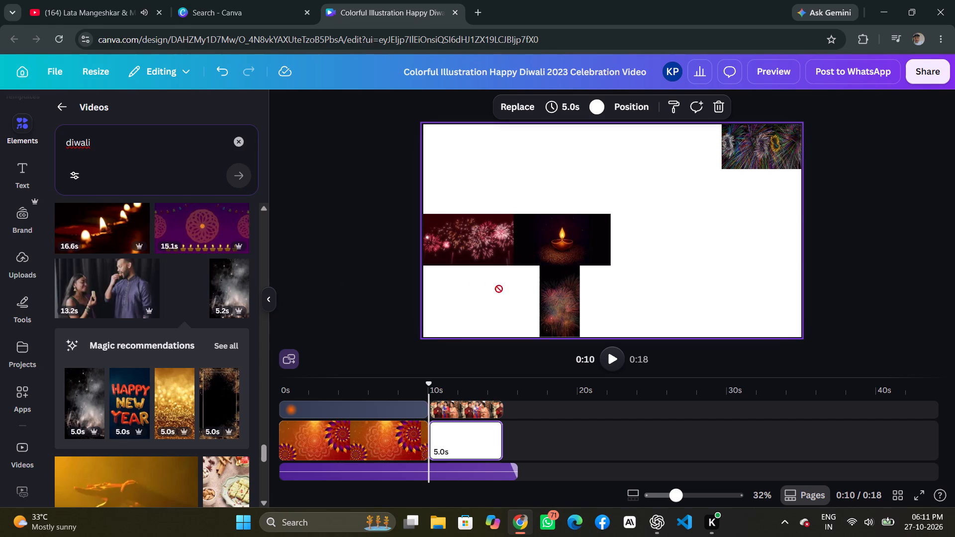
{"action": "left_click_drag", "start_coordinate": [499, 289], "coordinate": [656, 202]}
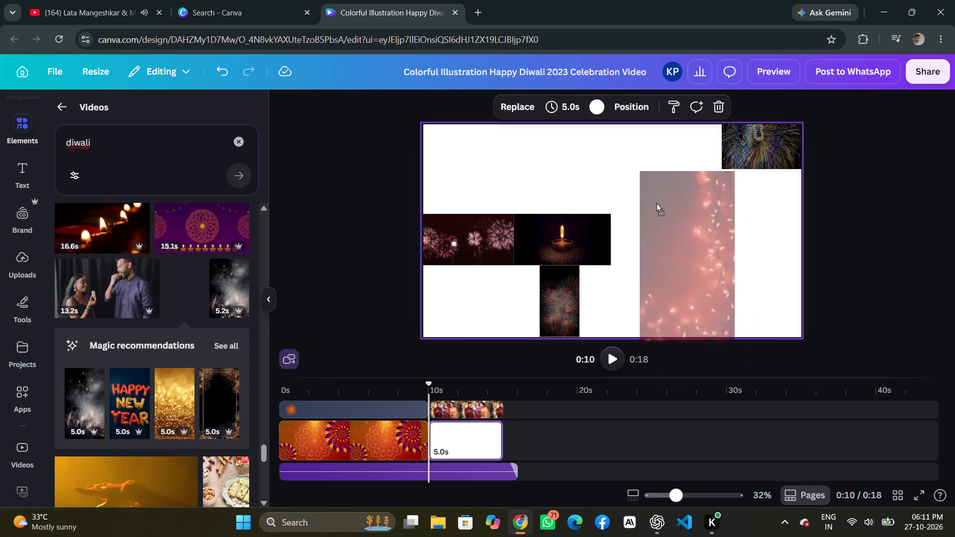
{"action": "left_click_drag", "start_coordinate": [656, 202], "coordinate": [655, 199]}
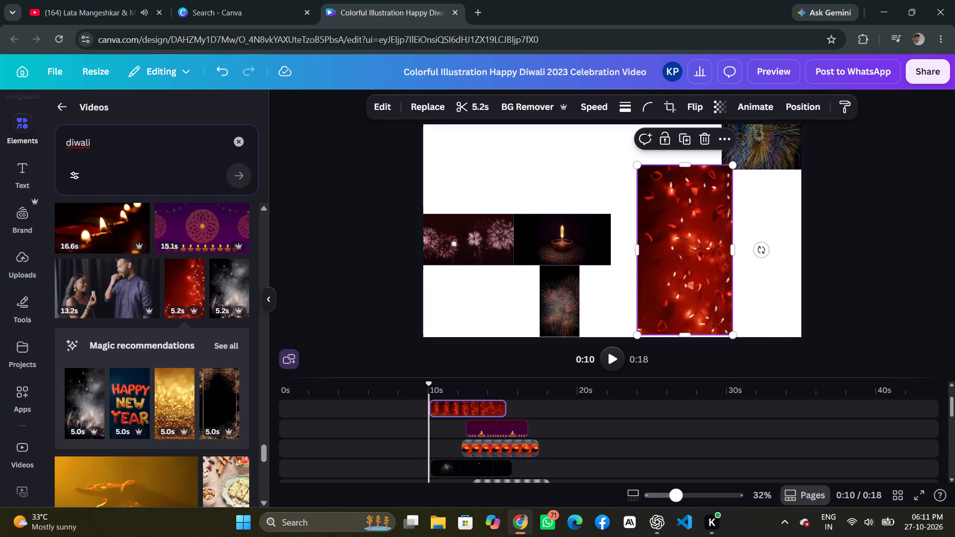
Resize the red string-lights clip to about 275 by 491 and fit it at the page's top edge, directly beside the multicoloured fireworks clip.
{"action": "left_click_drag", "start_coordinate": [430, 395], "coordinate": [451, 397]}
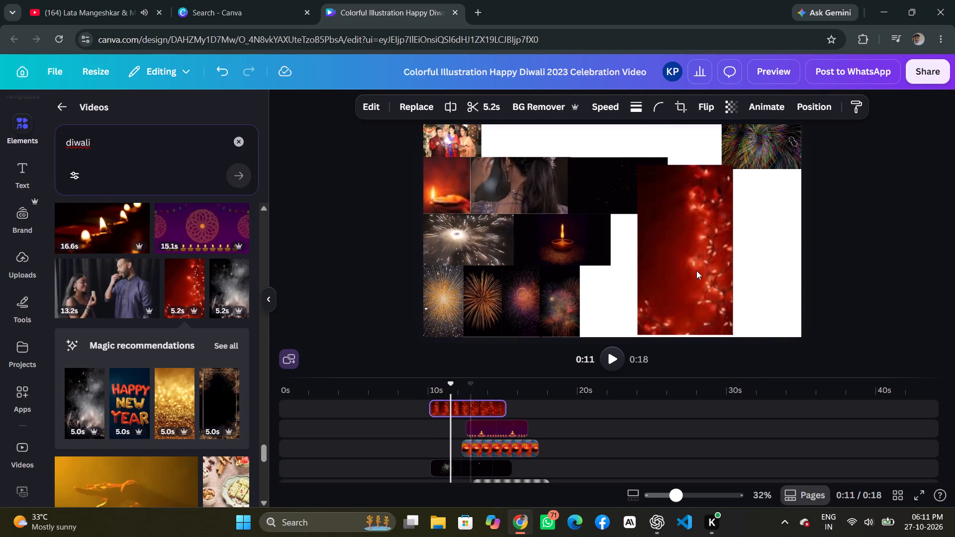
{"action": "left_click", "coordinate": [684, 209]}
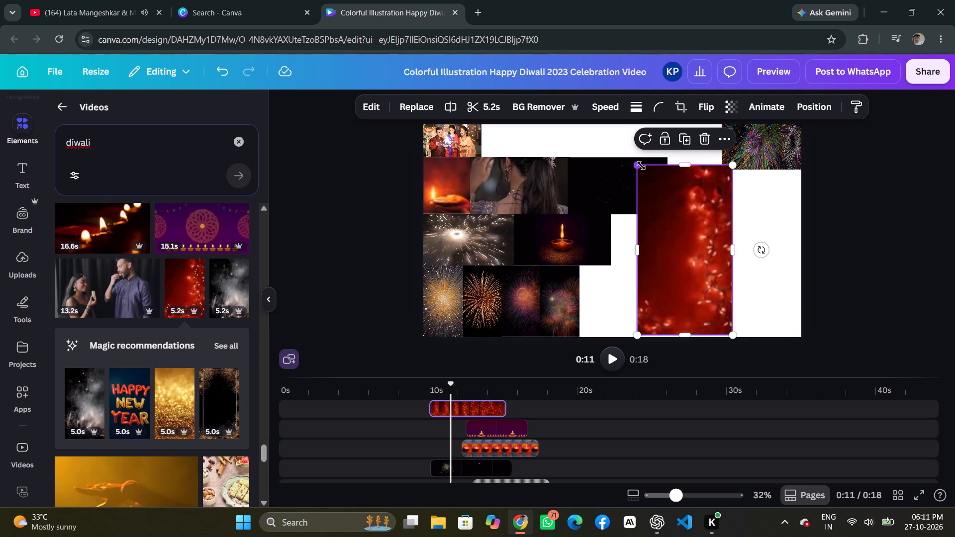
{"action": "left_click_drag", "start_coordinate": [641, 166], "coordinate": [704, 294]}
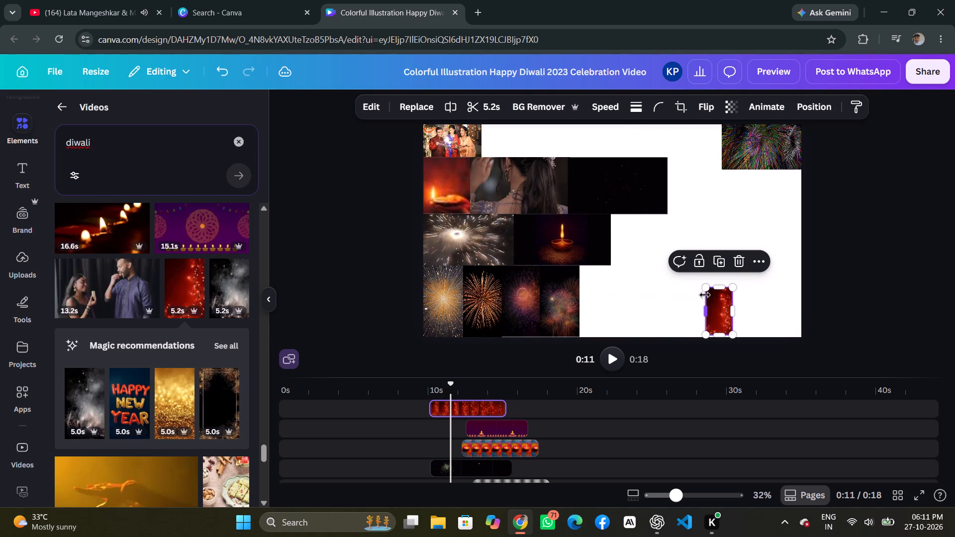
{"action": "left_click_drag", "start_coordinate": [724, 311], "coordinate": [694, 146]}
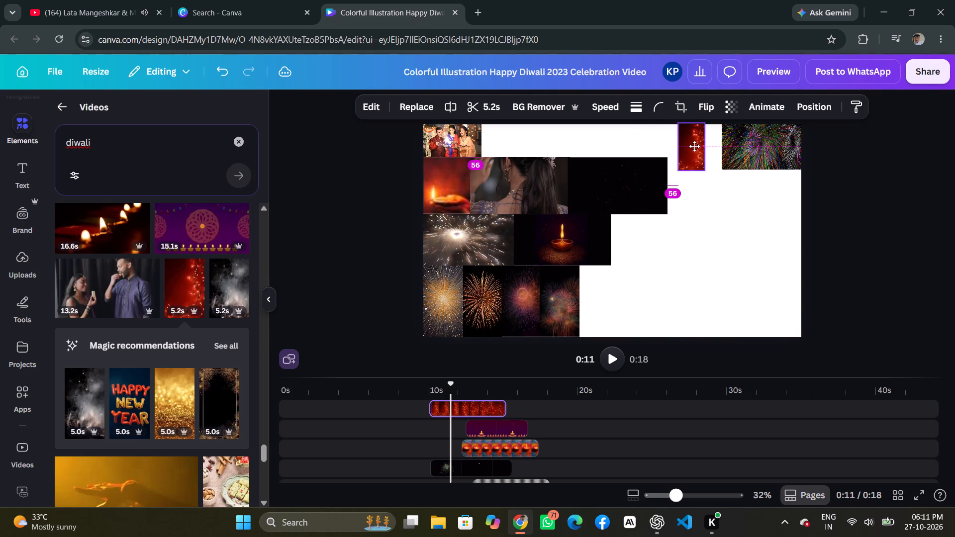
{"action": "left_click_drag", "start_coordinate": [694, 146], "coordinate": [686, 150]}
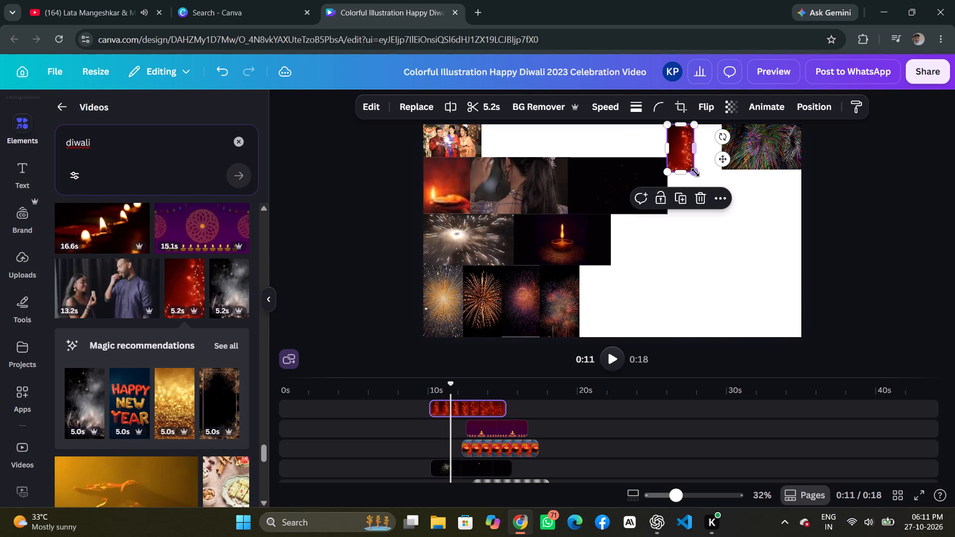
{"action": "left_click_drag", "start_coordinate": [695, 174], "coordinate": [742, 215]}
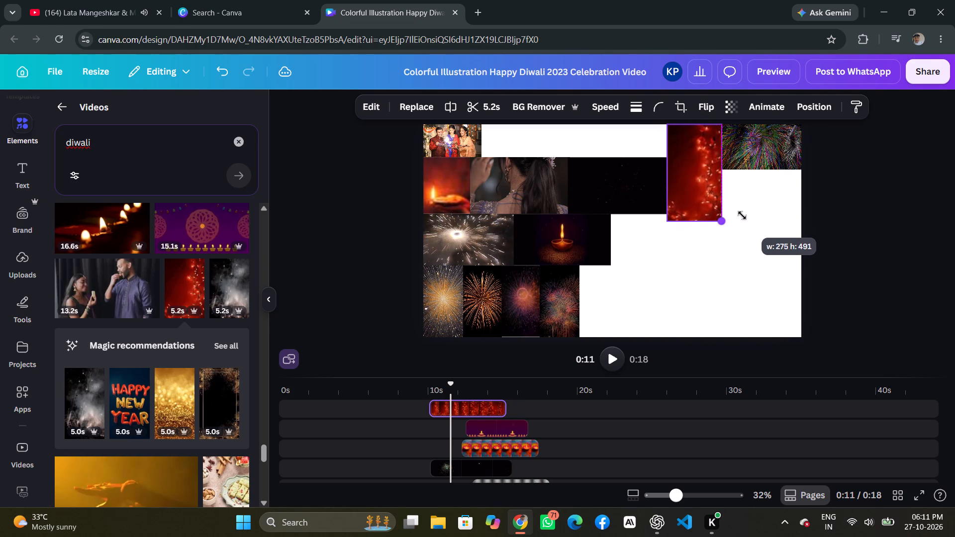
{"action": "left_click_drag", "start_coordinate": [742, 215], "coordinate": [742, 214]}
{"action": "left_click", "coordinate": [742, 230]}
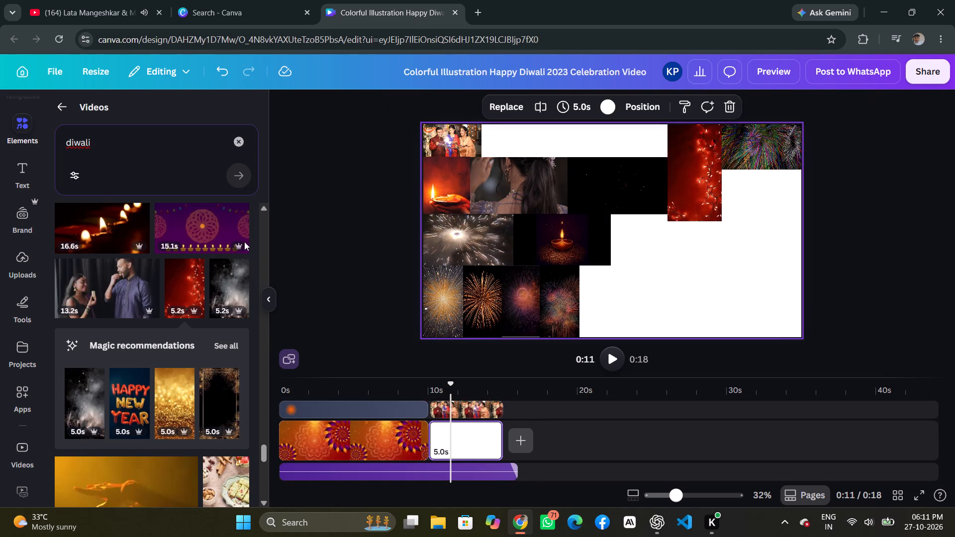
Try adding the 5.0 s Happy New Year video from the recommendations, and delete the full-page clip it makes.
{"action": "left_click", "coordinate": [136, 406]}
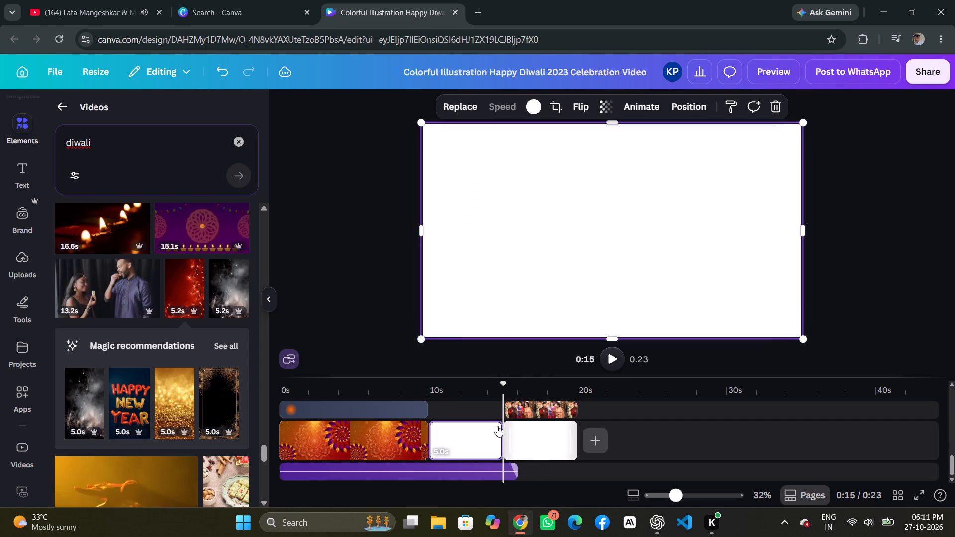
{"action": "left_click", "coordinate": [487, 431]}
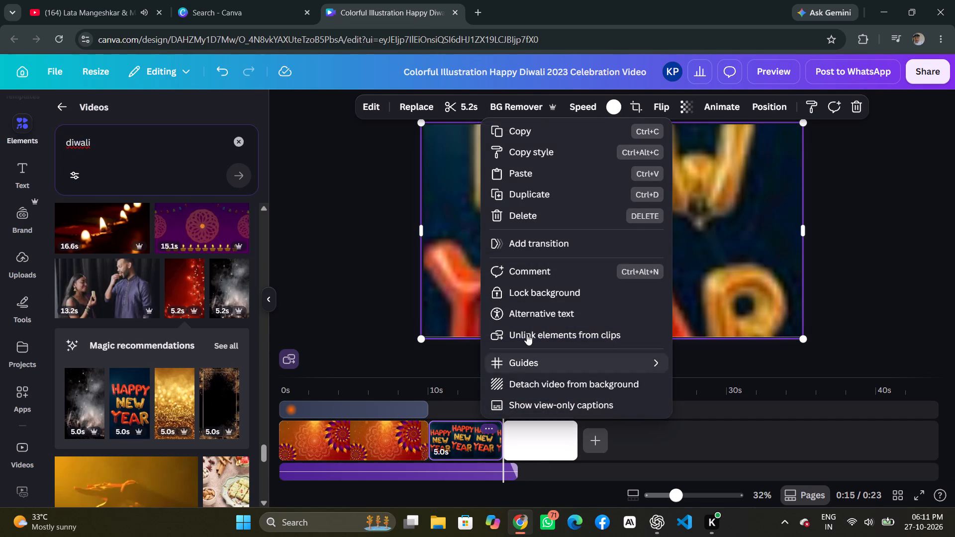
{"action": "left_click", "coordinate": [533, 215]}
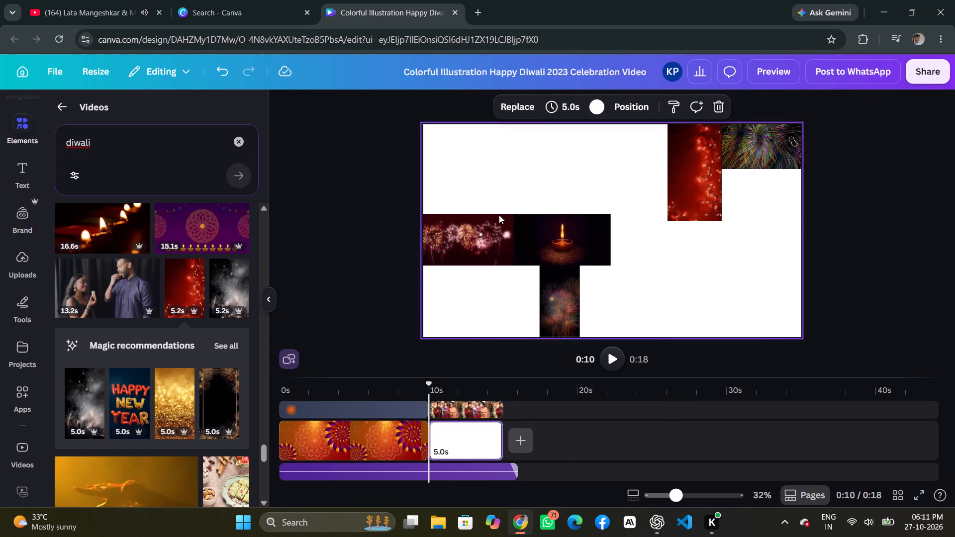
Add the 13.2 s video of a couple sharing sweets as a free element on the collage page at about 11 s.
{"action": "left_click_drag", "start_coordinate": [428, 385], "coordinate": [444, 385]}
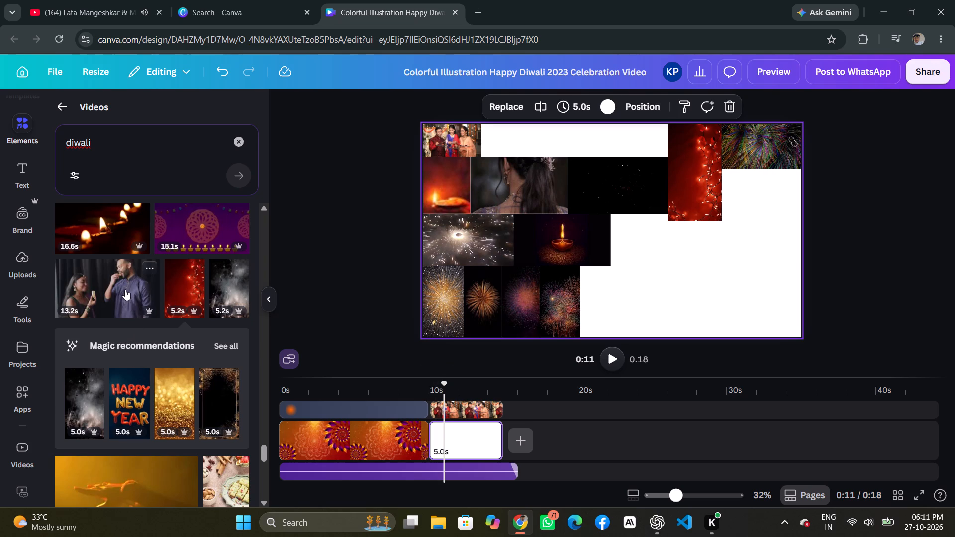
{"action": "left_click_drag", "start_coordinate": [125, 289], "coordinate": [632, 267]}
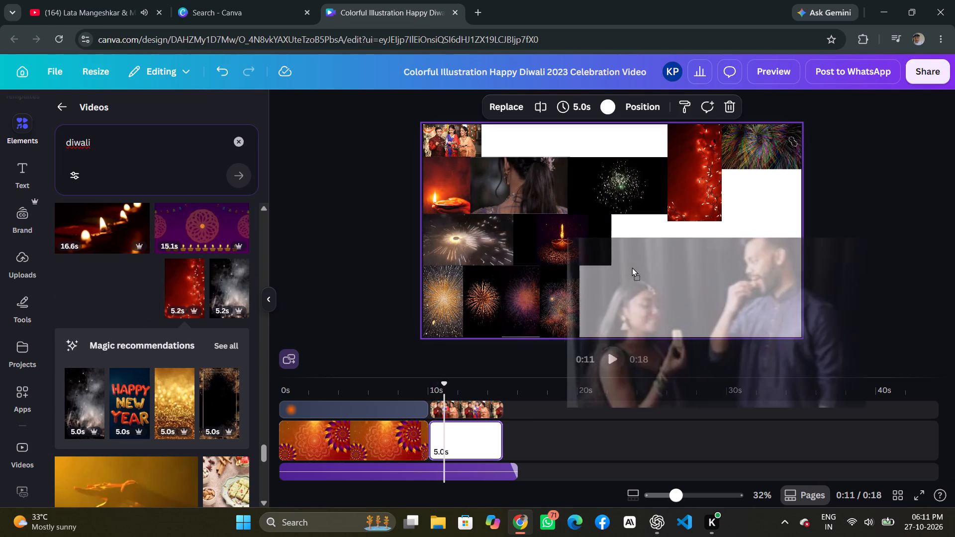
{"action": "left_click_drag", "start_coordinate": [632, 267], "coordinate": [536, 141]}
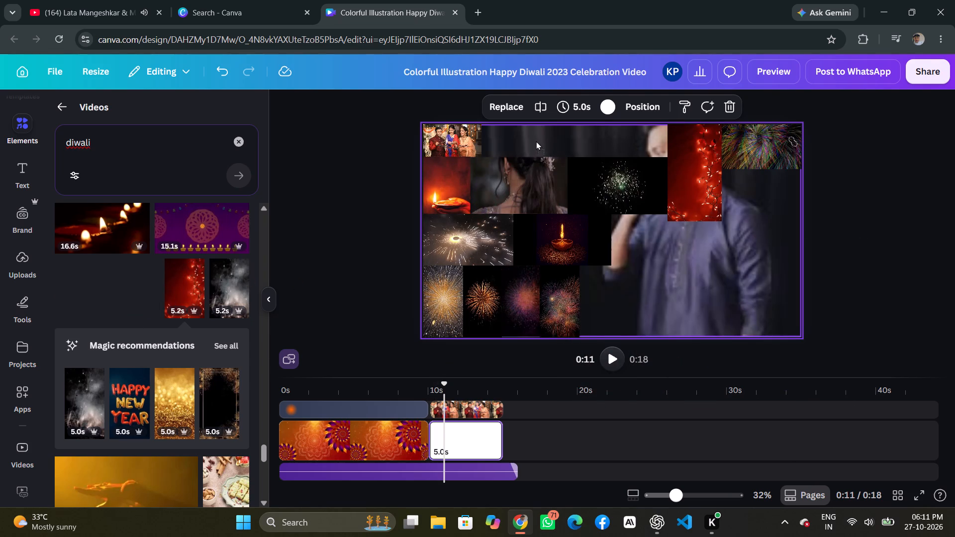
{"action": "left_click_drag", "start_coordinate": [536, 141], "coordinate": [598, 242]}
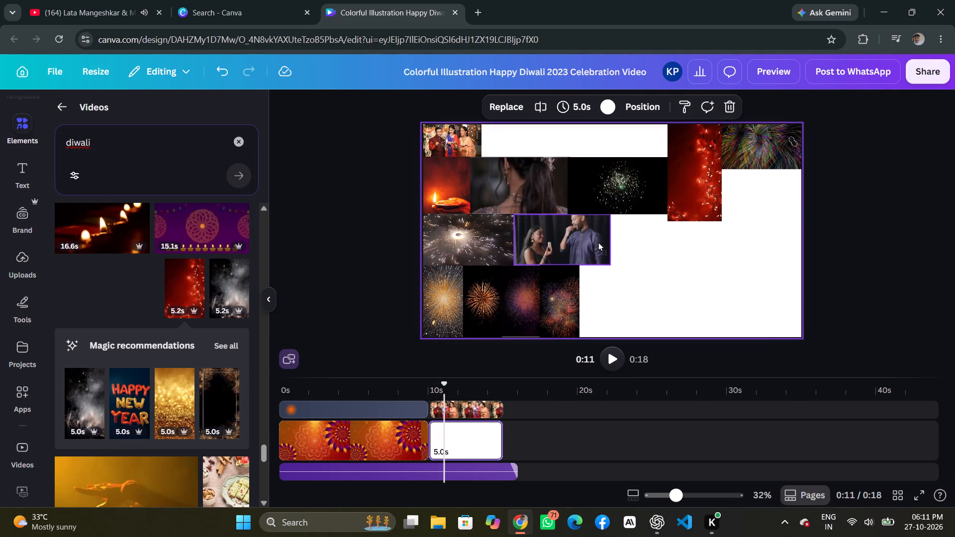
{"action": "left_click_drag", "start_coordinate": [598, 242], "coordinate": [692, 265]}
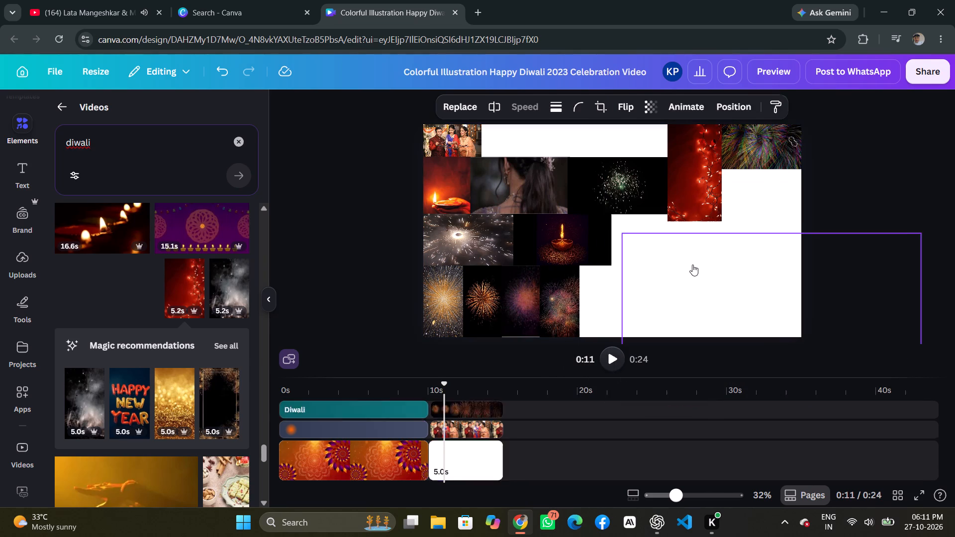
Shrink the couple clip and place it in the top row, directly beside the family sparkler clip.
{"action": "left_click_drag", "start_coordinate": [623, 235], "coordinate": [724, 266]}
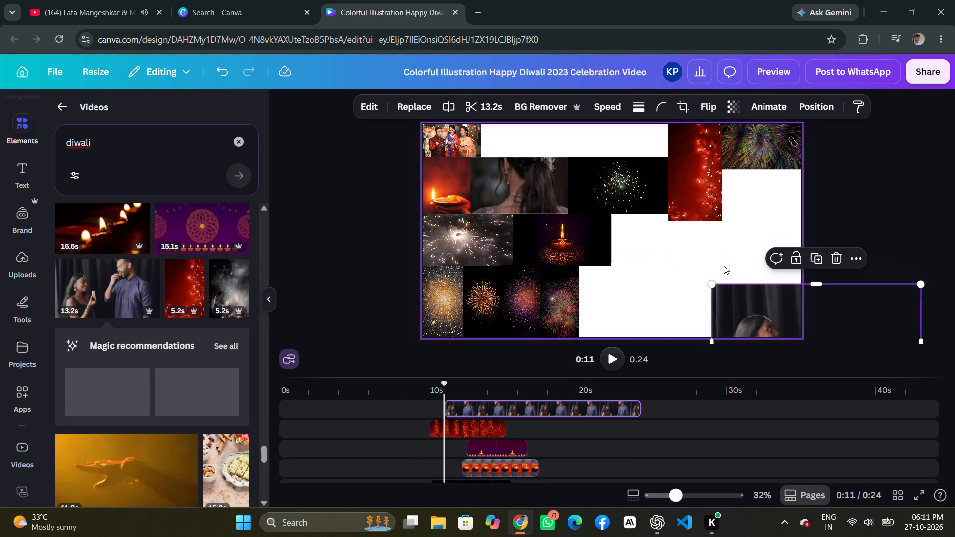
{"action": "left_click_drag", "start_coordinate": [759, 315], "coordinate": [597, 194]}
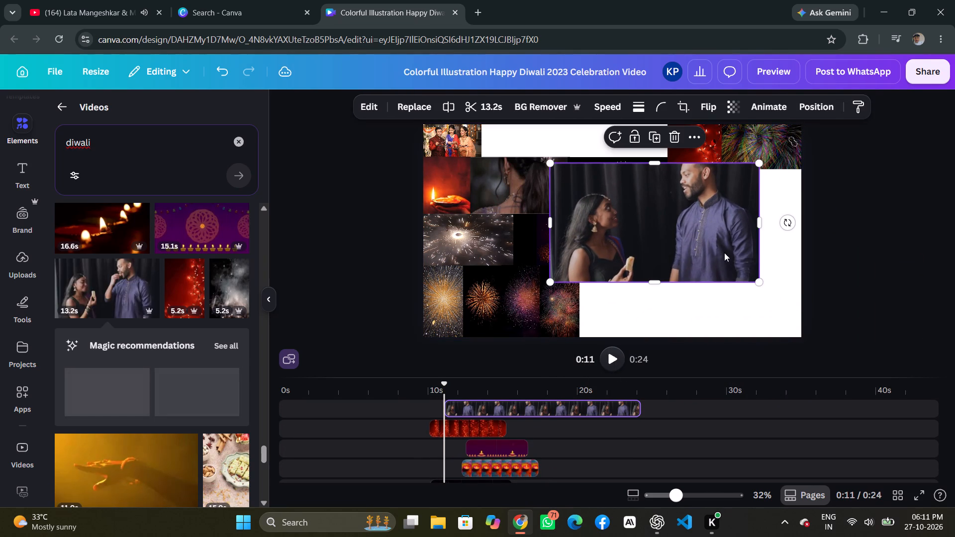
{"action": "left_click_drag", "start_coordinate": [758, 282], "coordinate": [600, 201]}
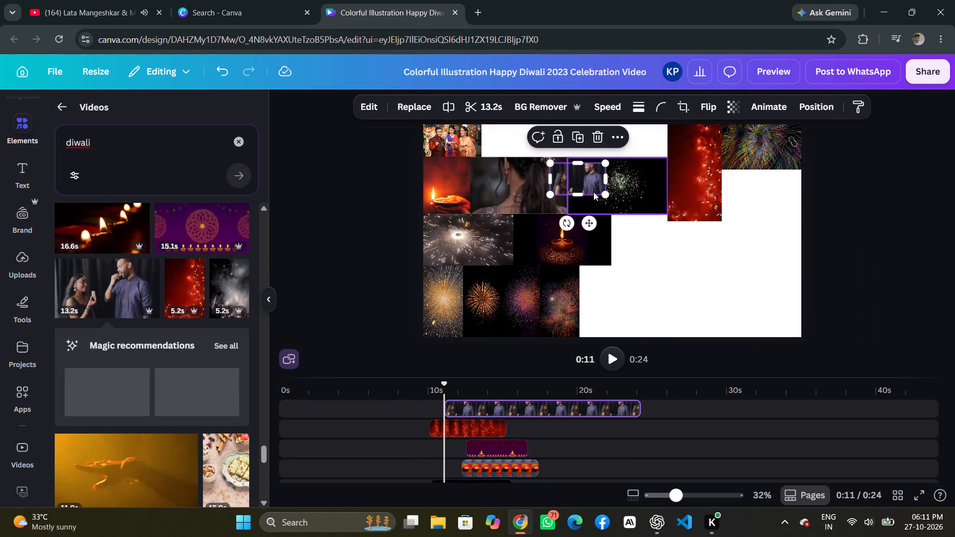
{"action": "left_click_drag", "start_coordinate": [585, 170], "coordinate": [517, 131]}
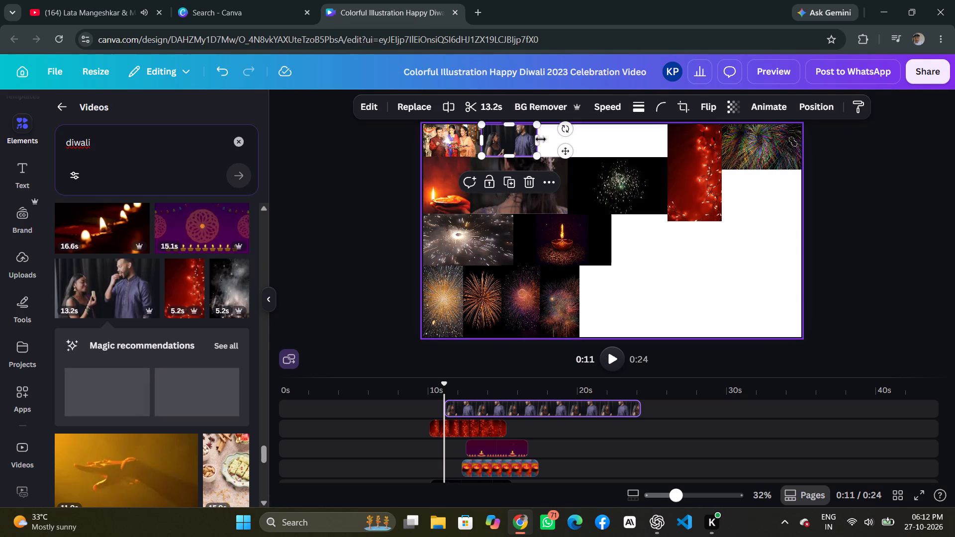
Stretch the couple clip to about 335 by 166 to fill the top row's height, and nudge it against the family sparkler clip.
{"action": "left_click_drag", "start_coordinate": [539, 138], "coordinate": [549, 138]}
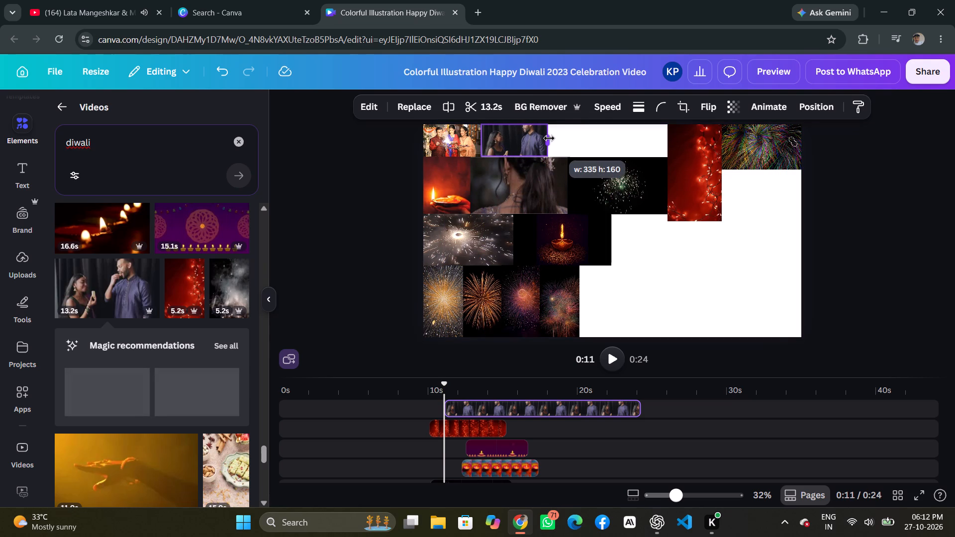
{"action": "left_click", "coordinate": [516, 154]}
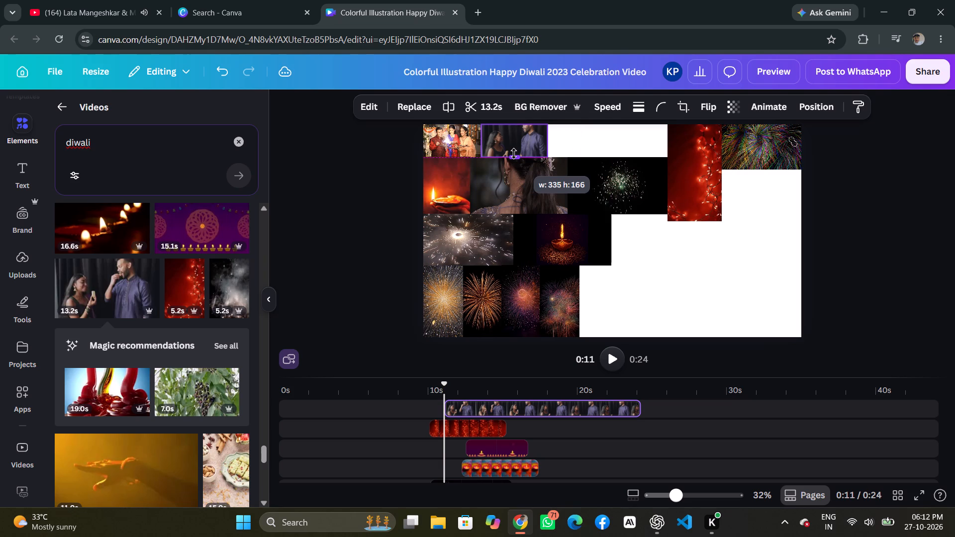
{"action": "left_click", "coordinate": [852, 171]}
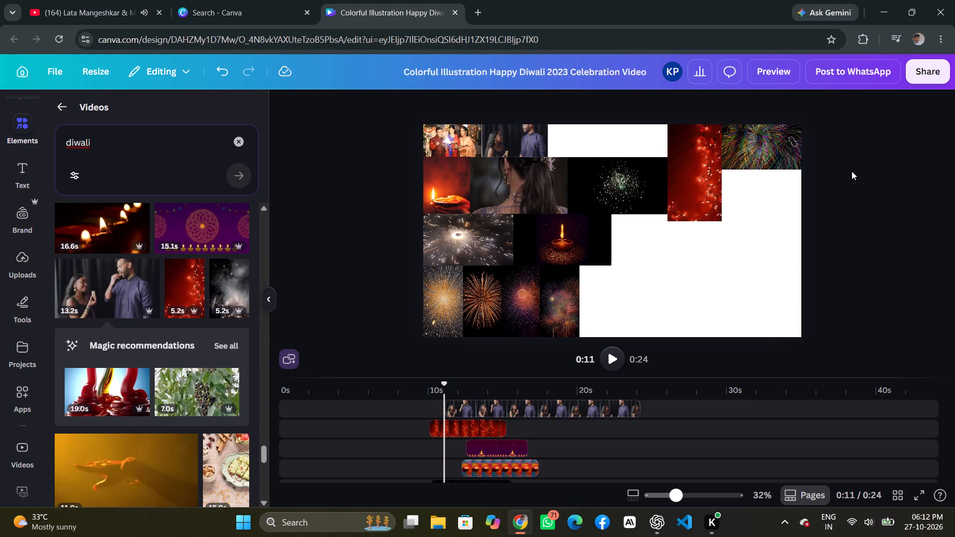
{"action": "left_click", "coordinate": [530, 142]}
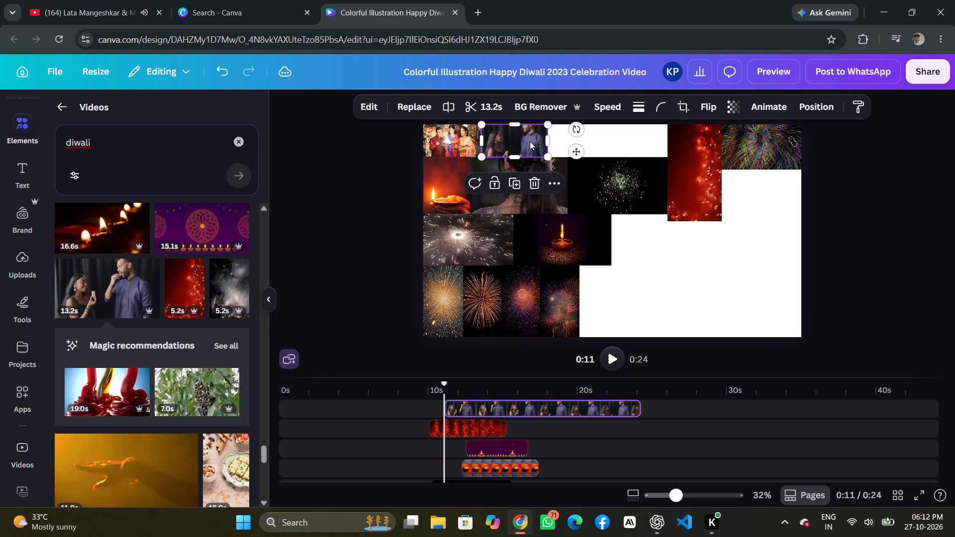
{"action": "left_click", "coordinate": [346, 174]}
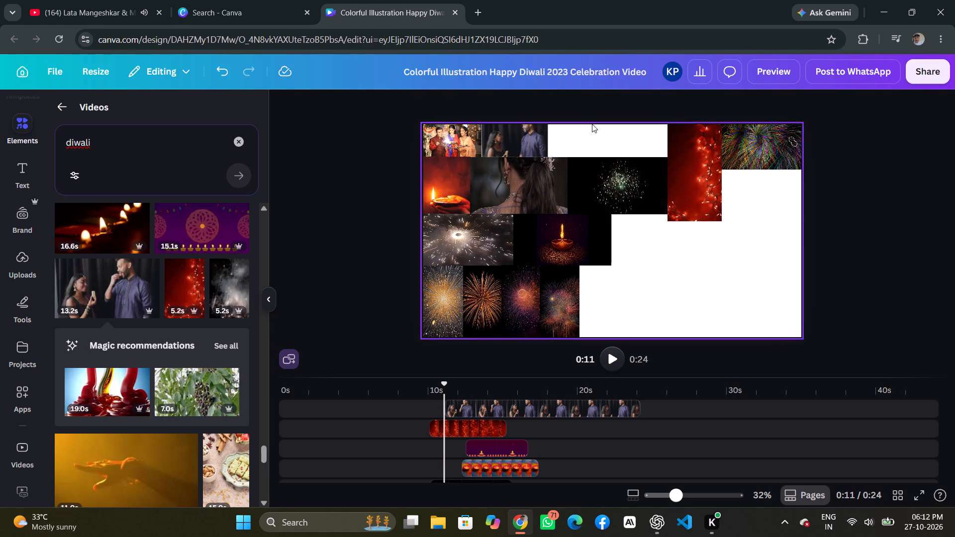
{"action": "left_click", "coordinate": [527, 138]}
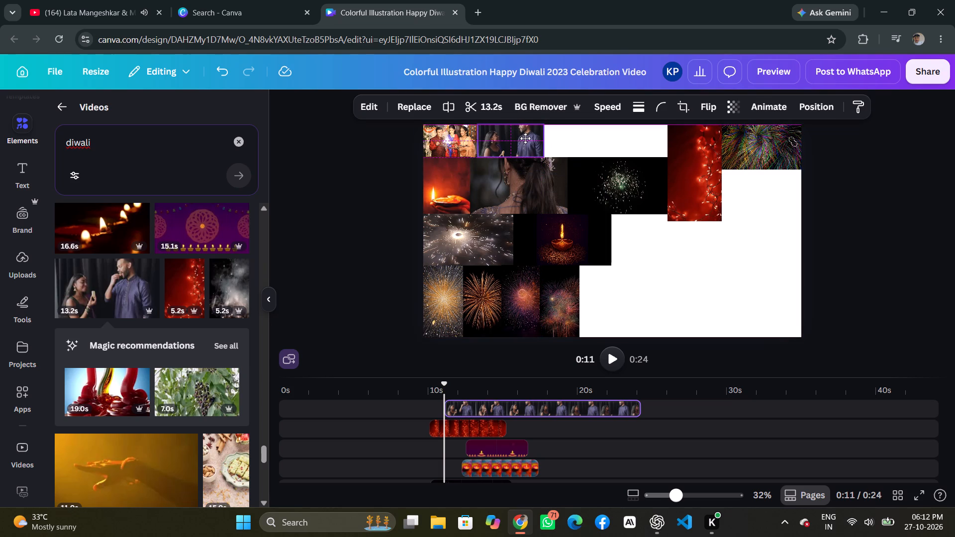
{"action": "left_click", "coordinate": [333, 198]}
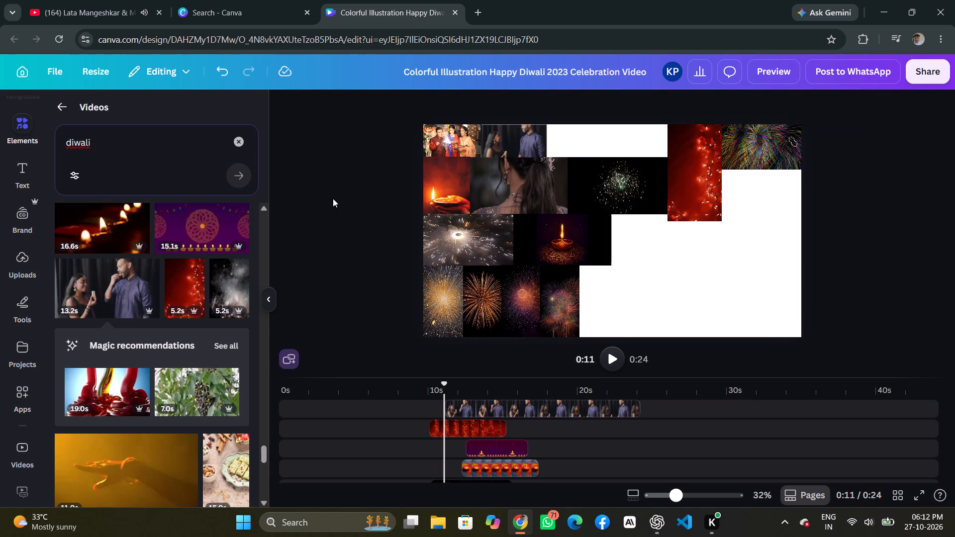
Add the 15.0 s video of a dancer in a red sari on yellow as a free element at about 11 s.
{"action": "scroll", "coordinate": [153, 311], "scroll_direction": "down", "scroll_amount": 5}
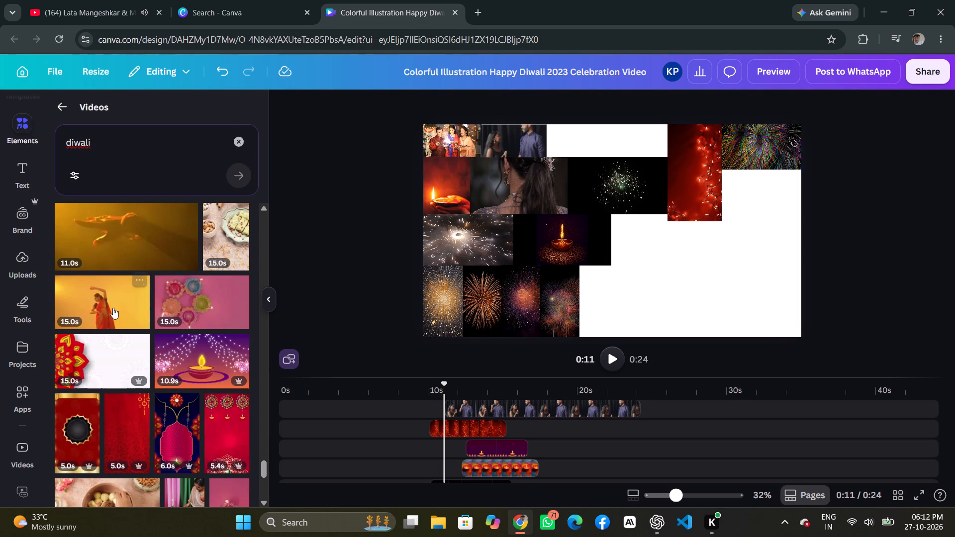
{"action": "left_click_drag", "start_coordinate": [100, 308], "coordinate": [133, 295]}
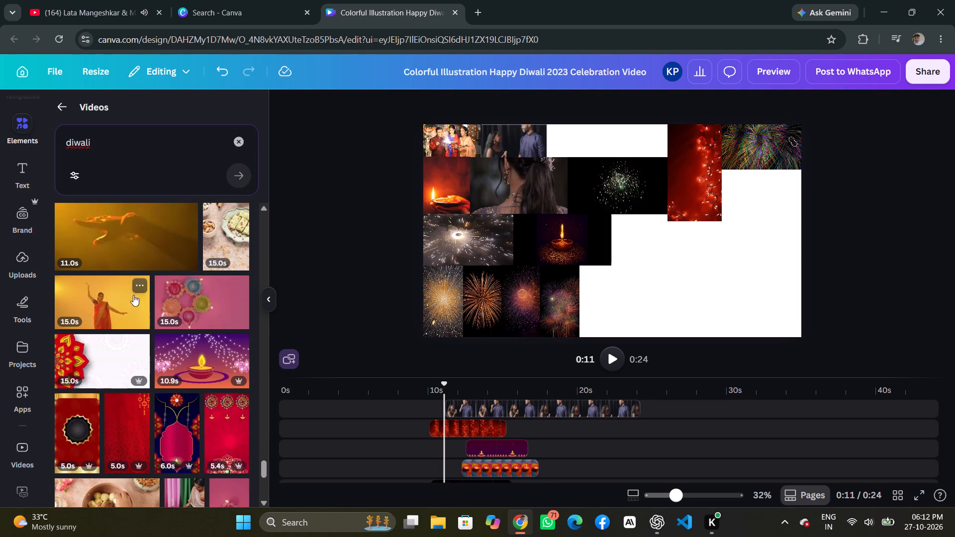
{"action": "left_click_drag", "start_coordinate": [133, 295], "coordinate": [632, 256]}
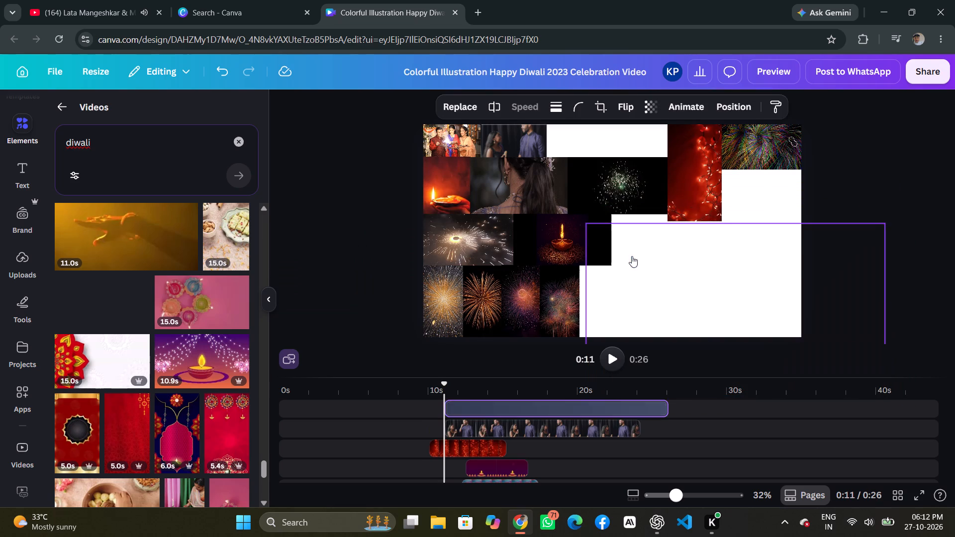
Shrink the yellow dancer clip and set it aside in the blank lower area of the collage page.
{"action": "left_click_drag", "start_coordinate": [590, 225], "coordinate": [740, 270]}
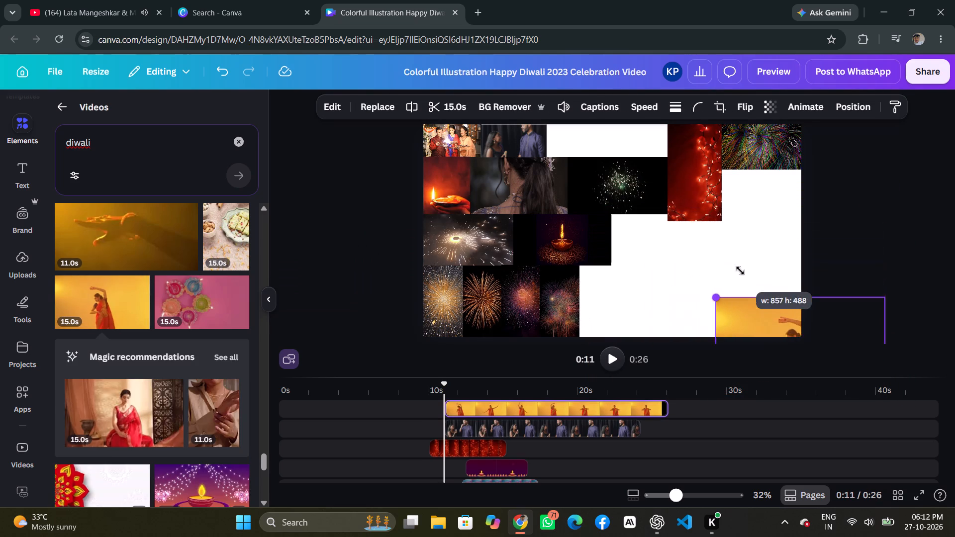
{"action": "left_click_drag", "start_coordinate": [740, 270], "coordinate": [742, 271]}
{"action": "left_click_drag", "start_coordinate": [750, 317], "coordinate": [632, 205]}
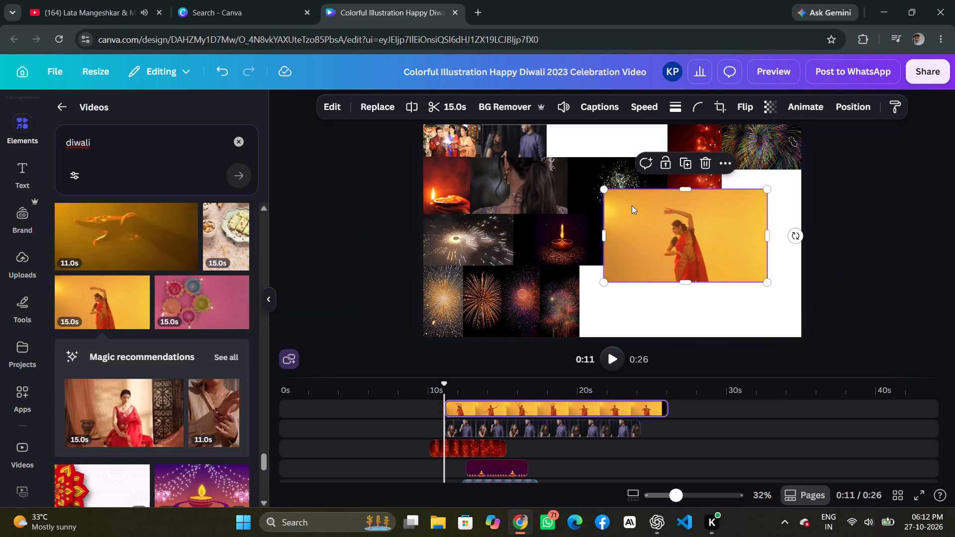
{"action": "left_click_drag", "start_coordinate": [767, 279], "coordinate": [685, 233]}
{"action": "left_click_drag", "start_coordinate": [632, 202], "coordinate": [601, 164]}
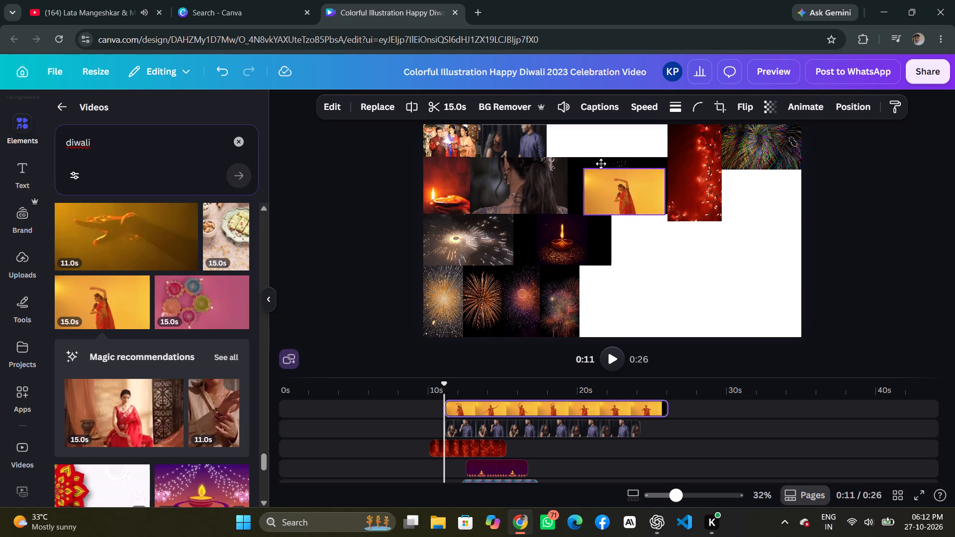
{"action": "left_click_drag", "start_coordinate": [601, 164], "coordinate": [698, 287]}
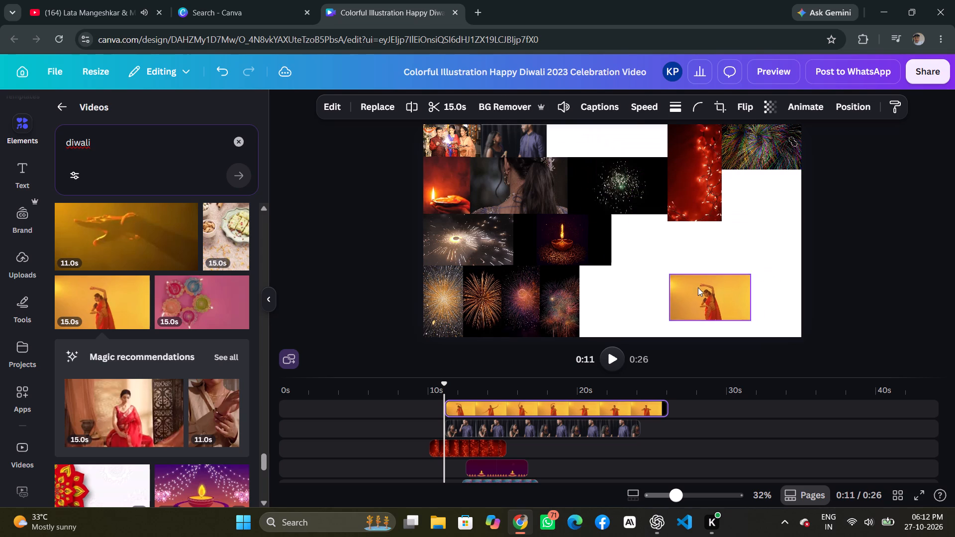
Extend the couple clip to the page's top edge, making it about 335 by 167.
{"action": "left_click", "coordinate": [515, 129]}
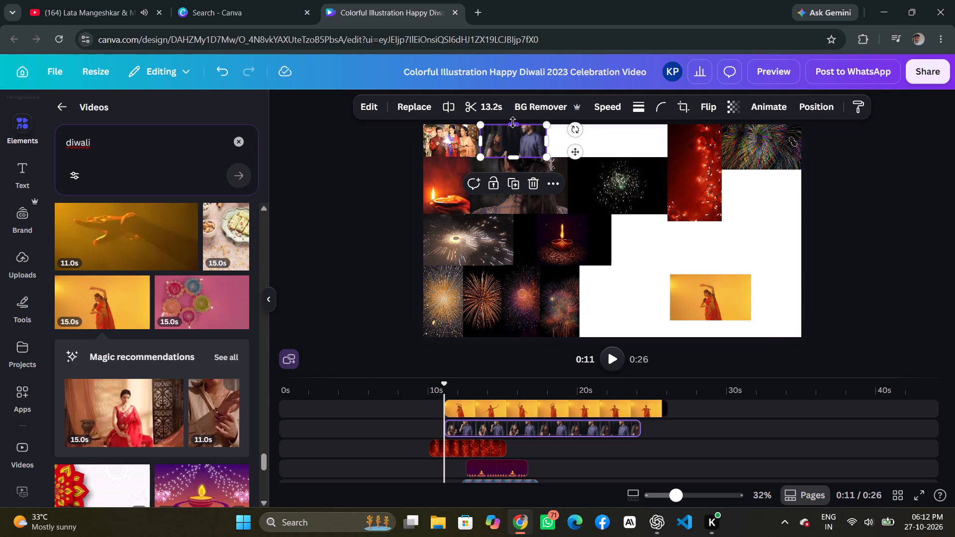
{"action": "left_click", "coordinate": [512, 125]}
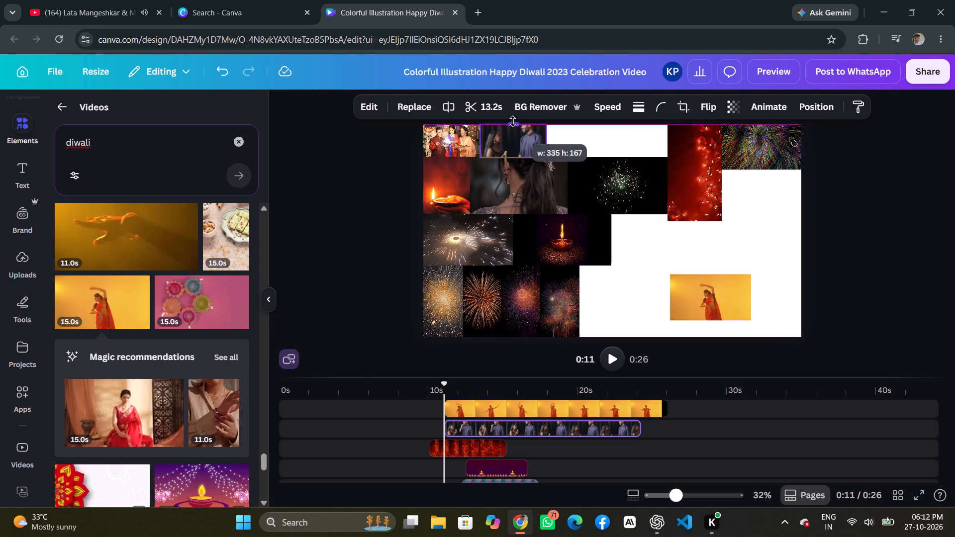
{"action": "left_click", "coordinate": [748, 215]}
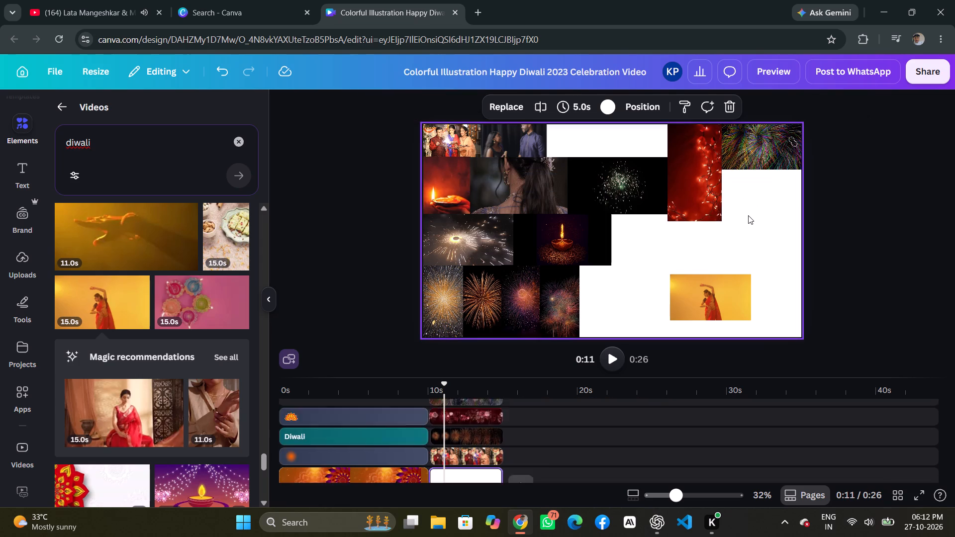
Place the dancer clip in the top row directly beside the couple clip, shrunk to about 293 by 167.
{"action": "left_click_drag", "start_coordinate": [729, 289], "coordinate": [612, 137]}
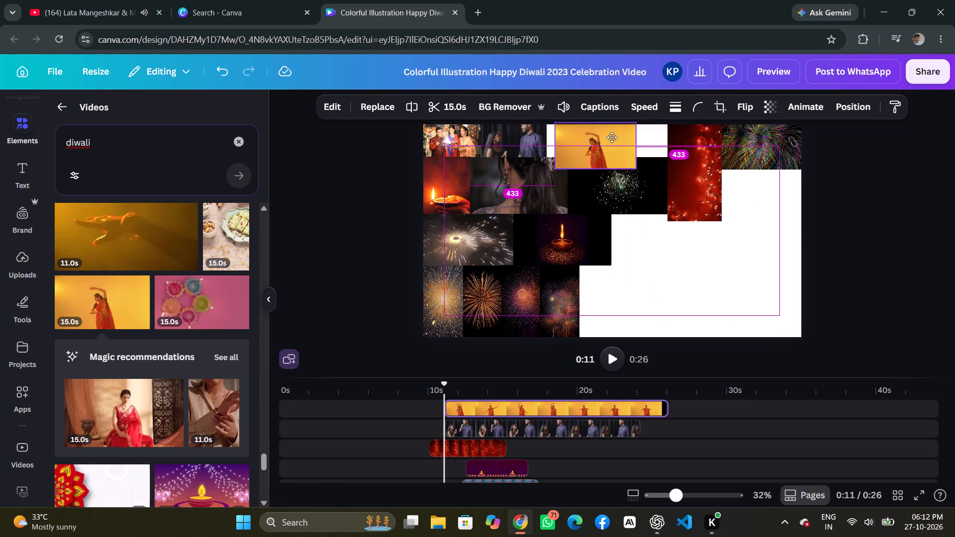
{"action": "left_click_drag", "start_coordinate": [612, 137], "coordinate": [607, 139]}
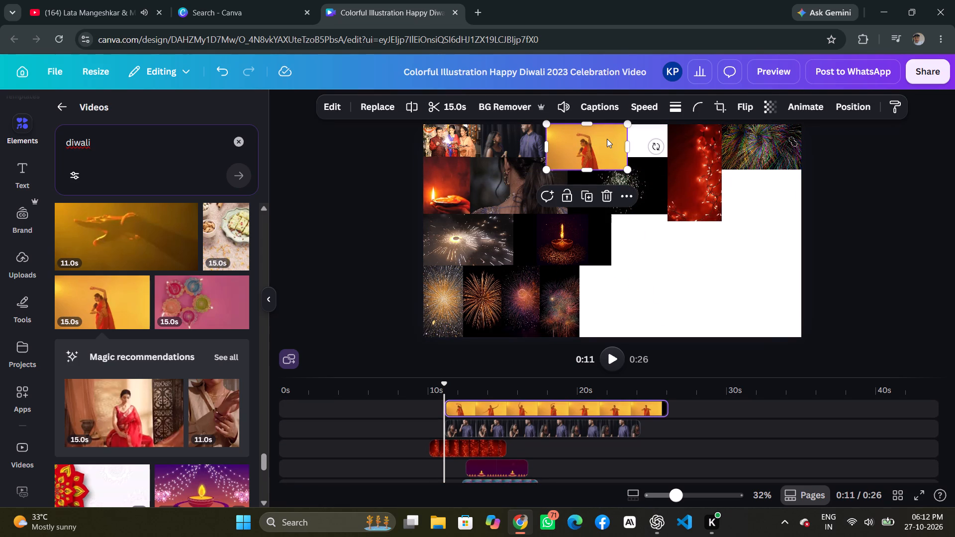
{"action": "left_click_drag", "start_coordinate": [548, 170], "coordinate": [563, 163]}
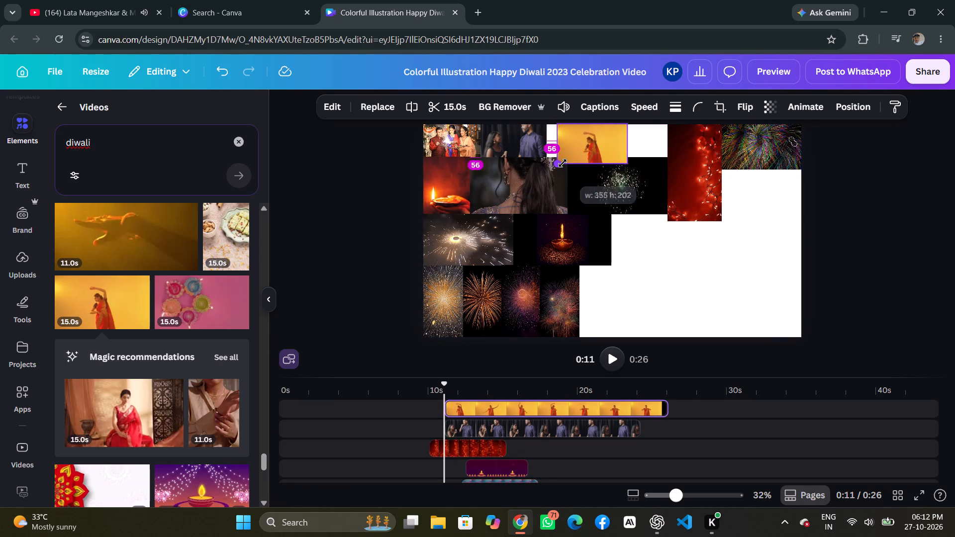
{"action": "left_click_drag", "start_coordinate": [563, 163], "coordinate": [574, 156]}
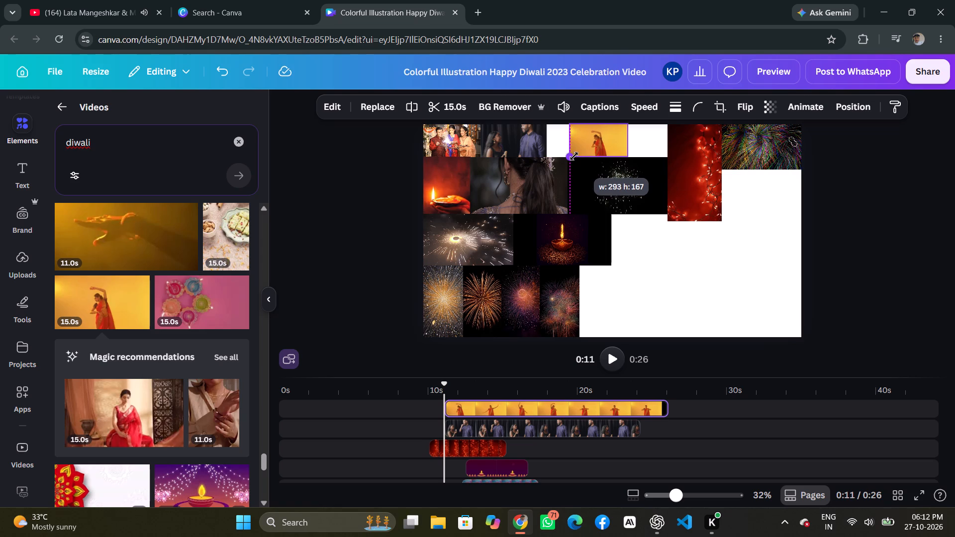
{"action": "left_click_drag", "start_coordinate": [574, 156], "coordinate": [574, 159]}
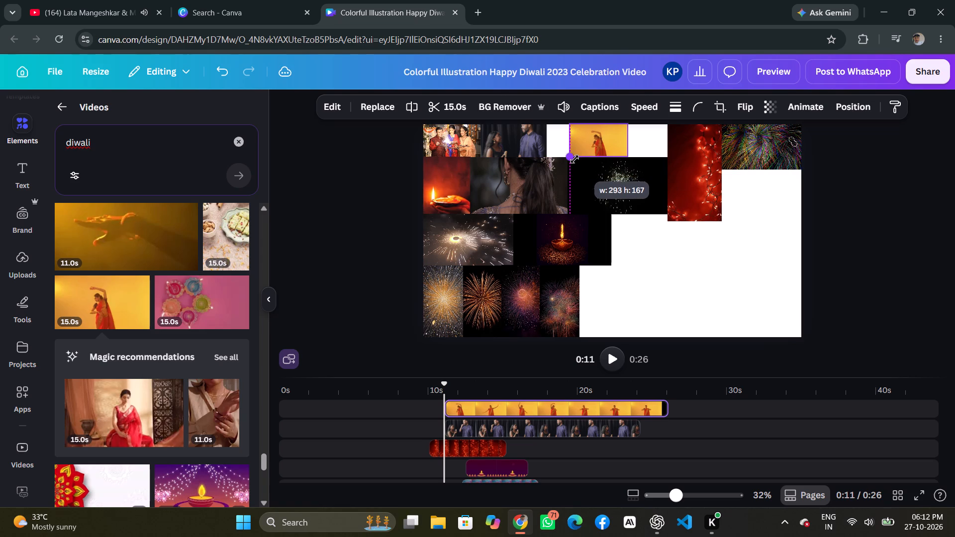
{"action": "left_click_drag", "start_coordinate": [574, 159], "coordinate": [573, 160]}
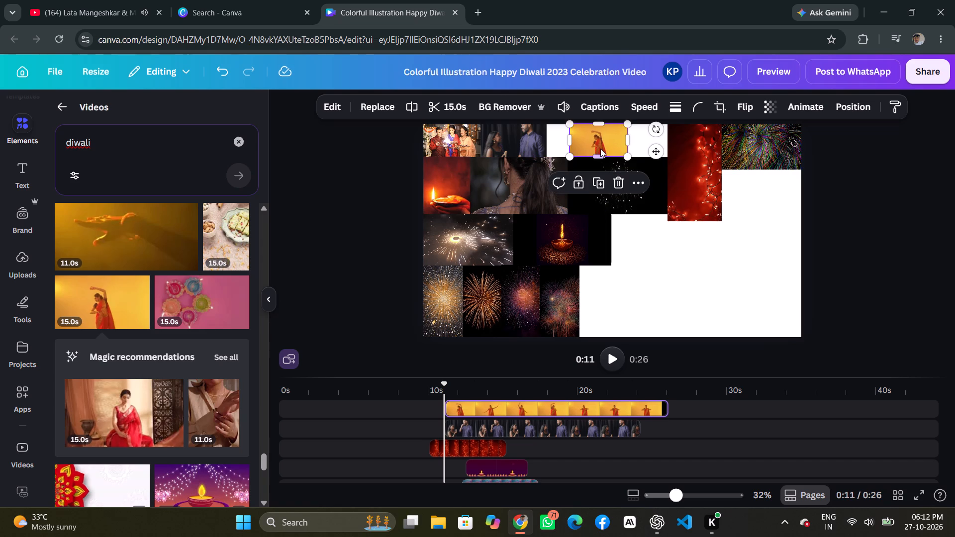
{"action": "left_click_drag", "start_coordinate": [599, 138], "coordinate": [576, 139]}
{"action": "left_click", "coordinate": [669, 254]}
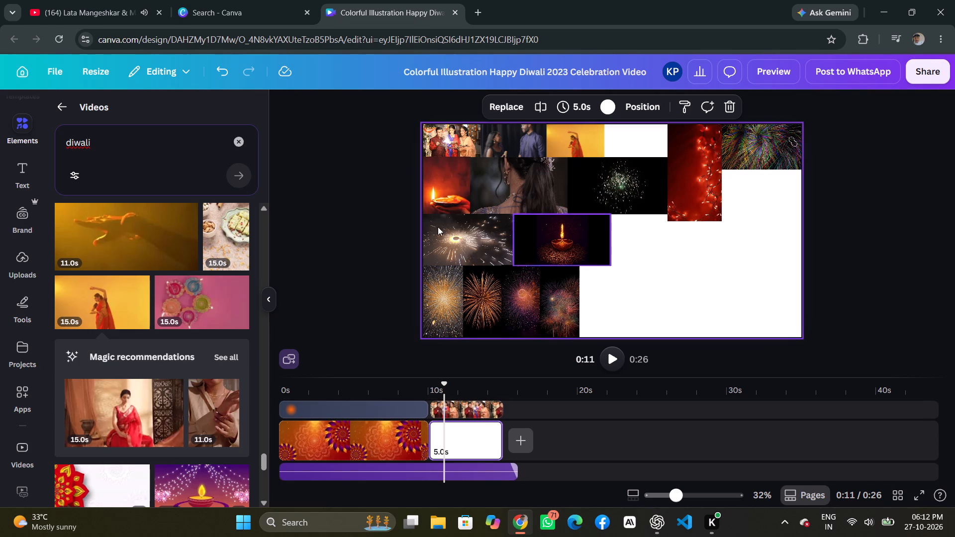
Add the recommended 15.0 s video of a seated woman in a red sari as a free element at about 11 s.
{"action": "scroll", "coordinate": [163, 382], "scroll_direction": "down", "scroll_amount": 1}
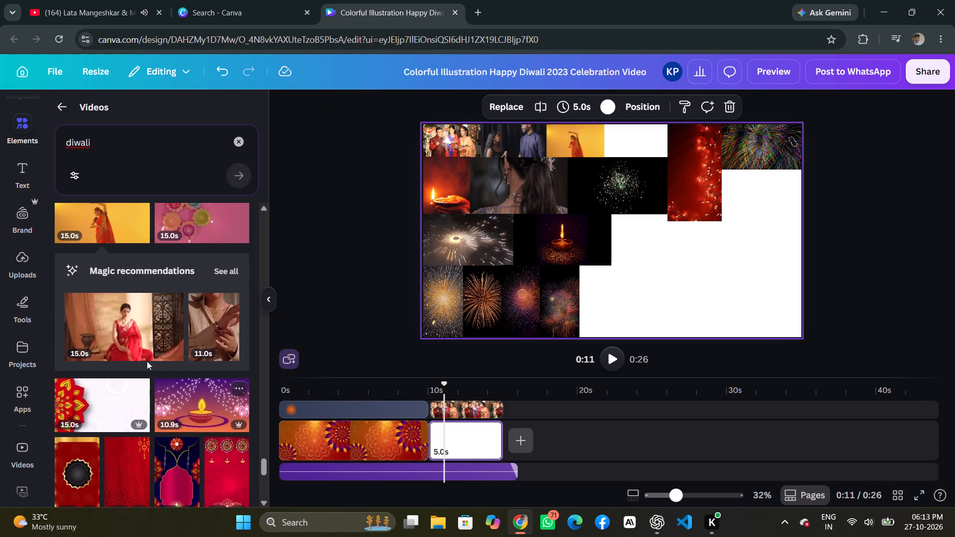
{"action": "left_click_drag", "start_coordinate": [141, 329], "coordinate": [625, 281]}
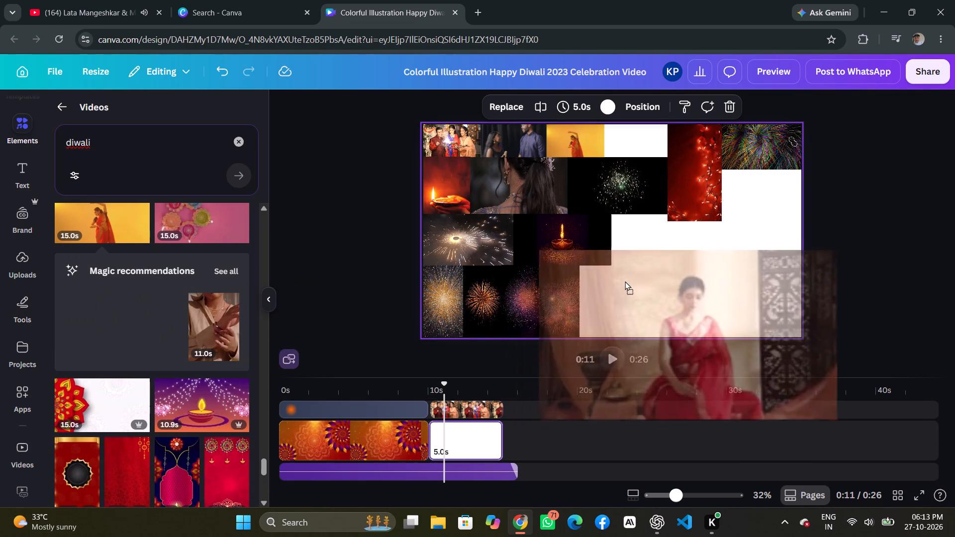
{"action": "left_click_drag", "start_coordinate": [625, 281], "coordinate": [698, 249]}
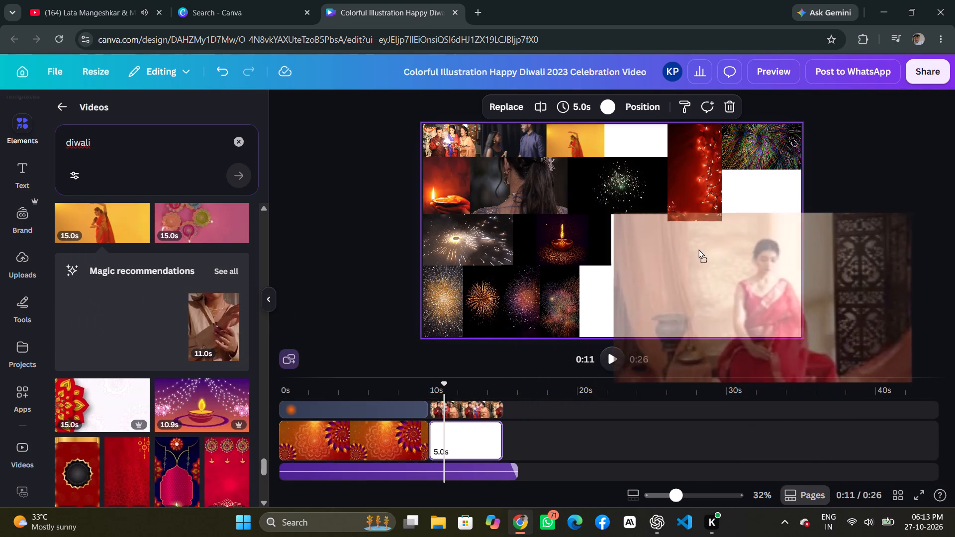
{"action": "left_click_drag", "start_coordinate": [698, 249], "coordinate": [630, 235]}
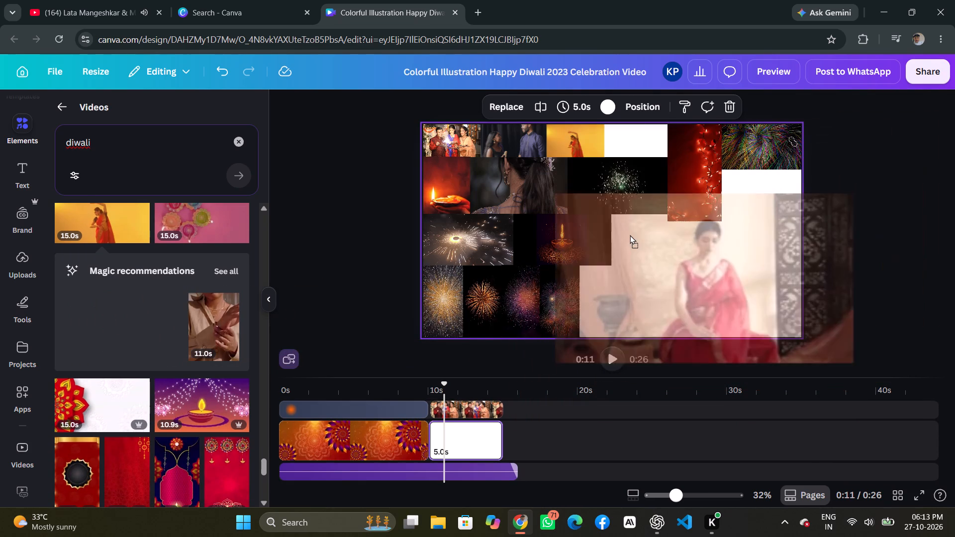
{"action": "left_click_drag", "start_coordinate": [630, 235], "coordinate": [629, 238]}
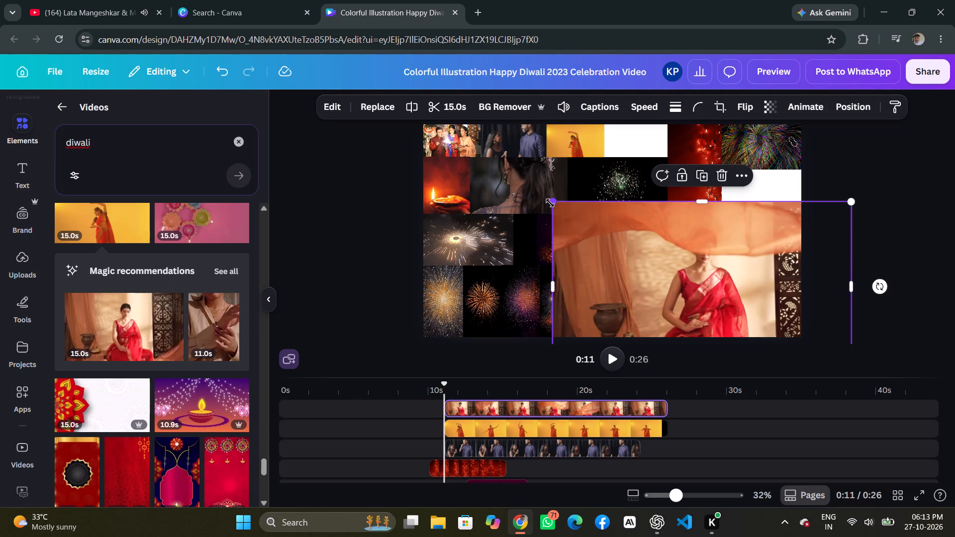
Shrink the seated woman clip to about 311 by 177 in the top row, directly beside the dancer clip.
{"action": "left_click_drag", "start_coordinate": [550, 203], "coordinate": [768, 279]}
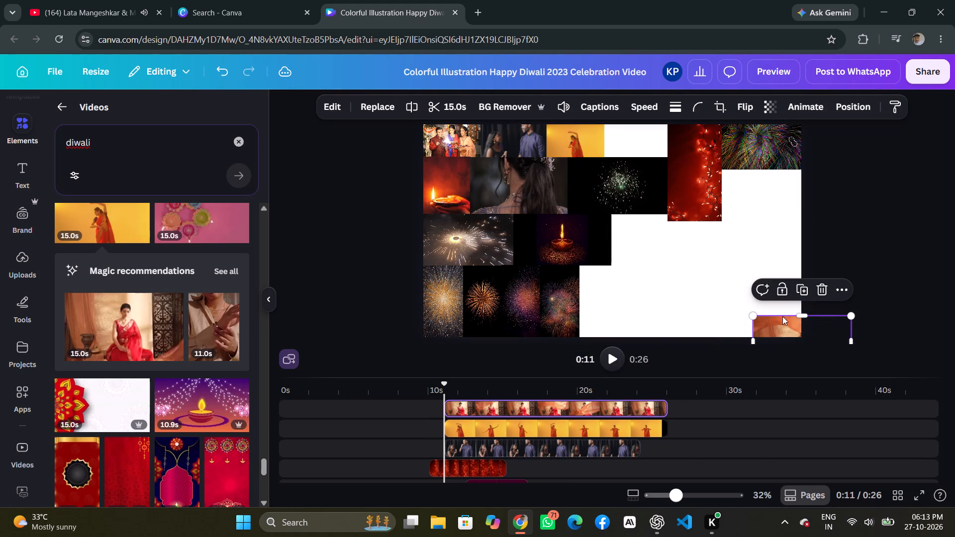
{"action": "left_click_drag", "start_coordinate": [787, 327], "coordinate": [638, 139]}
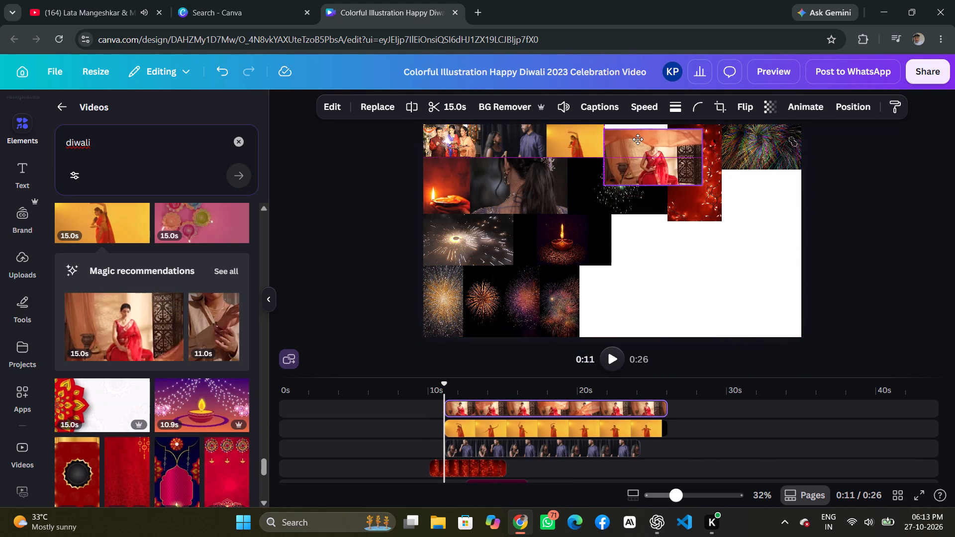
{"action": "left_click_drag", "start_coordinate": [638, 139], "coordinate": [639, 136]}
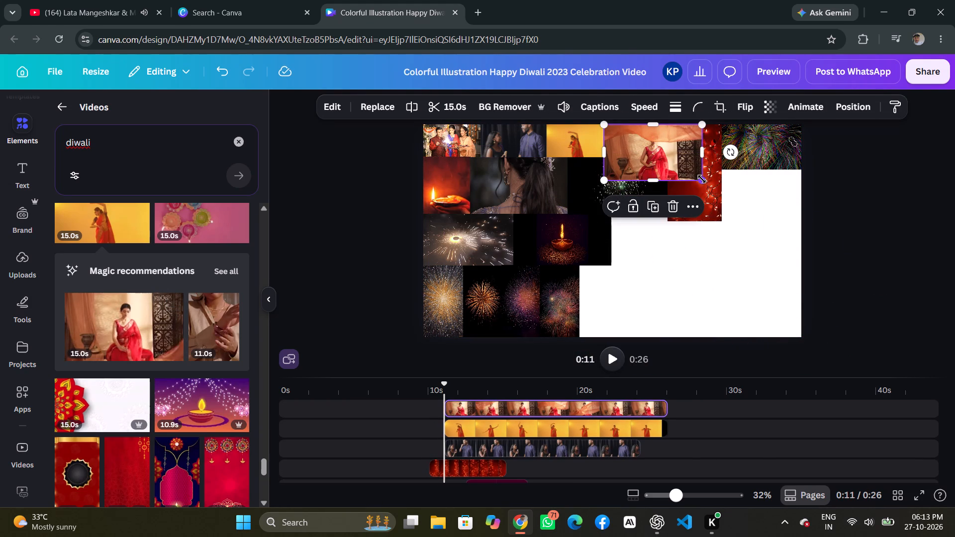
{"action": "left_click_drag", "start_coordinate": [702, 179], "coordinate": [667, 155]}
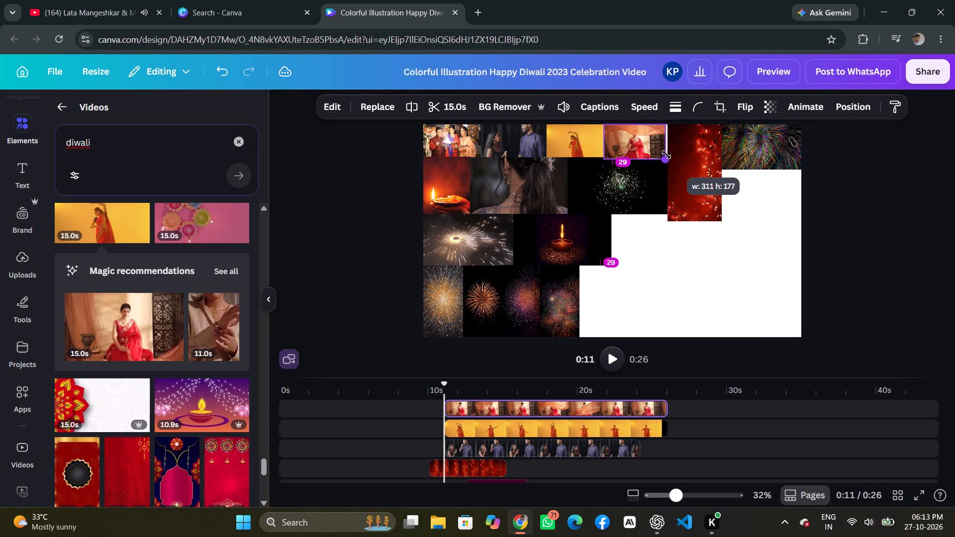
{"action": "left_click_drag", "start_coordinate": [667, 155], "coordinate": [667, 154]}
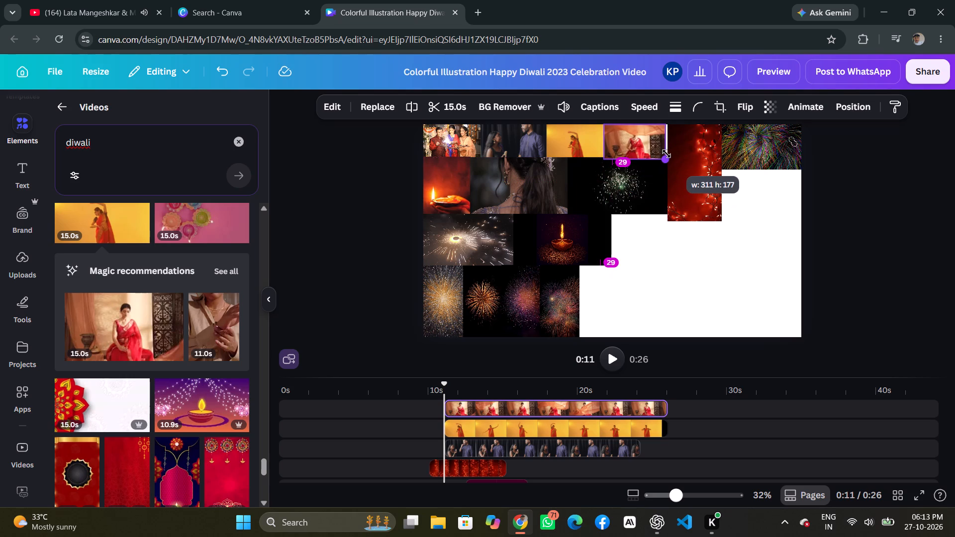
{"action": "left_click_drag", "start_coordinate": [667, 154], "coordinate": [668, 155]}
{"action": "left_click", "coordinate": [690, 272]}
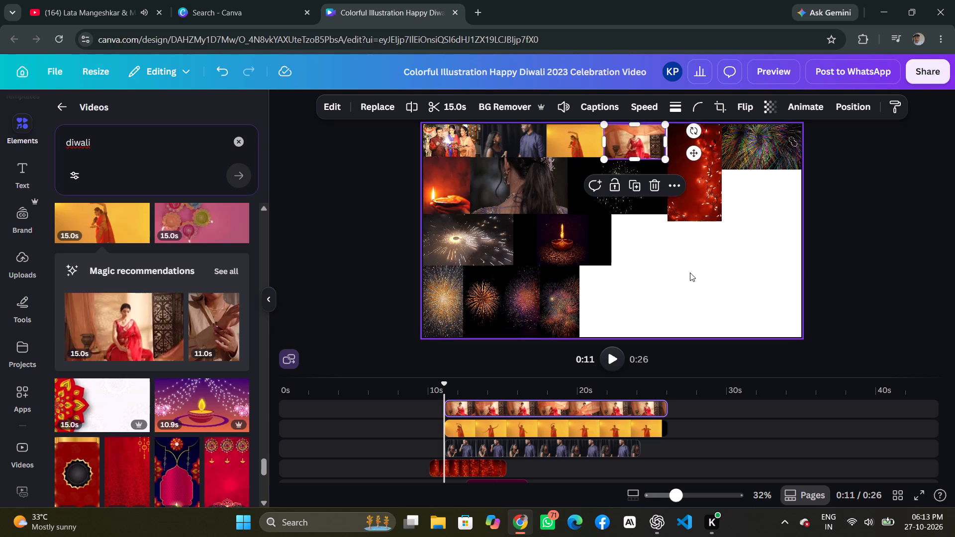
Reduce the seated woman clip's height to about 166 and widen it to meet the red lights clip.
{"action": "left_click", "coordinate": [628, 133]}
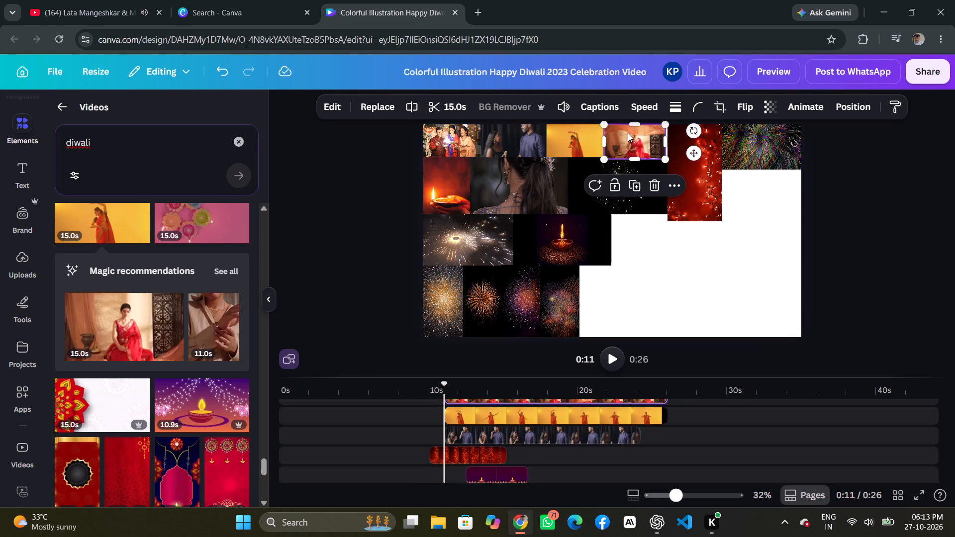
{"action": "left_click", "coordinate": [636, 159]}
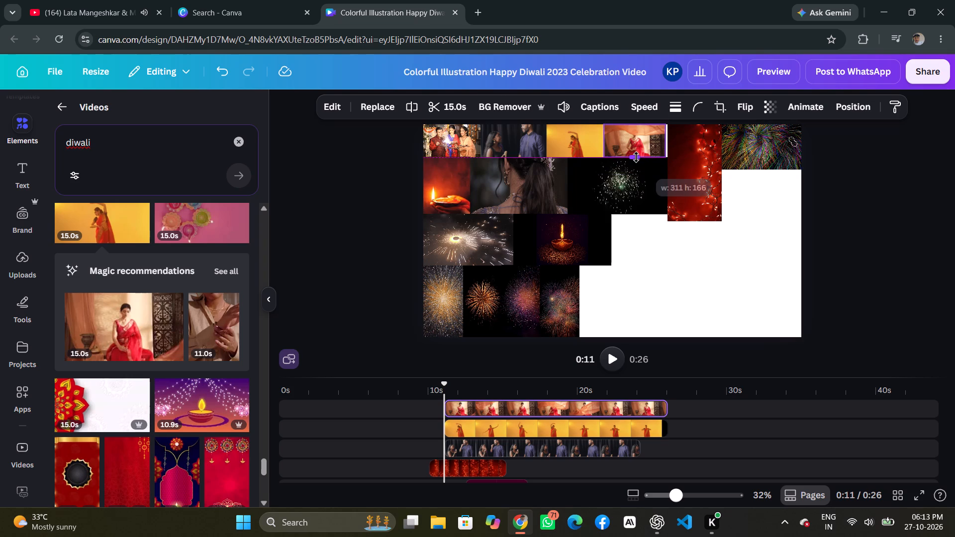
{"action": "left_click", "coordinate": [663, 141]}
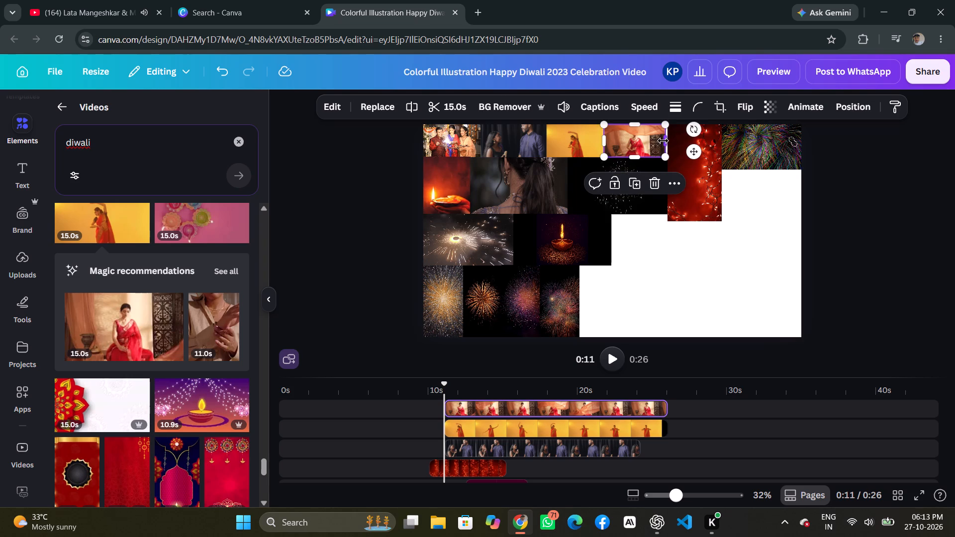
{"action": "left_click", "coordinate": [650, 258]}
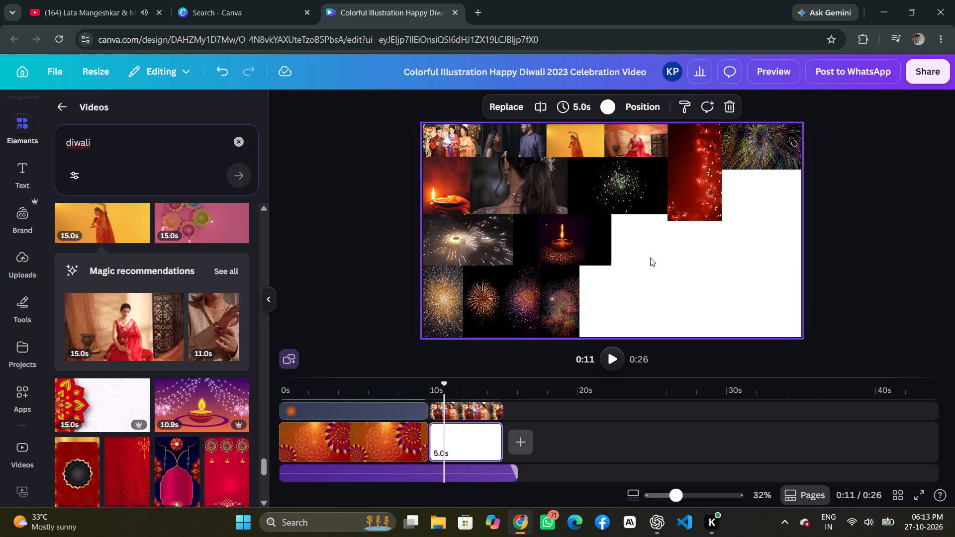
Add the 9.5 s portrait video of burning diyas on black as a free element at about 11 s.
{"action": "scroll", "coordinate": [182, 334], "scroll_direction": "down", "scroll_amount": 2}
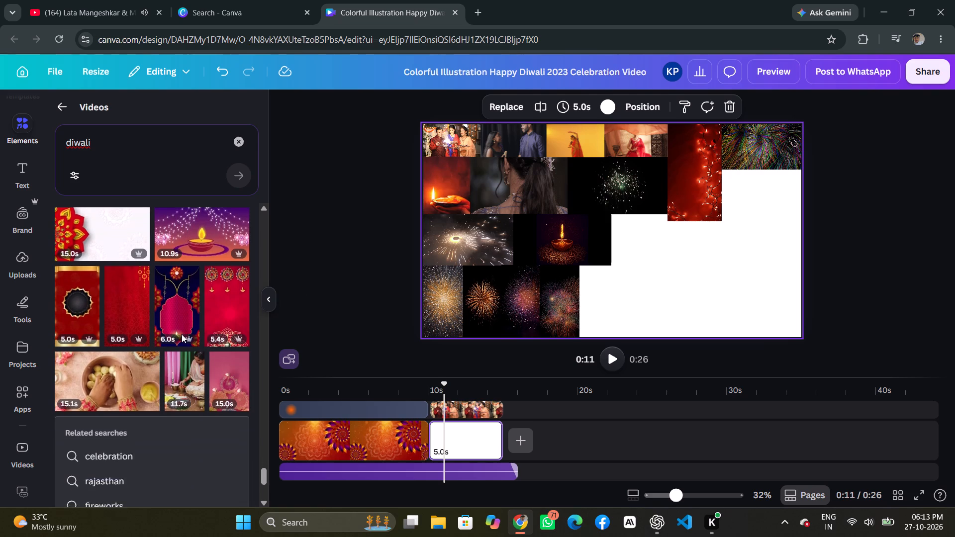
{"action": "scroll", "coordinate": [182, 334], "scroll_direction": "down", "scroll_amount": 6}
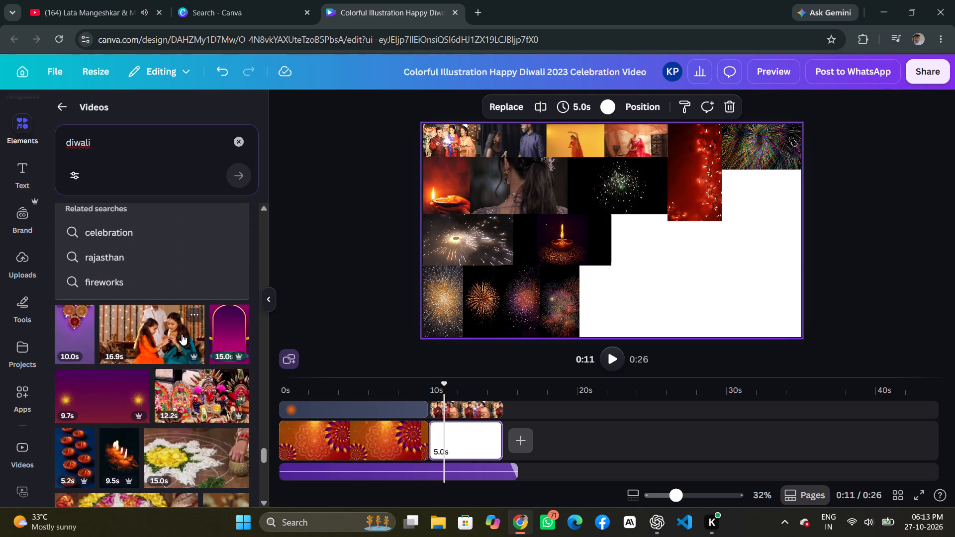
{"action": "scroll", "coordinate": [182, 334], "scroll_direction": "down", "scroll_amount": 2}
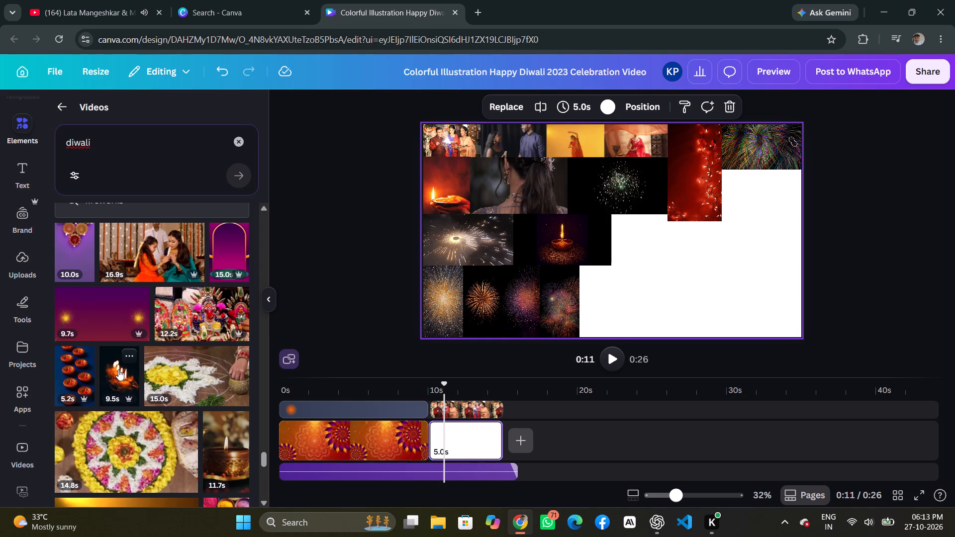
{"action": "scroll", "coordinate": [118, 369], "scroll_direction": "left", "scroll_amount": 1}
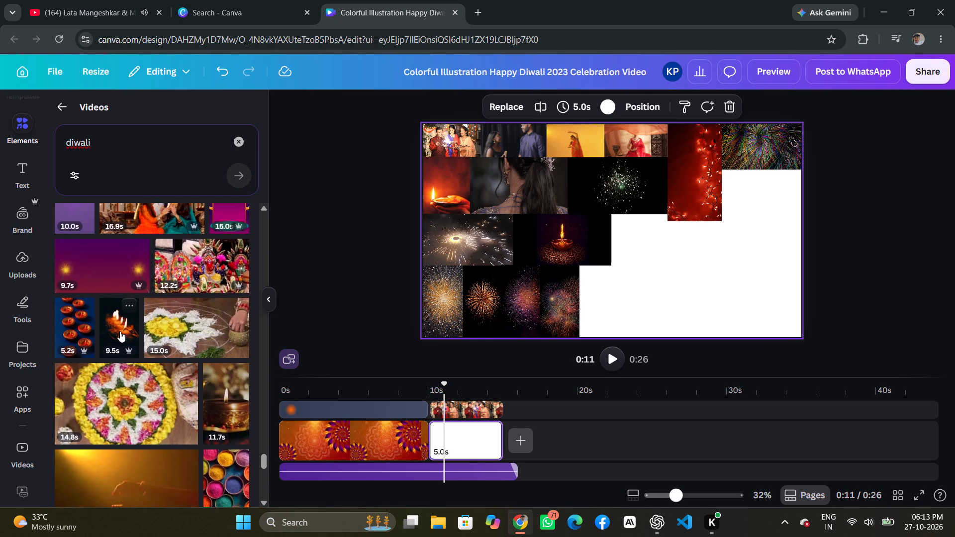
{"action": "left_click_drag", "start_coordinate": [120, 330], "coordinate": [646, 240]}
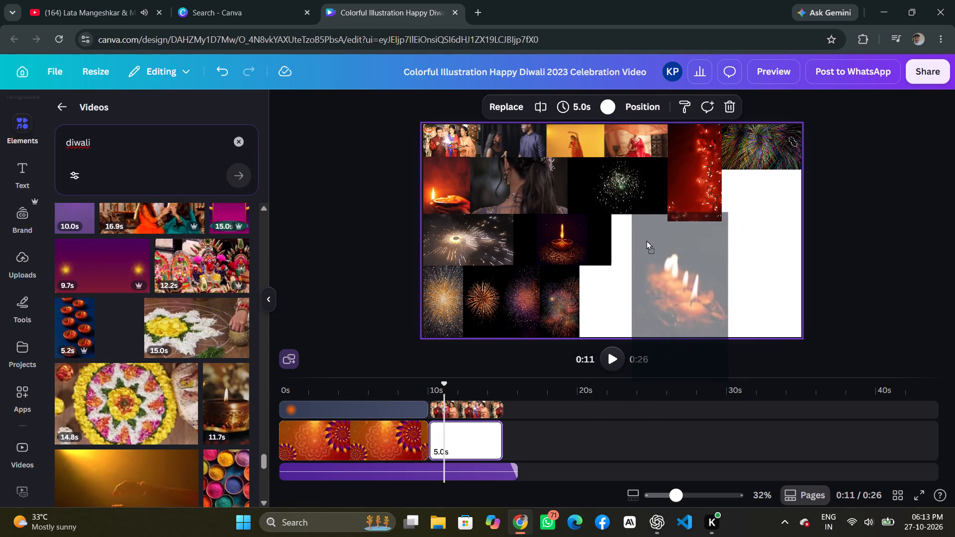
{"action": "left_click_drag", "start_coordinate": [646, 240], "coordinate": [637, 238]}
Shrink the burning diyas clip and place it in the bottom row directly beside the fireworks clips.
{"action": "left_click_drag", "start_coordinate": [617, 206], "coordinate": [685, 284]}
{"action": "left_click_drag", "start_coordinate": [685, 303], "coordinate": [642, 241]}
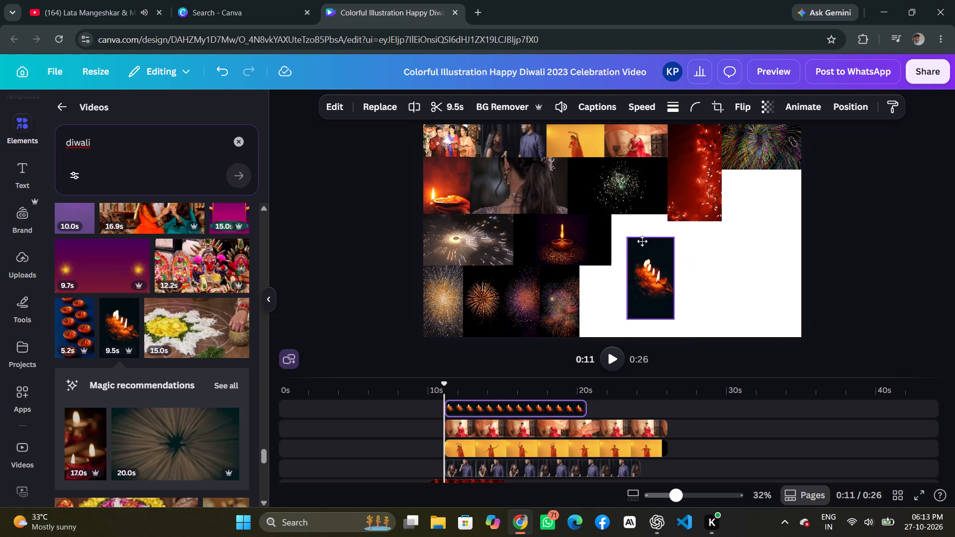
{"action": "left_click_drag", "start_coordinate": [642, 241], "coordinate": [599, 273]}
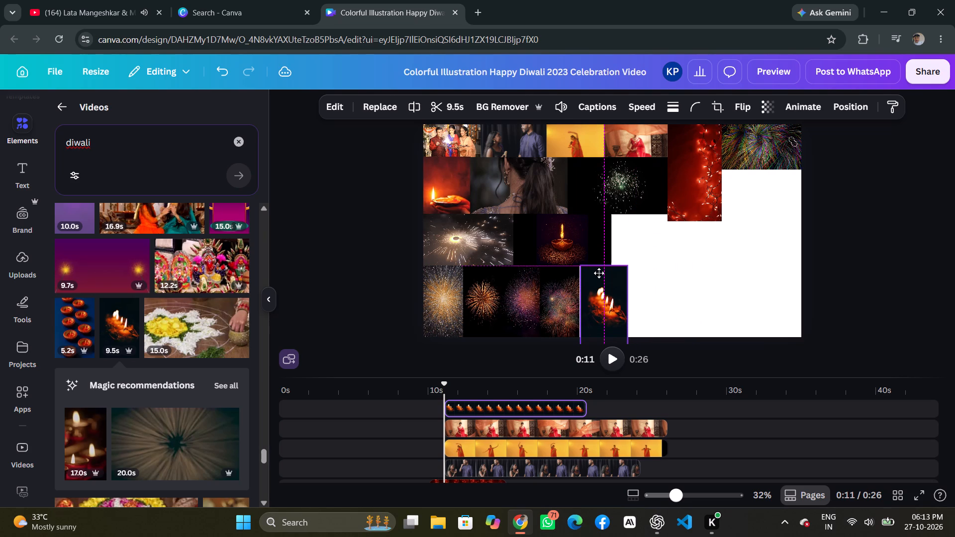
{"action": "left_click_drag", "start_coordinate": [599, 273], "coordinate": [598, 275]}
{"action": "left_click", "coordinate": [654, 272]}
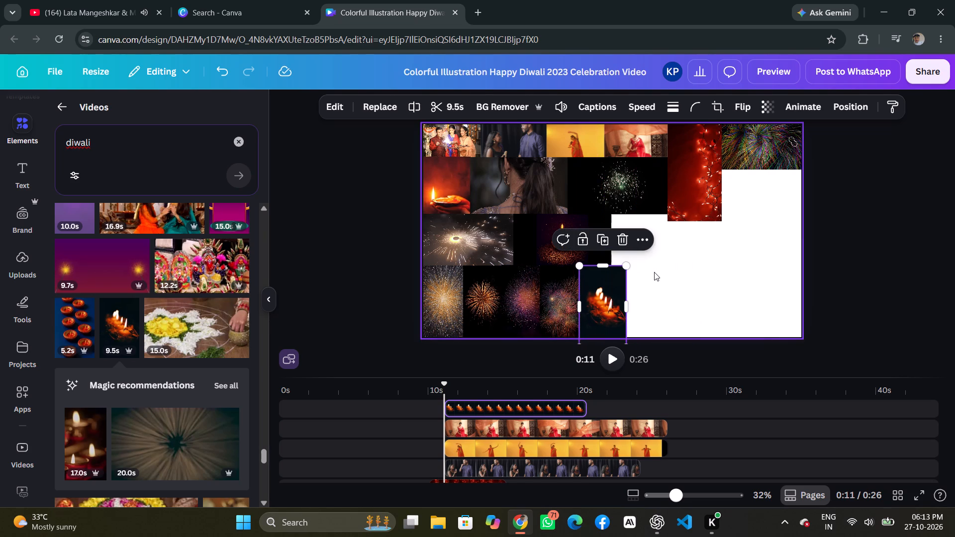
Fine-tune the burning diyas clip's position so it sits flush against the neighbouring fireworks clip.
{"action": "left_click", "coordinate": [621, 281]}
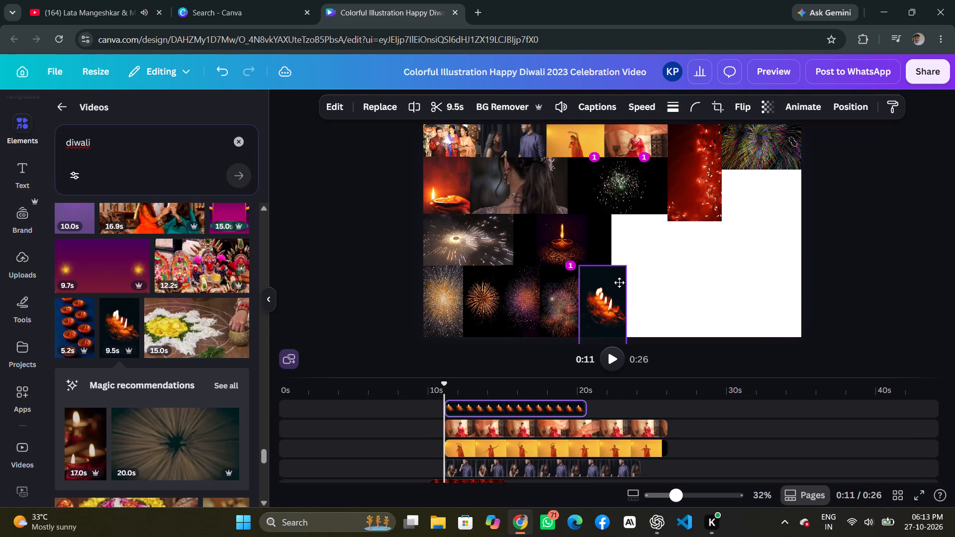
{"action": "left_click", "coordinate": [664, 270]}
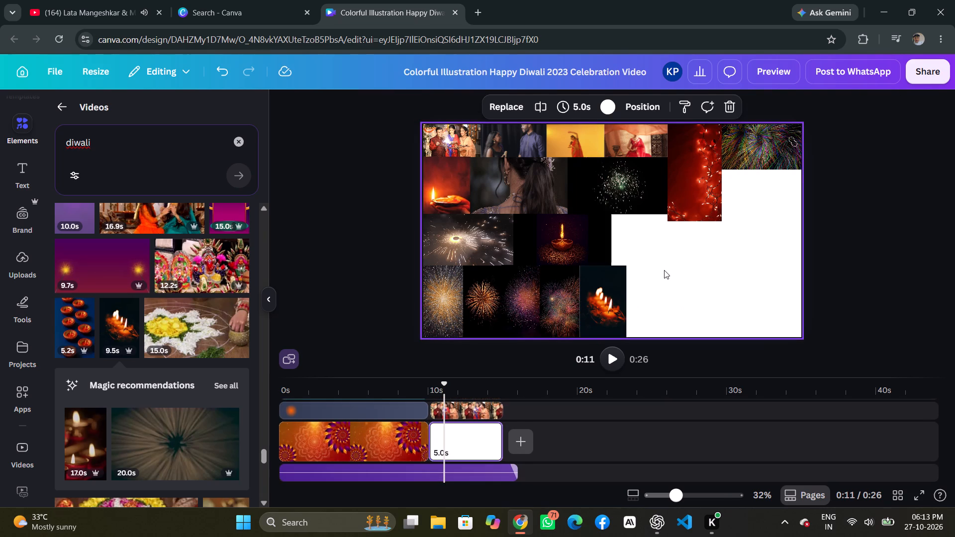
{"action": "left_click", "coordinate": [612, 290]}
{"action": "key", "text": "Left"}
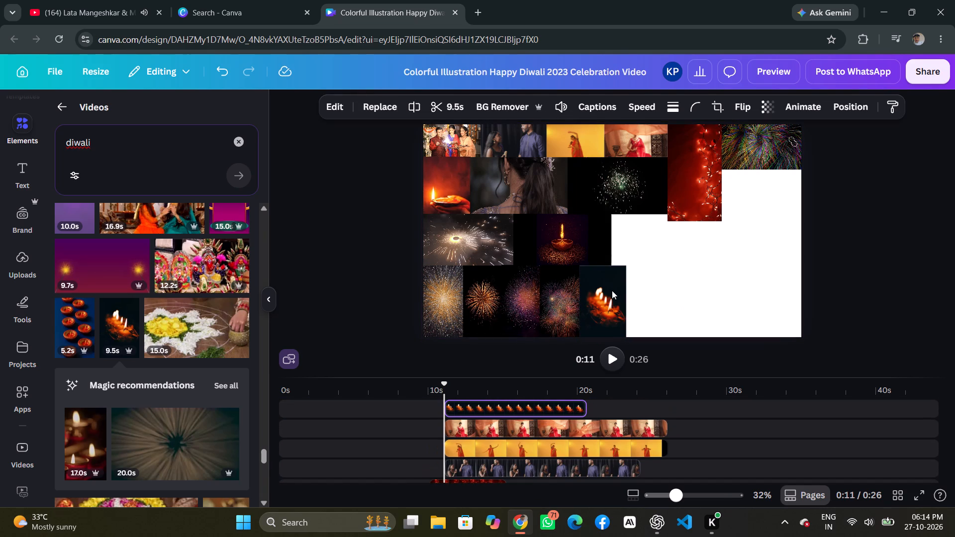
{"action": "key", "text": "Left"}
{"action": "key", "text": "Right"}
{"action": "key", "text": "Right"}
{"action": "key", "text": "Up"}
{"action": "key", "text": "Left"}
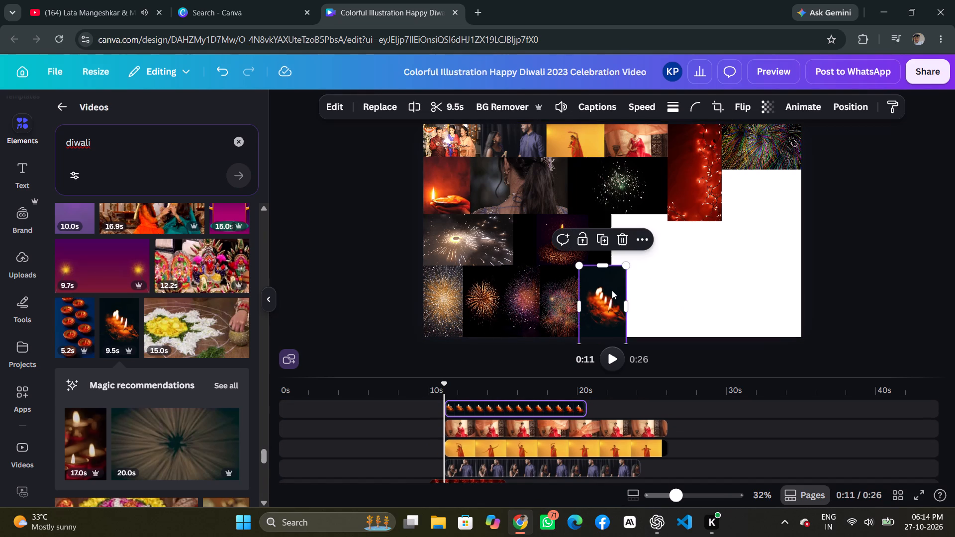
{"action": "left_click", "coordinate": [293, 289]}
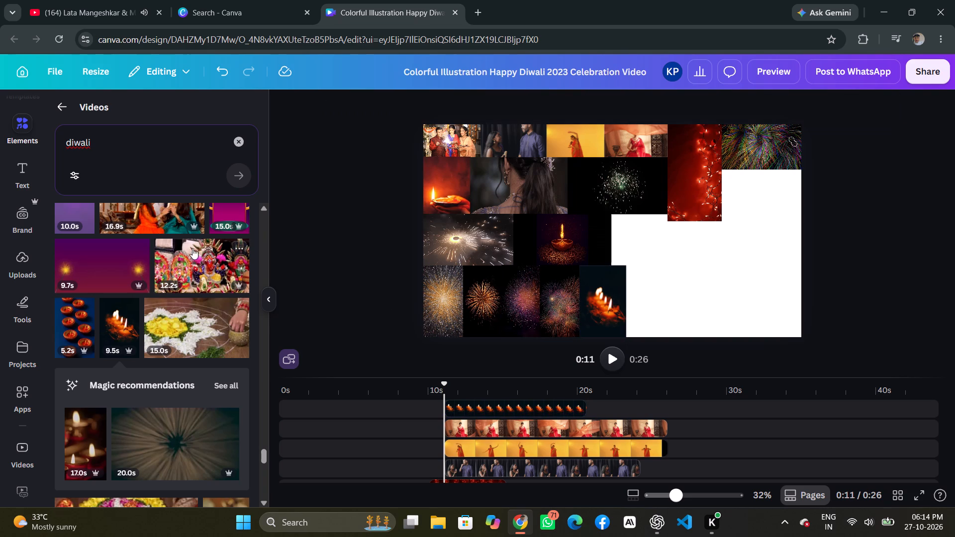
Add the 15.0 s video of a white and yellow flower rangoli as a free element at about 11 s.
{"action": "left_click_drag", "start_coordinate": [208, 331], "coordinate": [642, 259]}
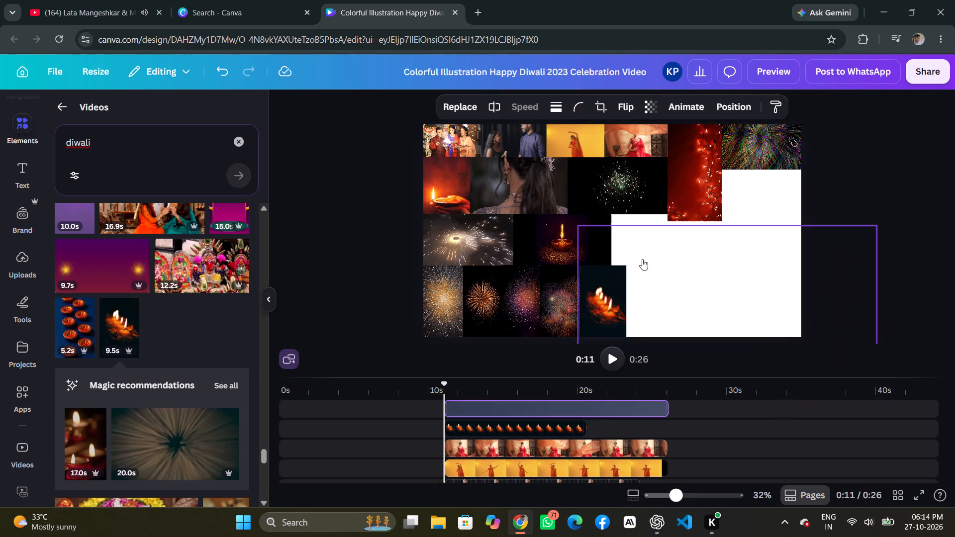
Shrink the flower rangoli clip and fit it directly below the multicoloured fireworks clip, against the page's right edge.
{"action": "left_click_drag", "start_coordinate": [579, 228], "coordinate": [755, 279]}
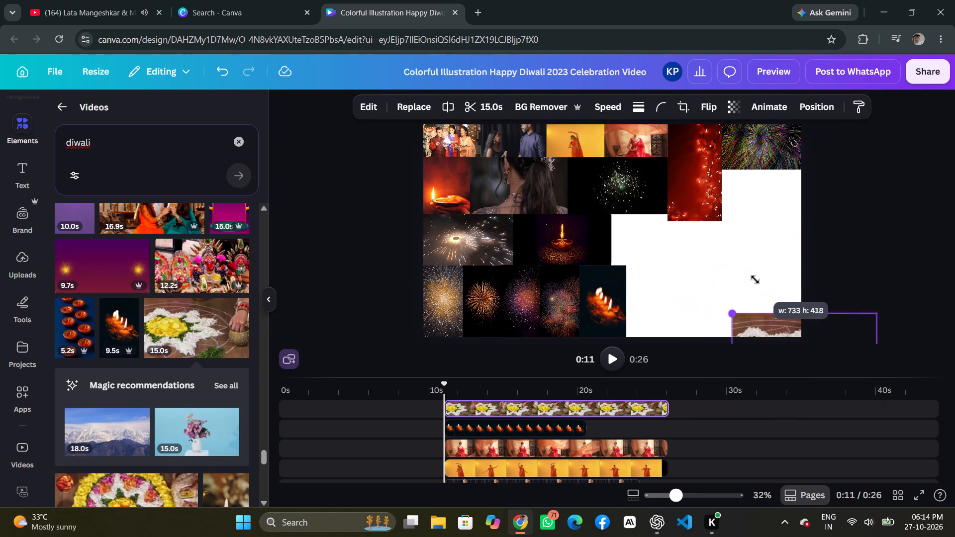
{"action": "left_click_drag", "start_coordinate": [755, 279], "coordinate": [756, 280]}
{"action": "left_click_drag", "start_coordinate": [767, 325], "coordinate": [681, 241]}
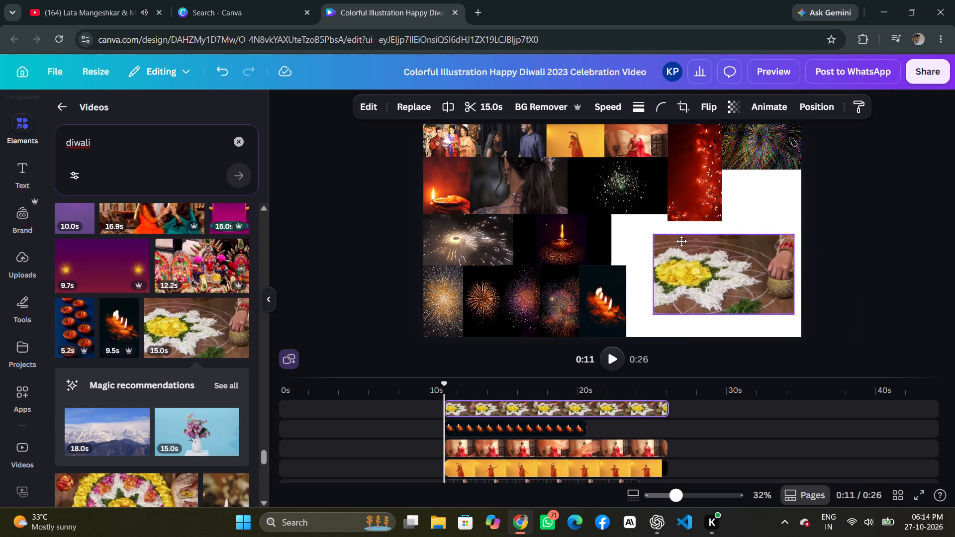
{"action": "left_click_drag", "start_coordinate": [681, 241], "coordinate": [668, 233]}
{"action": "left_click_drag", "start_coordinate": [641, 226], "coordinate": [705, 256]}
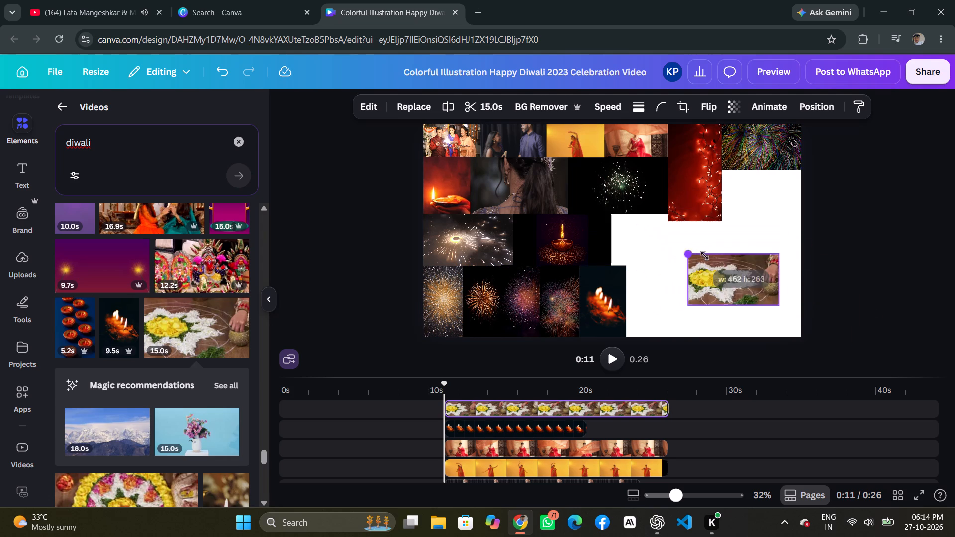
{"action": "left_click_drag", "start_coordinate": [705, 256], "coordinate": [705, 255]}
{"action": "left_click_drag", "start_coordinate": [736, 278], "coordinate": [738, 257]}
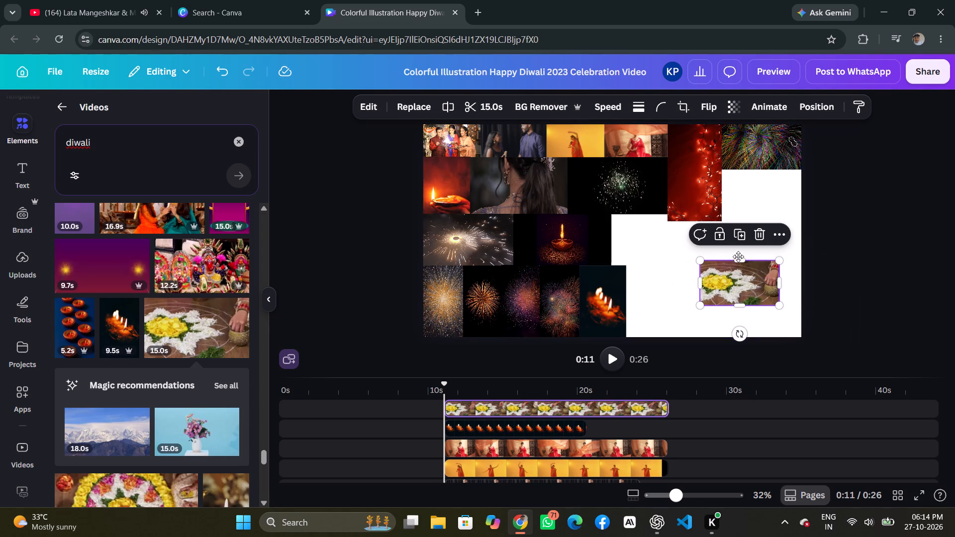
{"action": "left_click_drag", "start_coordinate": [738, 257], "coordinate": [759, 186]}
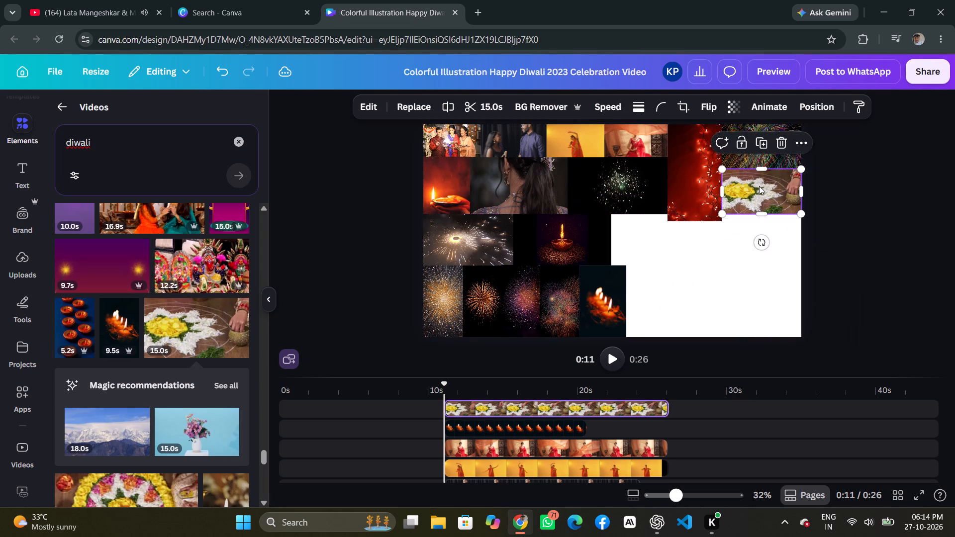
{"action": "left_click", "coordinate": [753, 239]}
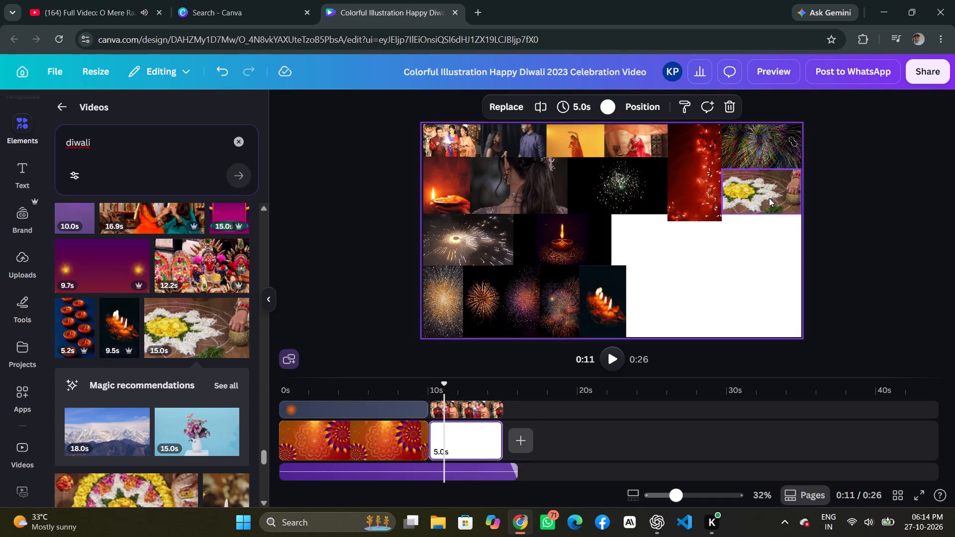
{"action": "left_click", "coordinate": [769, 198]}
{"action": "left_click", "coordinate": [721, 212]}
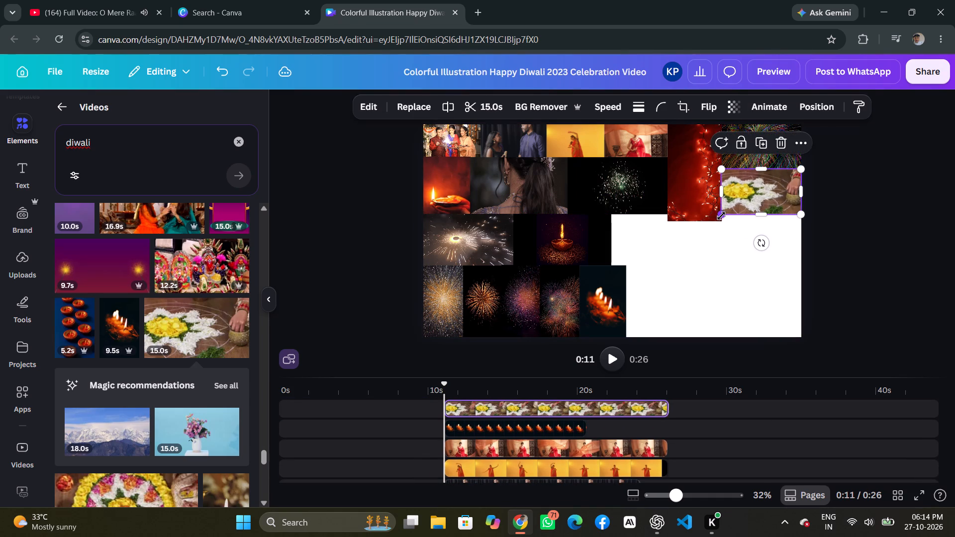
{"action": "left_click", "coordinate": [701, 249]}
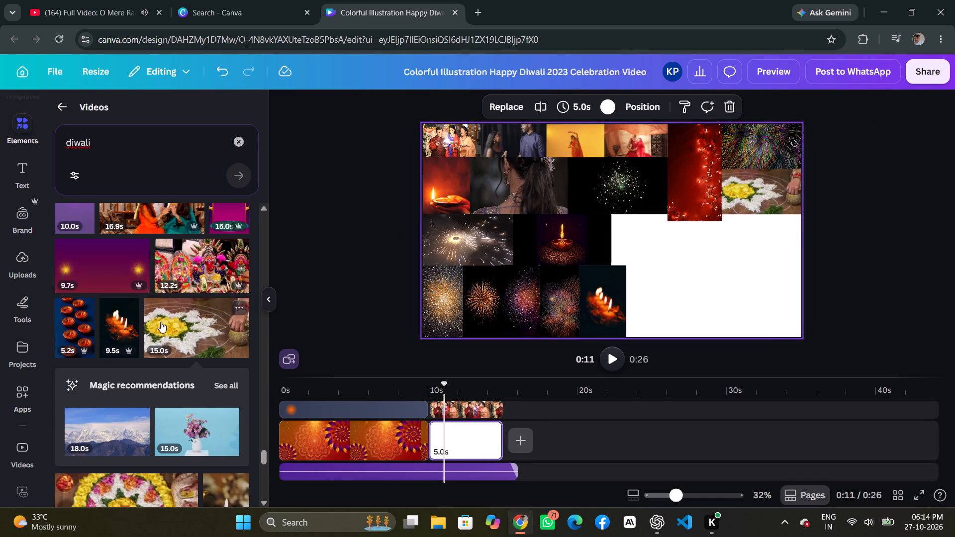
Add the 5.2 s portrait video of a bowl of coloured powders as a free element at about 11 s.
{"action": "scroll", "coordinate": [161, 322], "scroll_direction": "down", "scroll_amount": 6}
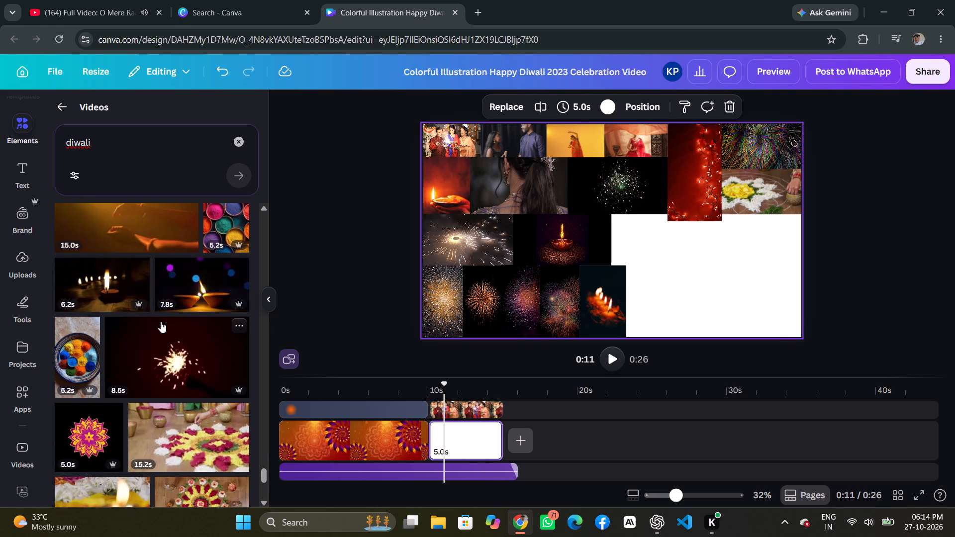
{"action": "left_click_drag", "start_coordinate": [76, 344], "coordinate": [398, 297]}
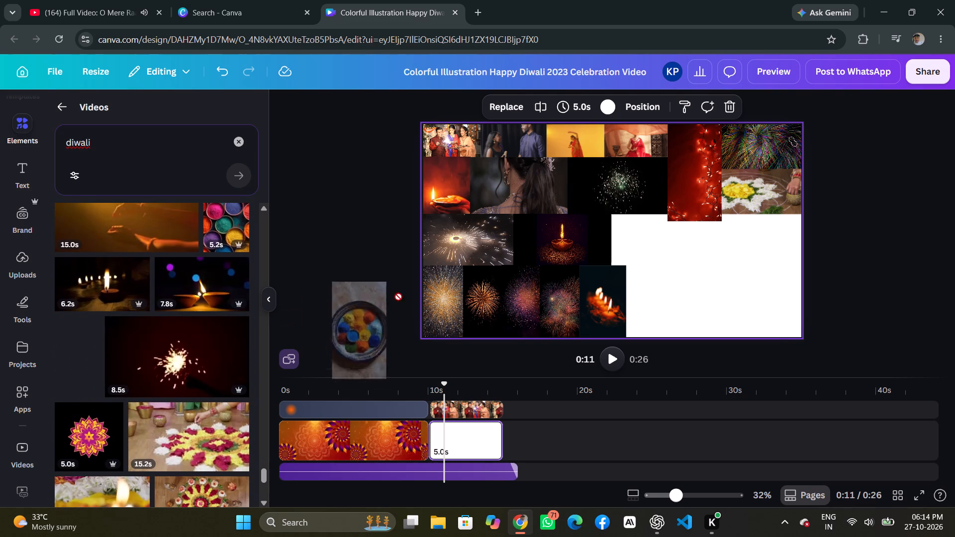
{"action": "left_click_drag", "start_coordinate": [398, 297], "coordinate": [696, 245]}
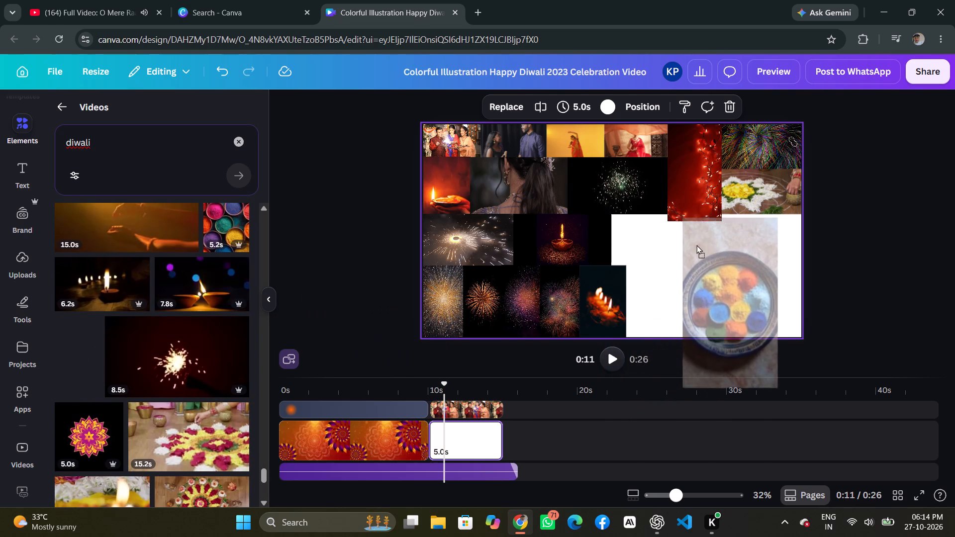
{"action": "left_click_drag", "start_coordinate": [696, 245], "coordinate": [668, 240]}
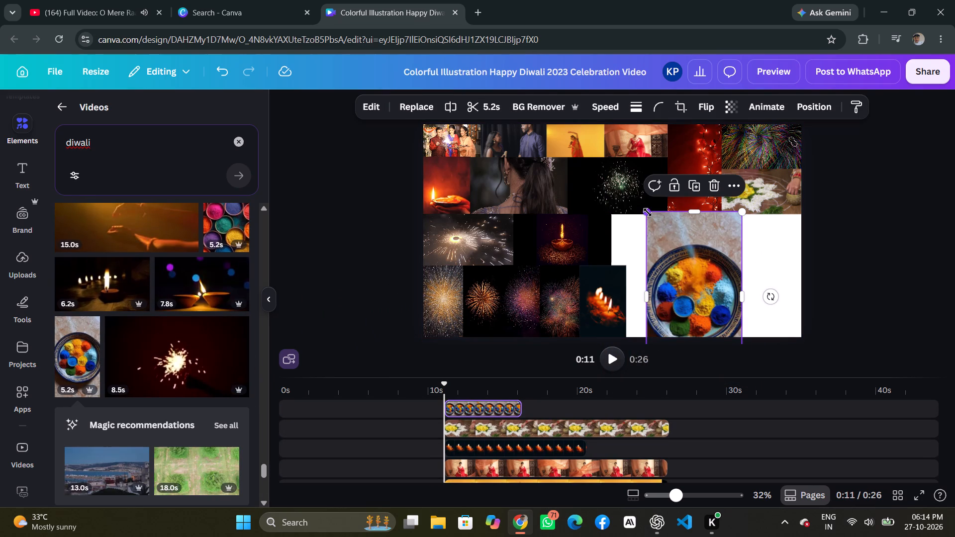
Resize the coloured powders clip to fill the height from the rangoli clip to the page bottom, against the right edge.
{"action": "left_click_drag", "start_coordinate": [648, 212], "coordinate": [695, 261]}
{"action": "left_click_drag", "start_coordinate": [701, 303], "coordinate": [664, 266]}
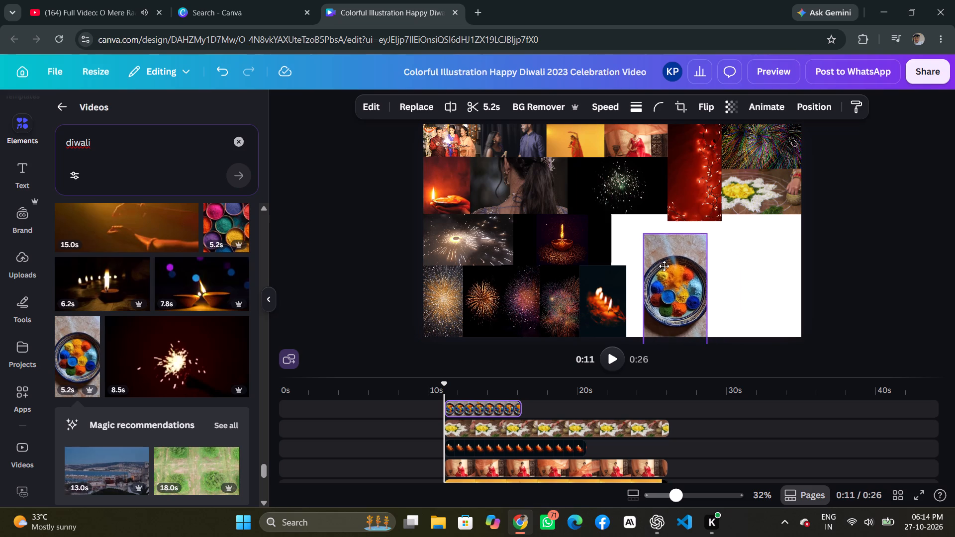
{"action": "left_click_drag", "start_coordinate": [664, 266], "coordinate": [759, 261]}
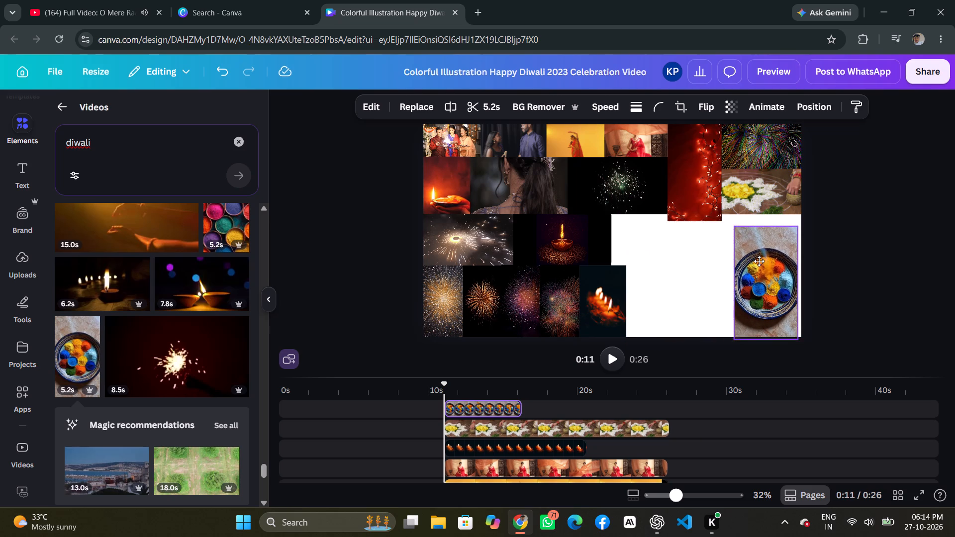
{"action": "left_click_drag", "start_coordinate": [759, 261], "coordinate": [762, 252]}
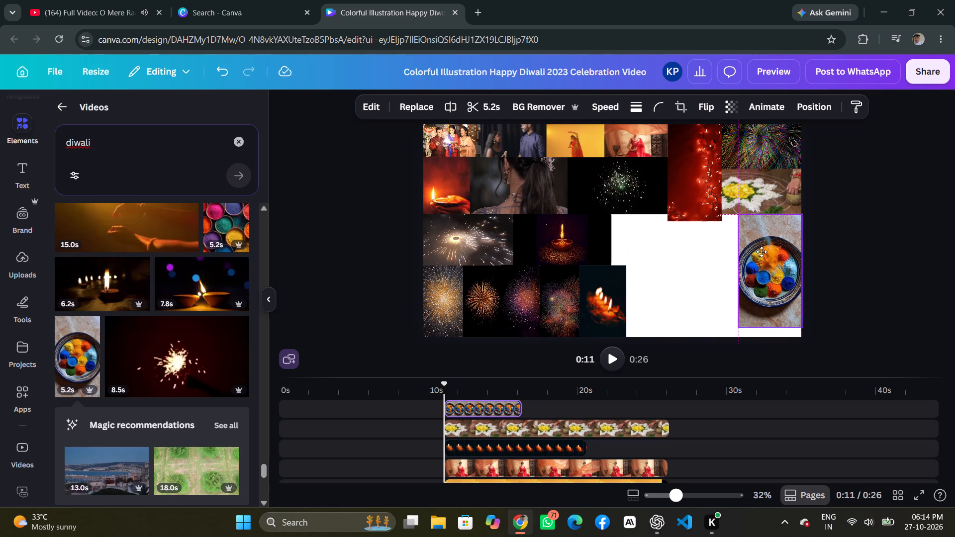
{"action": "left_click_drag", "start_coordinate": [762, 252], "coordinate": [760, 251]}
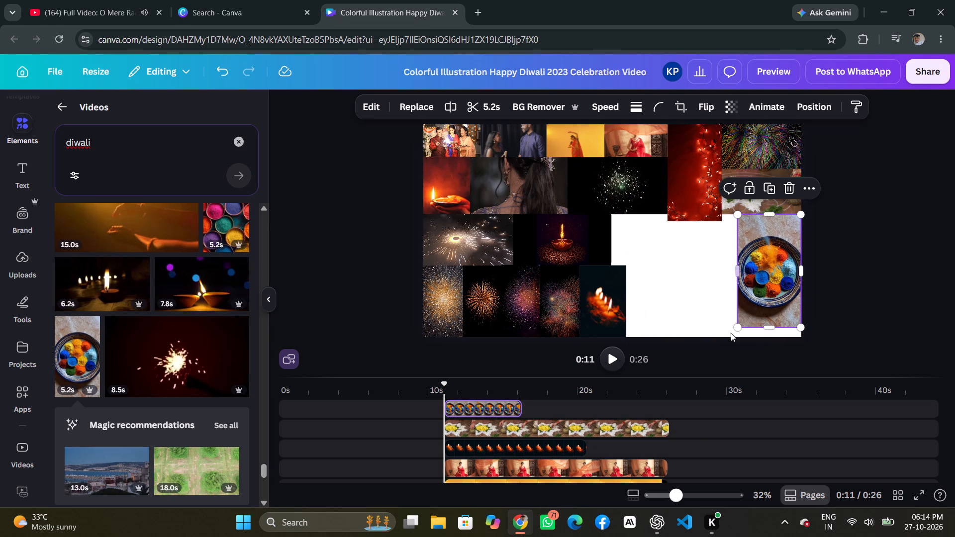
{"action": "left_click_drag", "start_coordinate": [739, 325], "coordinate": [733, 331]}
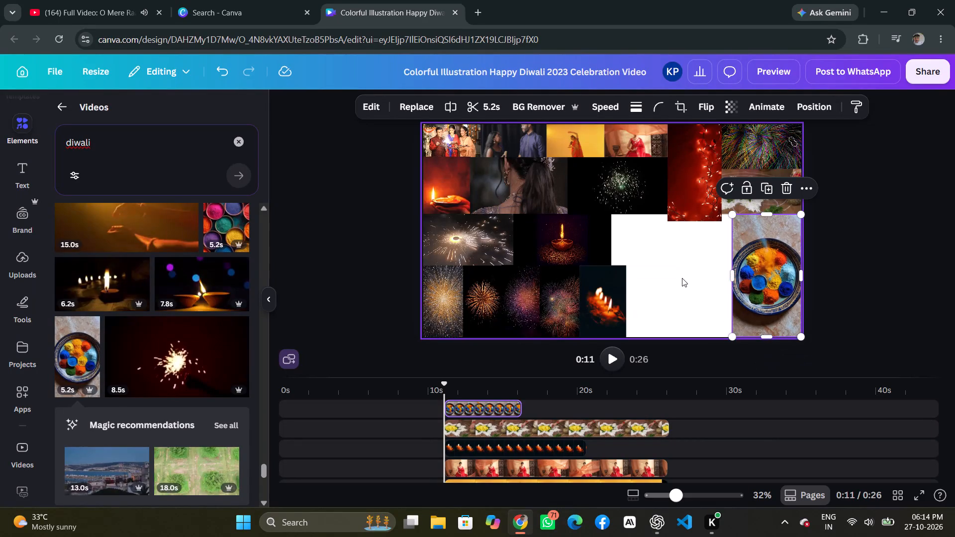
{"action": "left_click", "coordinate": [682, 278]}
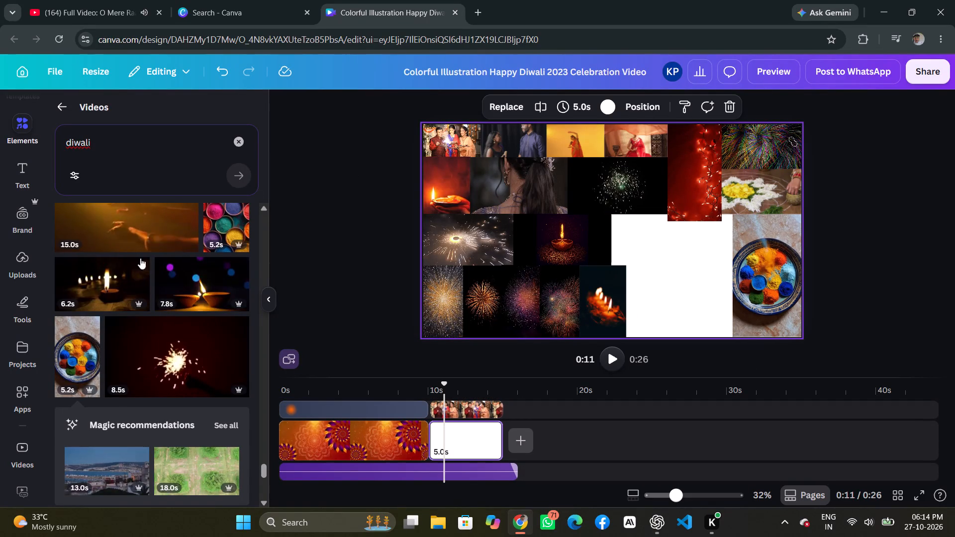
Reduce the red lights clip's height so its lower edge lines up with the rangoli clip beside it.
{"action": "left_click", "coordinate": [696, 203]}
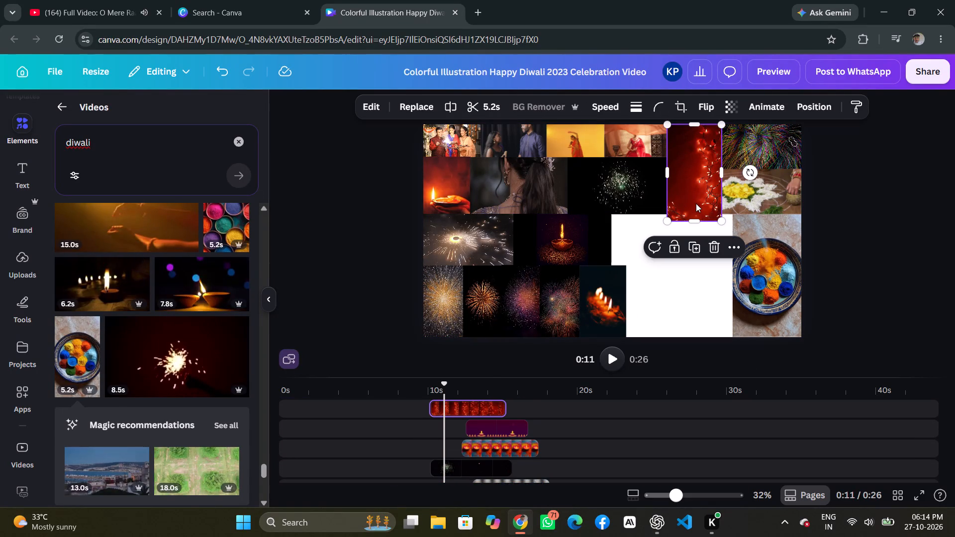
{"action": "left_click_drag", "start_coordinate": [697, 218], "coordinate": [696, 214]}
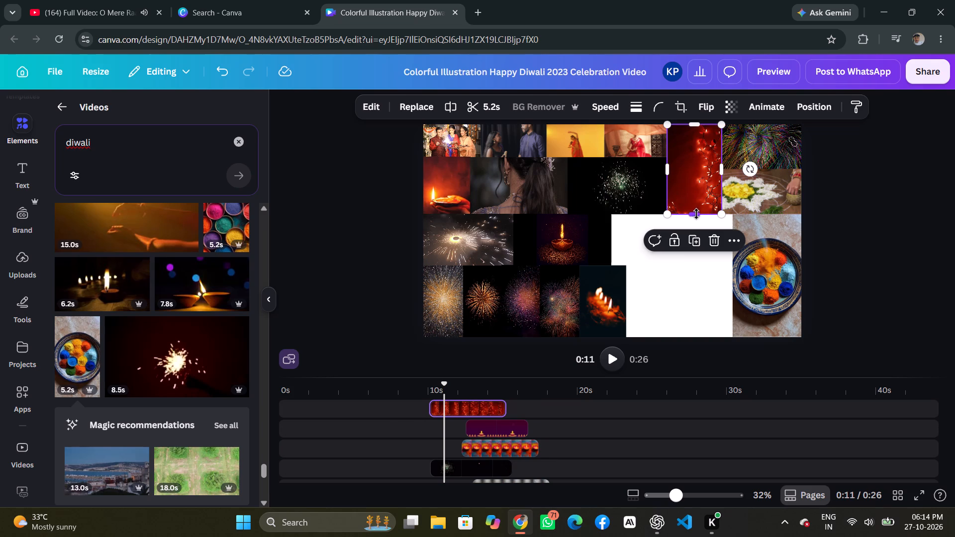
{"action": "left_click", "coordinate": [669, 261]}
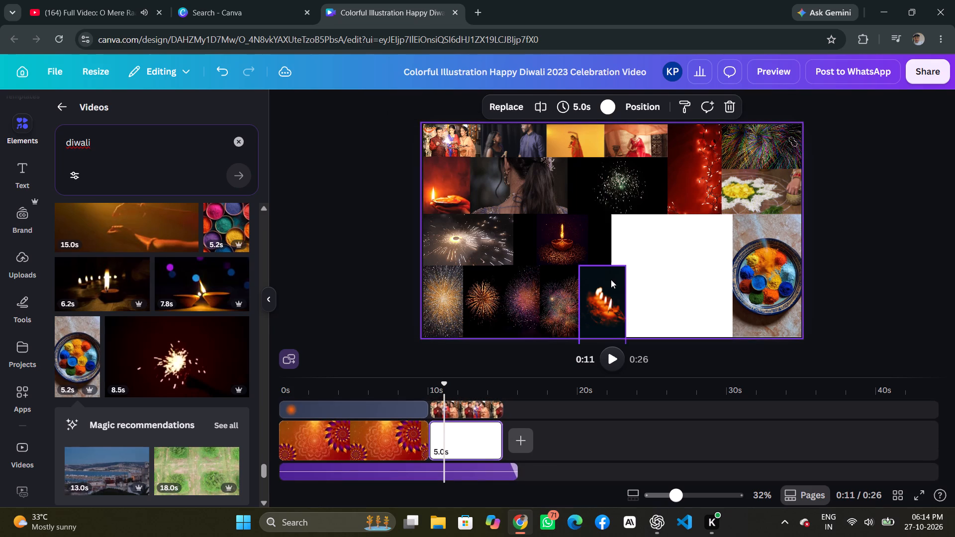
Narrow the burning diyas clip so its right edge lines up with the single diya clip above it.
{"action": "left_click", "coordinate": [611, 279]}
{"action": "left_click_drag", "start_coordinate": [628, 303], "coordinate": [619, 303]}
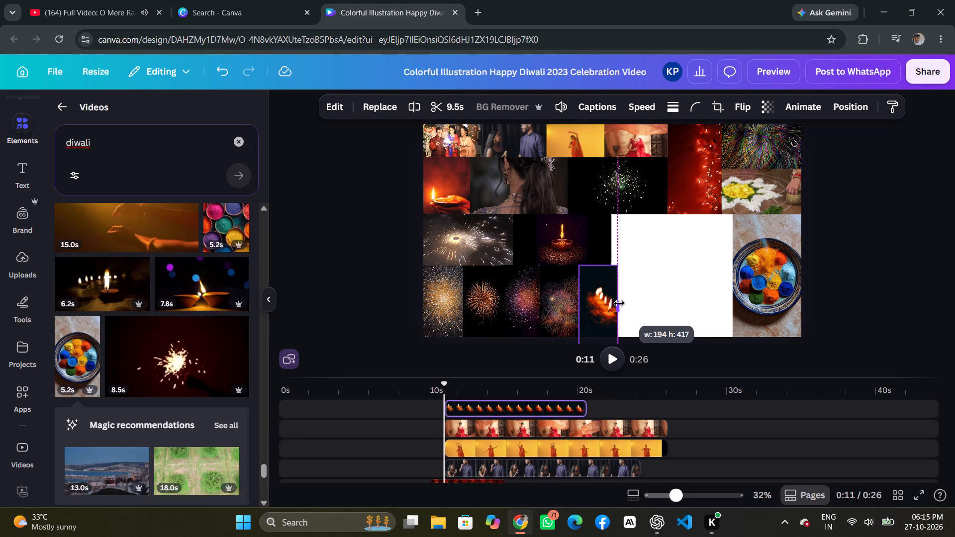
{"action": "left_click_drag", "start_coordinate": [619, 303], "coordinate": [615, 304]}
{"action": "left_click", "coordinate": [651, 298]}
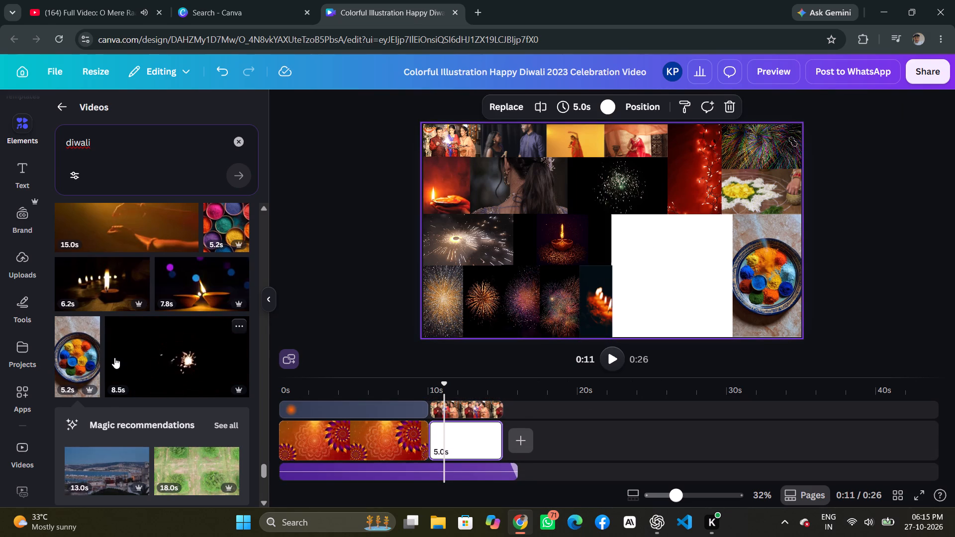
Add the 5.0 s video of a pink and yellow mandala on black as a free element at about 11 s.
{"action": "scroll", "coordinate": [114, 358], "scroll_direction": "down", "scroll_amount": 5}
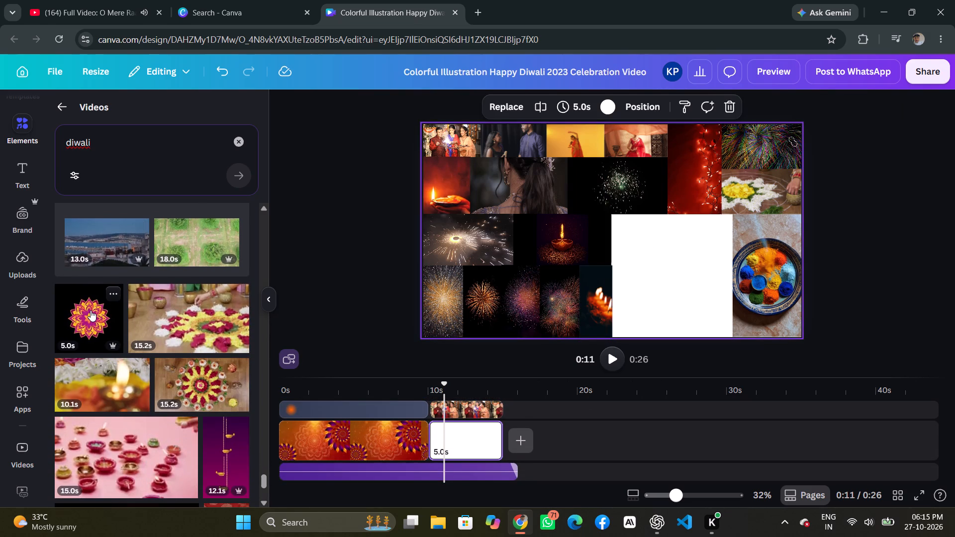
{"action": "scroll", "coordinate": [91, 310], "scroll_direction": "down", "scroll_amount": 6}
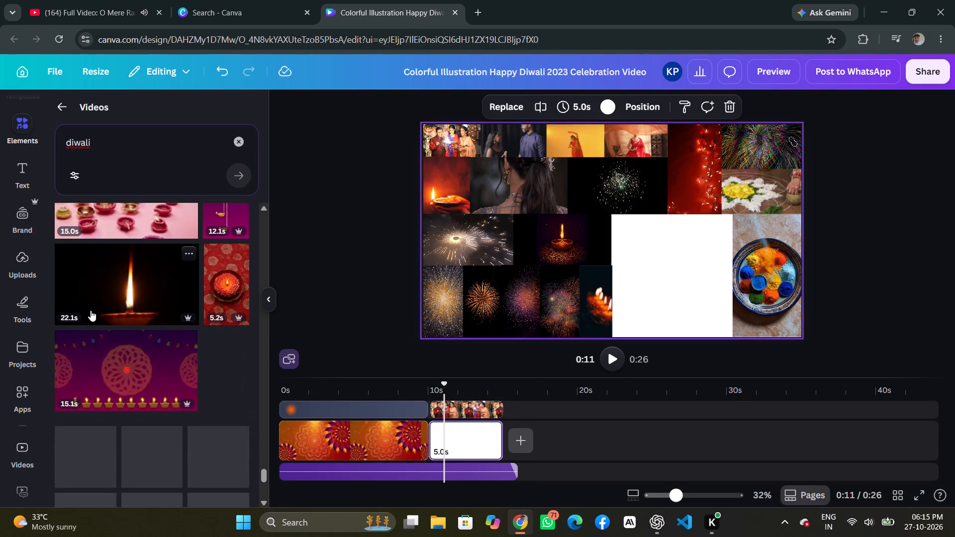
{"action": "scroll", "coordinate": [91, 310], "scroll_direction": "down", "scroll_amount": 3}
{"action": "scroll", "coordinate": [91, 310], "scroll_direction": "up", "scroll_amount": 4}
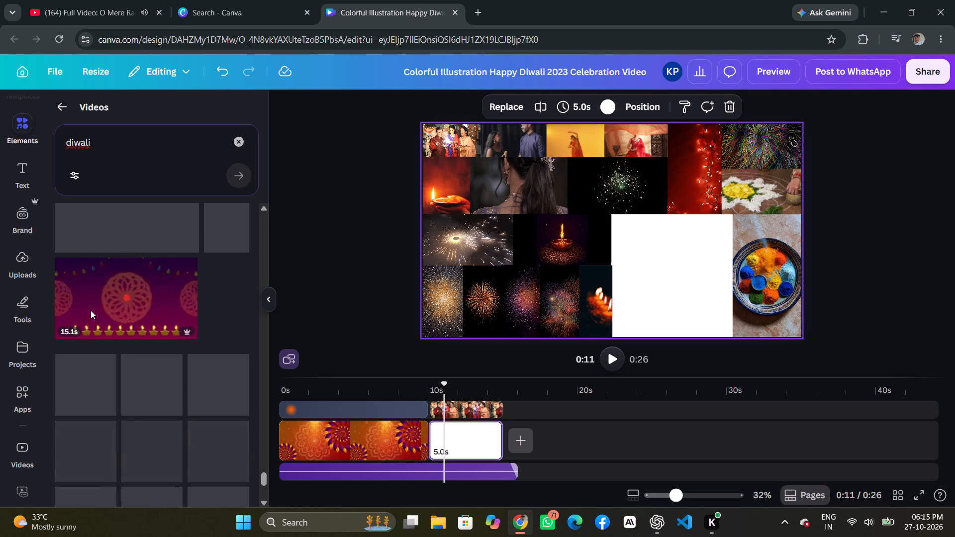
{"action": "scroll", "coordinate": [91, 310], "scroll_direction": "up", "scroll_amount": 8}
{"action": "scroll", "coordinate": [91, 310], "scroll_direction": "down", "scroll_amount": 1}
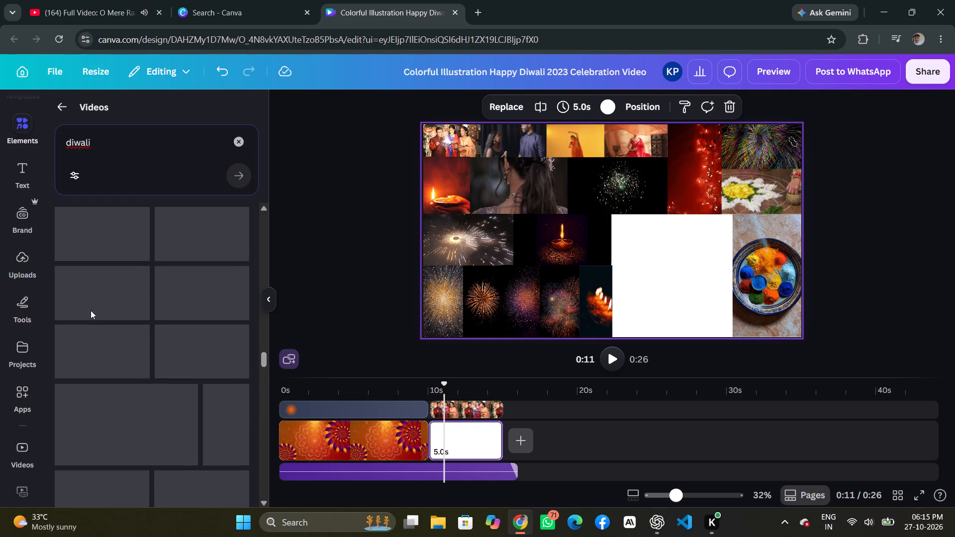
{"action": "scroll", "coordinate": [91, 310], "scroll_direction": "down", "scroll_amount": 5}
{"action": "left_click_drag", "start_coordinate": [91, 310], "coordinate": [364, 291]}
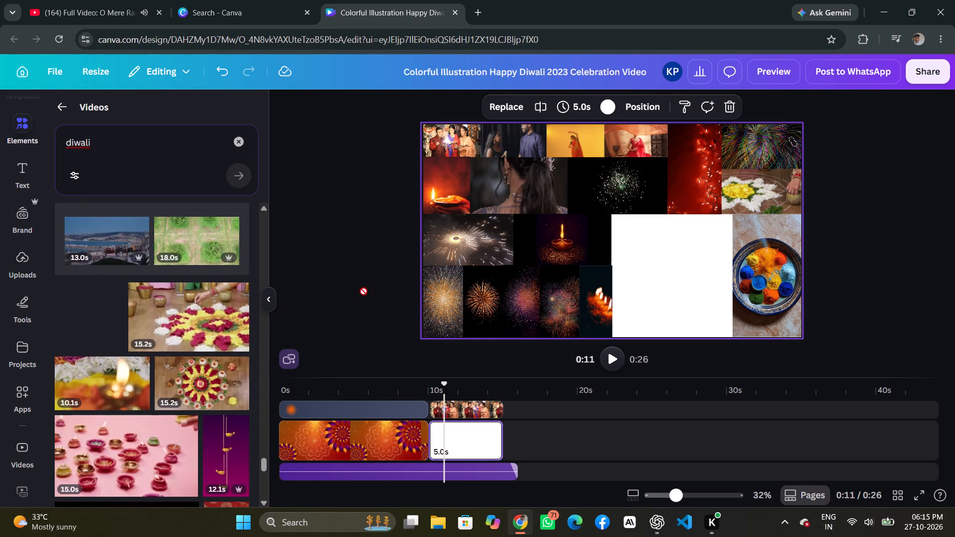
{"action": "left_click_drag", "start_coordinate": [364, 291], "coordinate": [625, 240]}
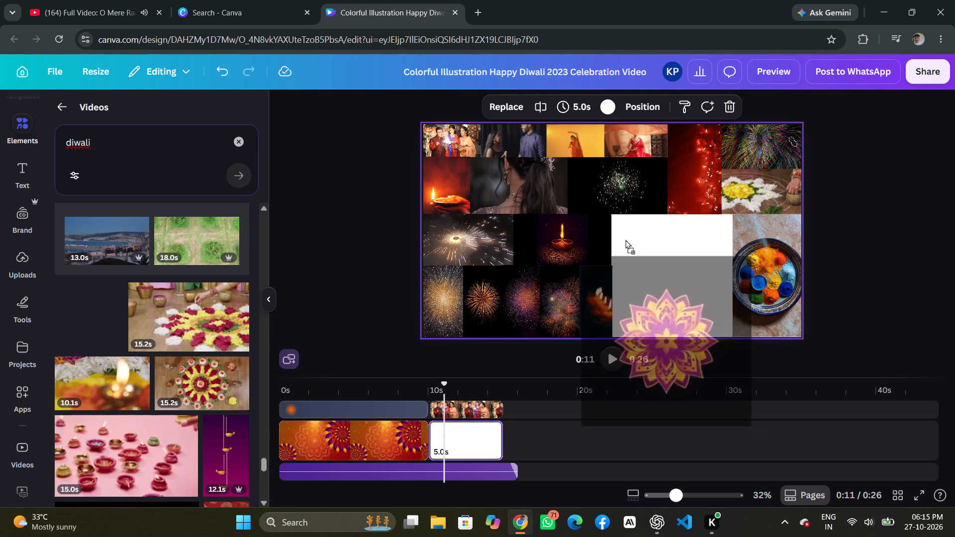
{"action": "left_click_drag", "start_coordinate": [625, 240], "coordinate": [630, 228]}
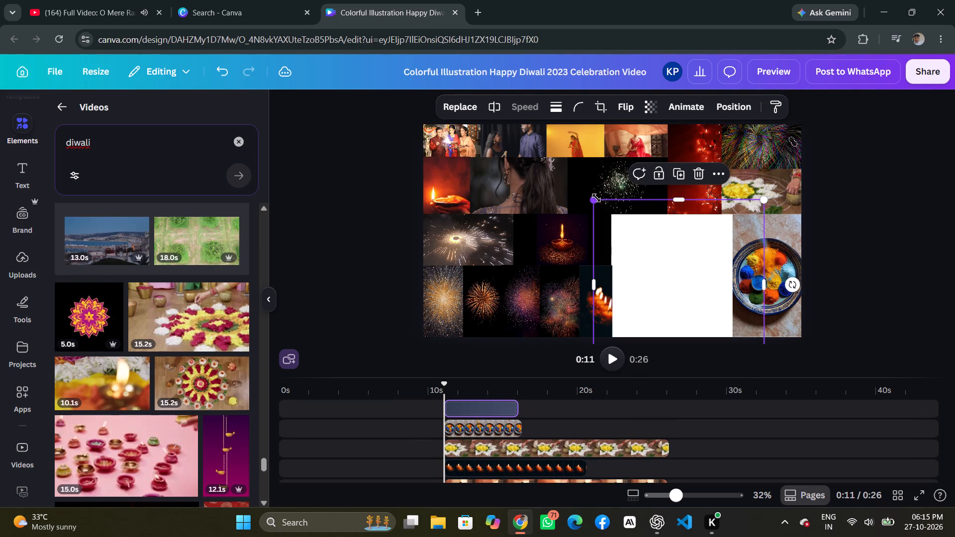
Resize and move the mandala clip to fill the white gap between the burning diyas and coloured powders clips, down to the page bottom.
{"action": "left_click_drag", "start_coordinate": [596, 198], "coordinate": [620, 210]}
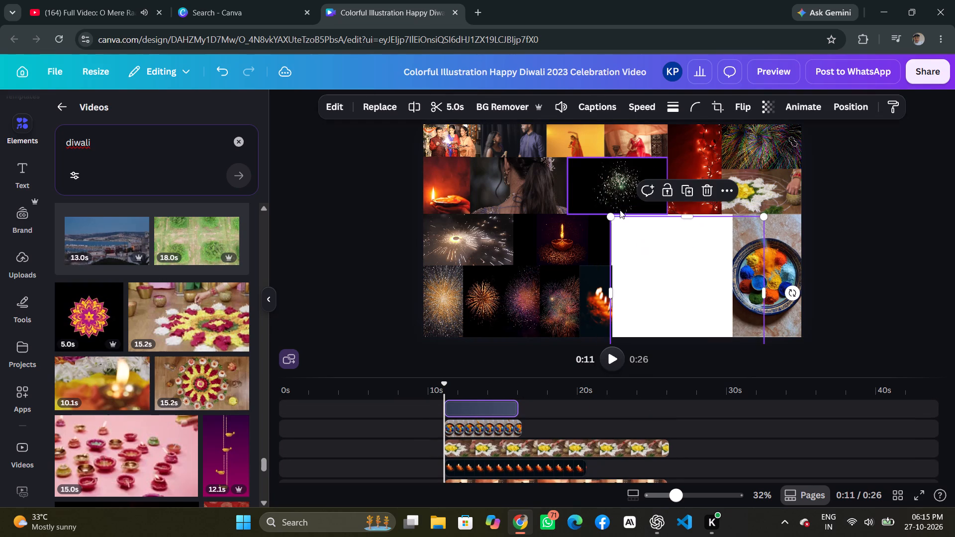
{"action": "left_click", "coordinate": [639, 238]}
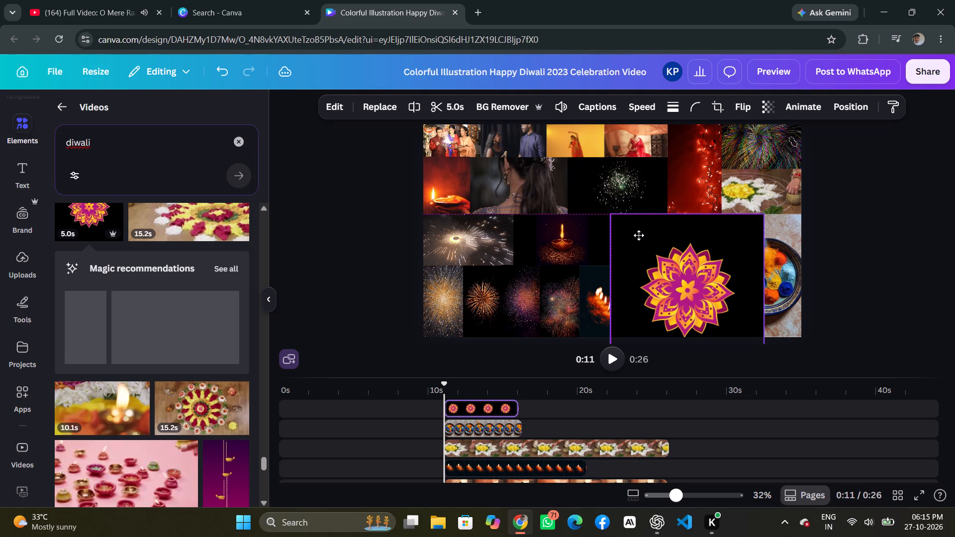
{"action": "left_click", "coordinate": [765, 290]}
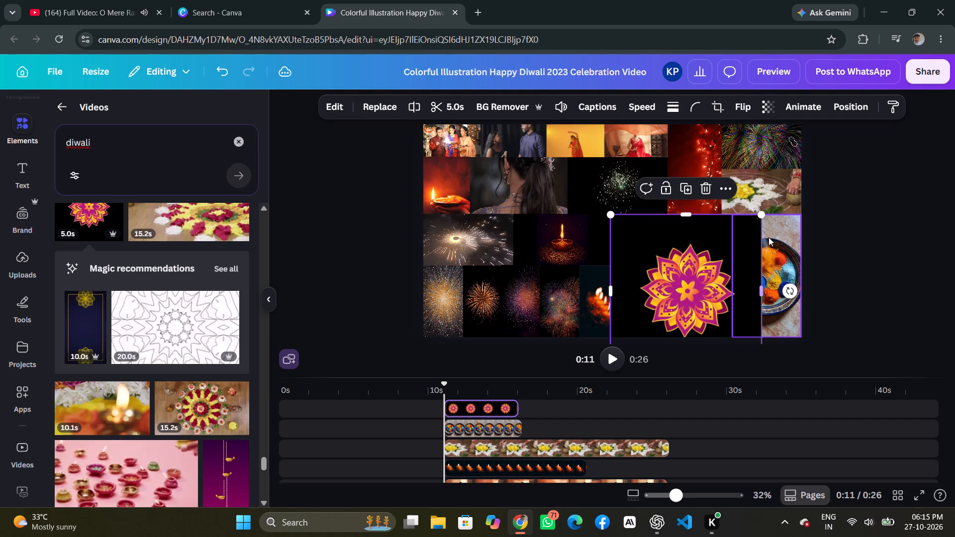
{"action": "left_click_drag", "start_coordinate": [763, 216], "coordinate": [727, 259]}
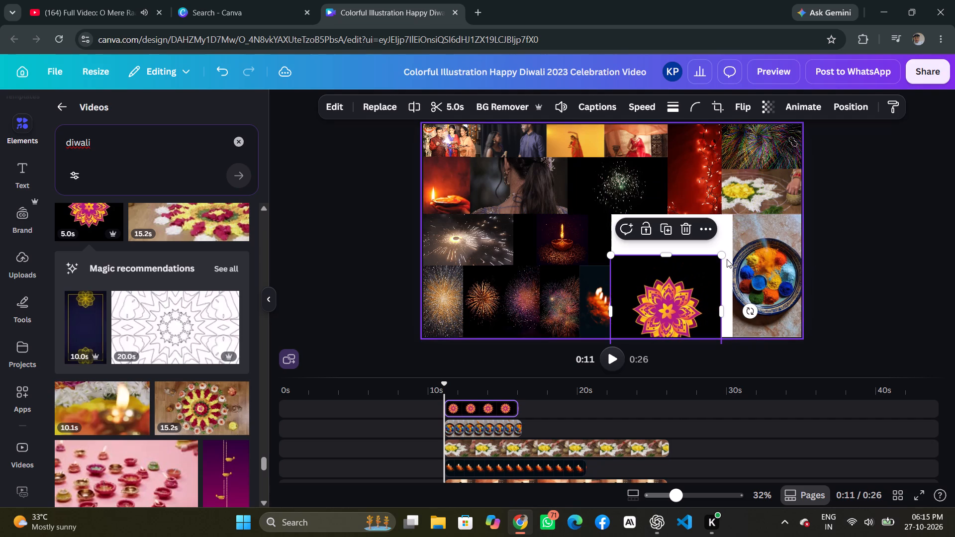
{"action": "left_click_drag", "start_coordinate": [689, 277], "coordinate": [691, 233]}
{"action": "left_click_drag", "start_coordinate": [723, 324], "coordinate": [735, 338]}
{"action": "left_click", "coordinate": [894, 249]}
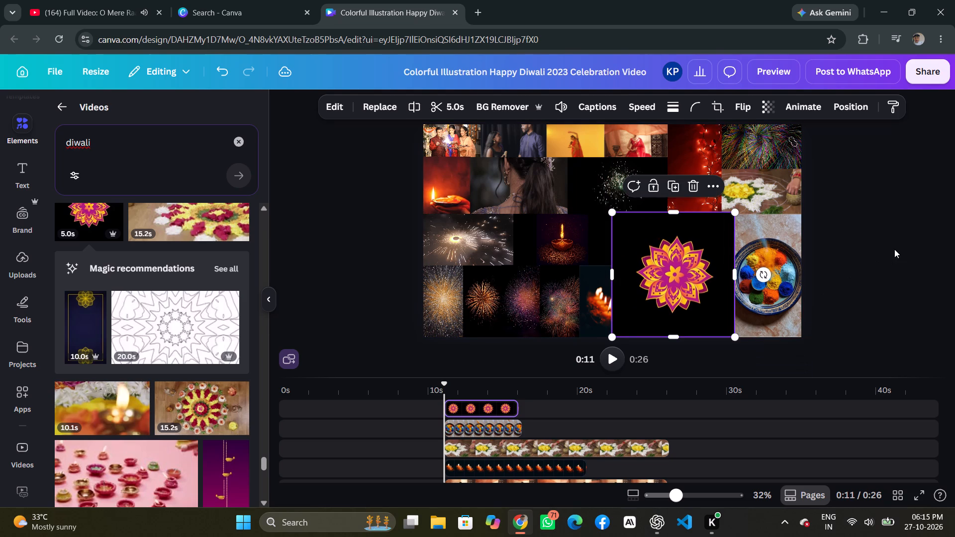
{"action": "left_click", "coordinate": [635, 227]}
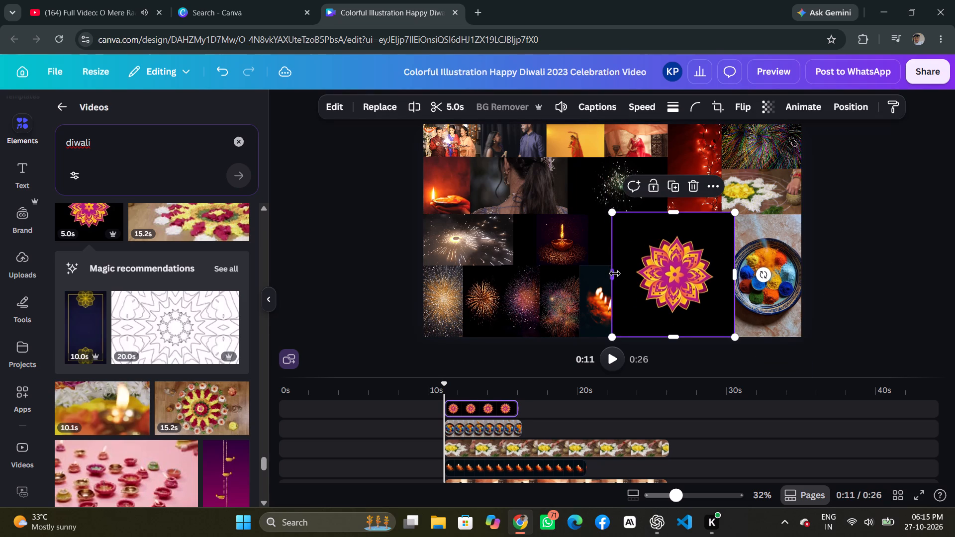
{"action": "left_click", "coordinate": [615, 273]}
{"action": "left_click", "coordinate": [856, 248]}
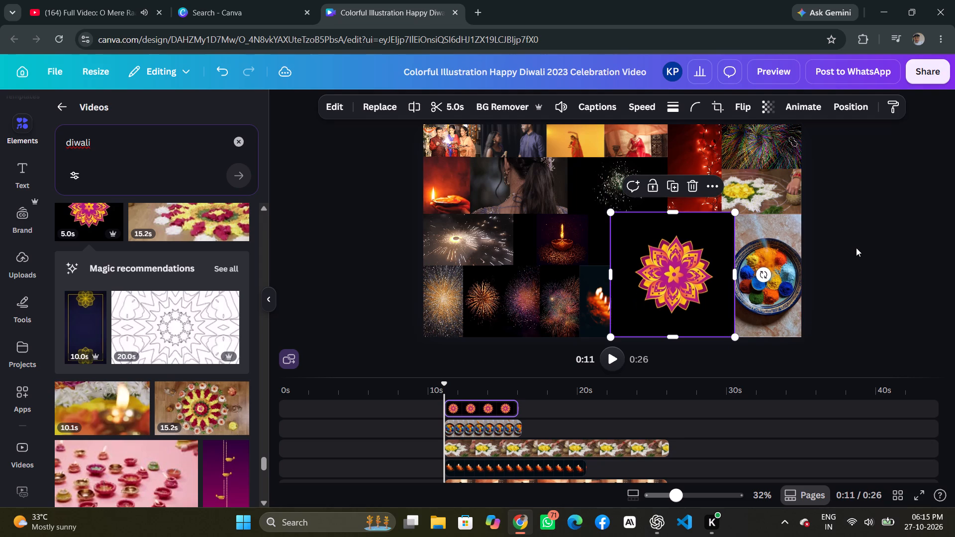
Play the video from about 11 s to preview the collage.
{"action": "left_click", "coordinate": [612, 356]}
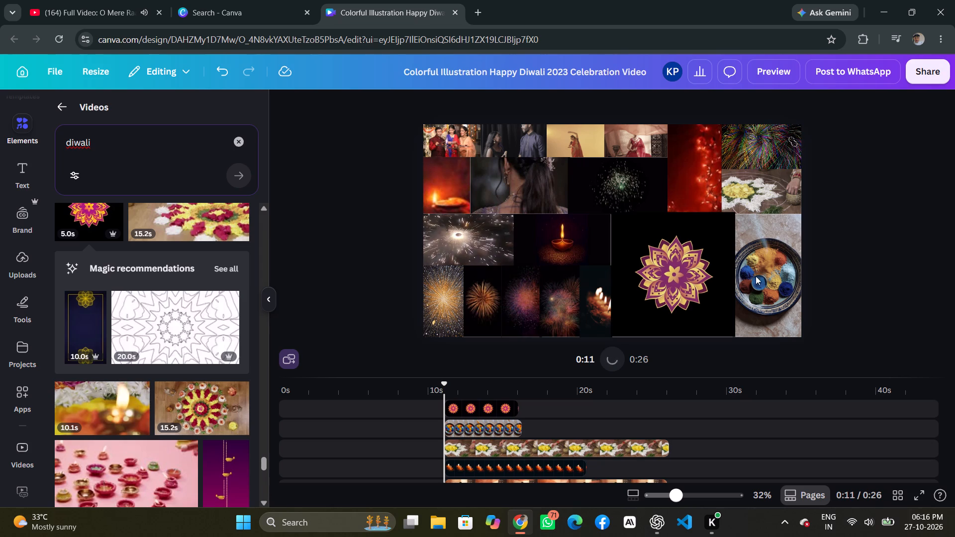
{"action": "scroll", "coordinate": [139, 334], "scroll_direction": "down", "scroll_amount": 6}
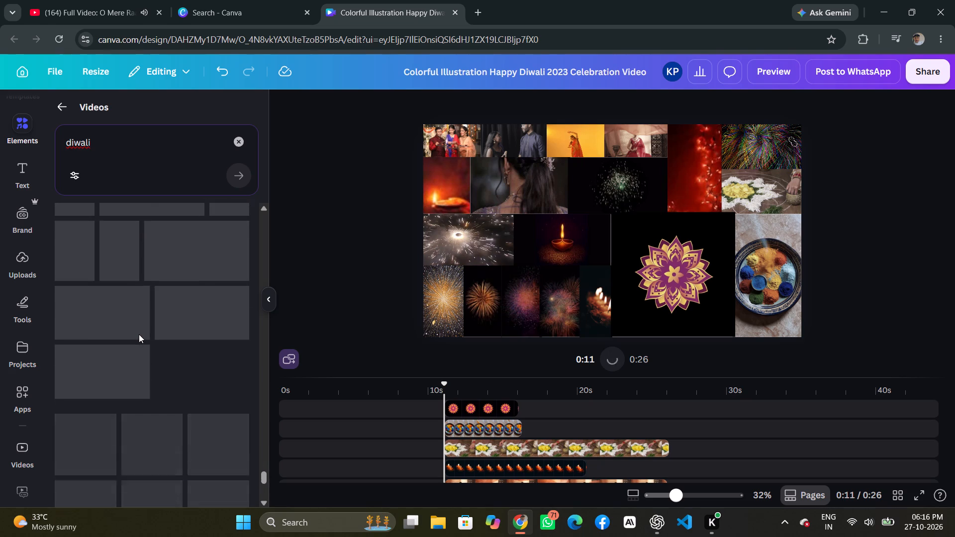
{"action": "scroll", "coordinate": [139, 334], "scroll_direction": "up", "scroll_amount": 8}
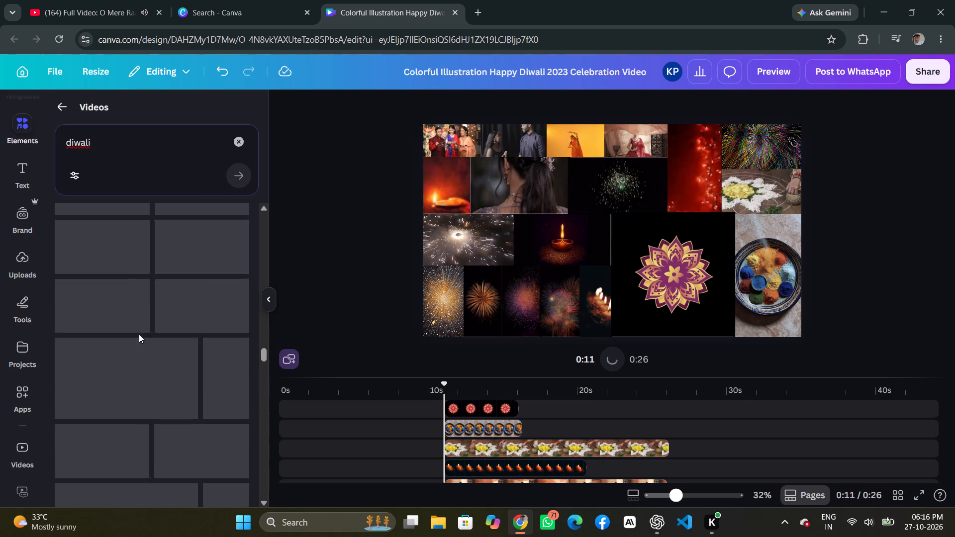
{"action": "scroll", "coordinate": [139, 334], "scroll_direction": "up", "scroll_amount": 18}
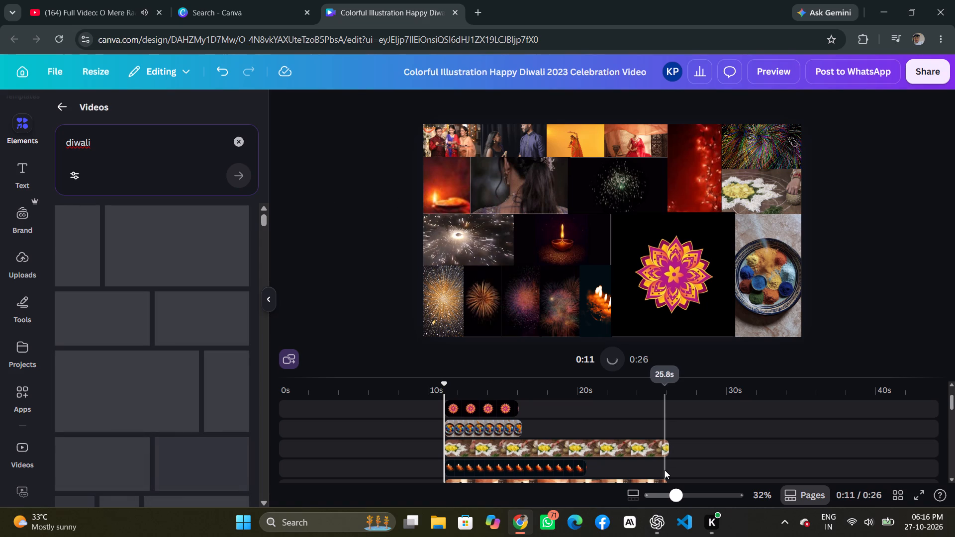
Shift the 5.2 s candles, 5.2 s orange diya and 4.2 s purple lamps clips earlier on the timeline to start at 10 s.
{"action": "scroll", "coordinate": [732, 409], "scroll_direction": "down", "scroll_amount": 8}
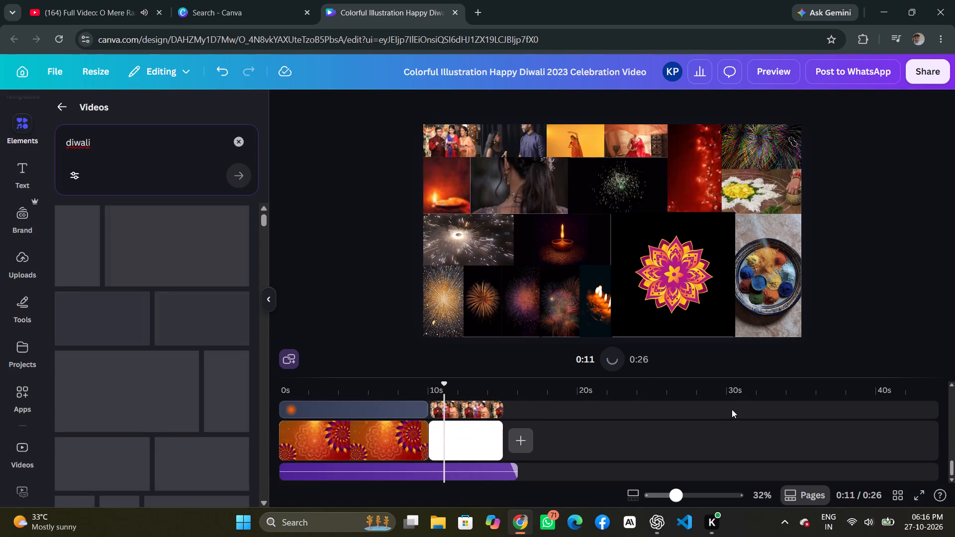
{"action": "scroll", "coordinate": [732, 409], "scroll_direction": "up", "scroll_amount": 5}
{"action": "scroll", "coordinate": [732, 409], "scroll_direction": "left", "scroll_amount": 1}
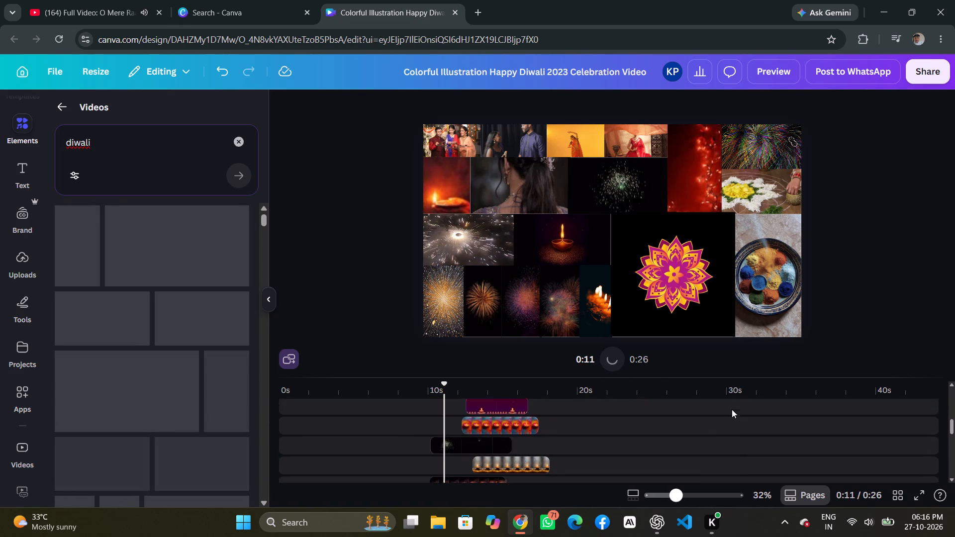
{"action": "scroll", "coordinate": [732, 409], "scroll_direction": "left", "scroll_amount": 1}
{"action": "left_click_drag", "start_coordinate": [504, 413], "coordinate": [477, 413]}
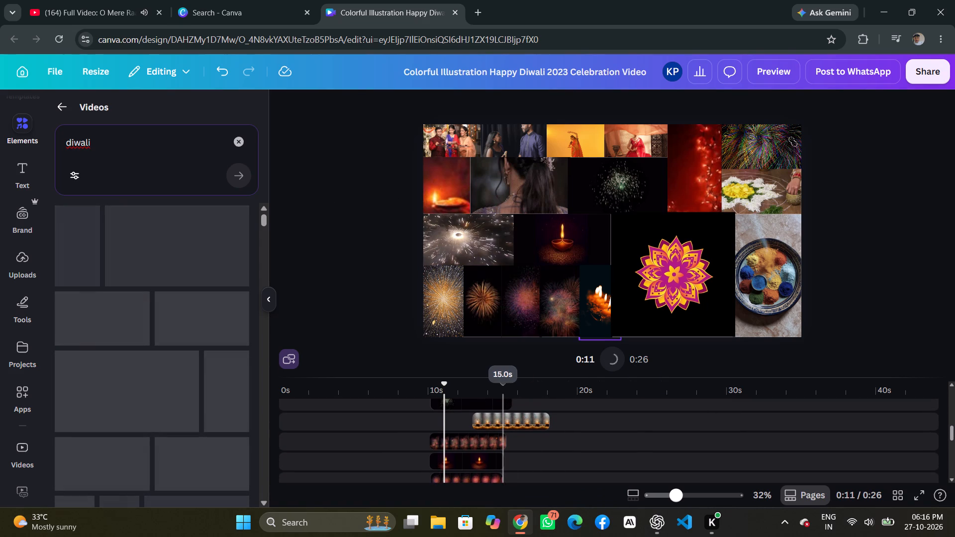
{"action": "left_click_drag", "start_coordinate": [477, 413], "coordinate": [465, 414]}
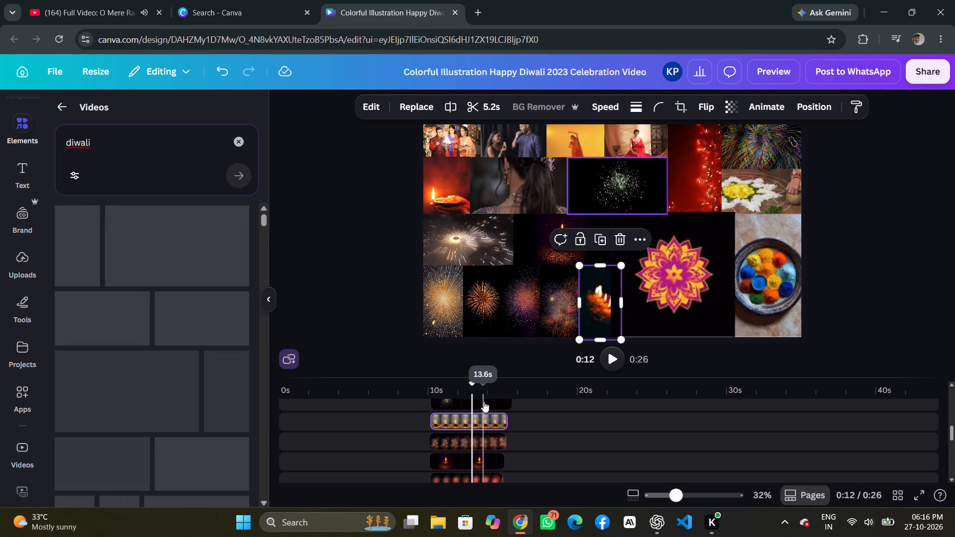
{"action": "scroll", "coordinate": [509, 444], "scroll_direction": "up", "scroll_amount": 2}
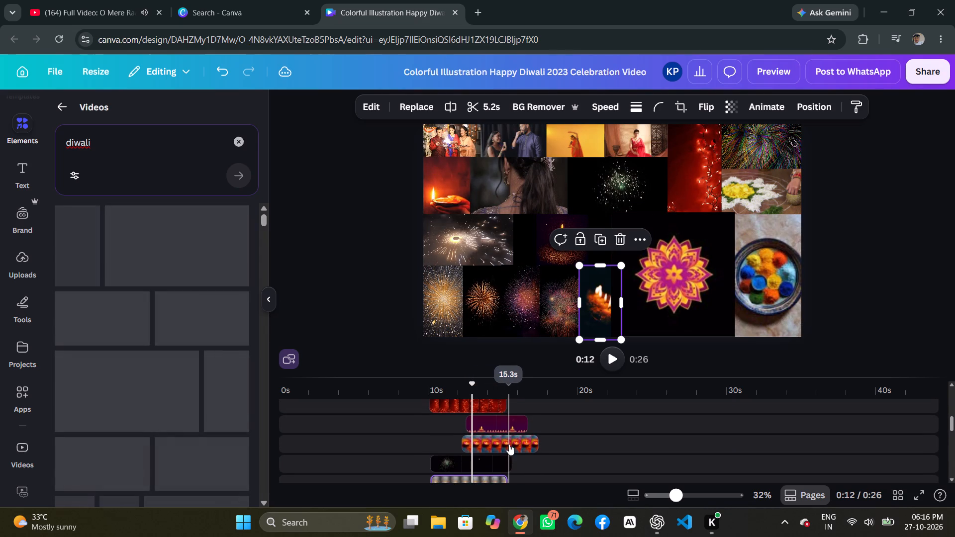
{"action": "left_click_drag", "start_coordinate": [495, 449], "coordinate": [464, 446]}
{"action": "left_click_drag", "start_coordinate": [481, 428], "coordinate": [458, 428]}
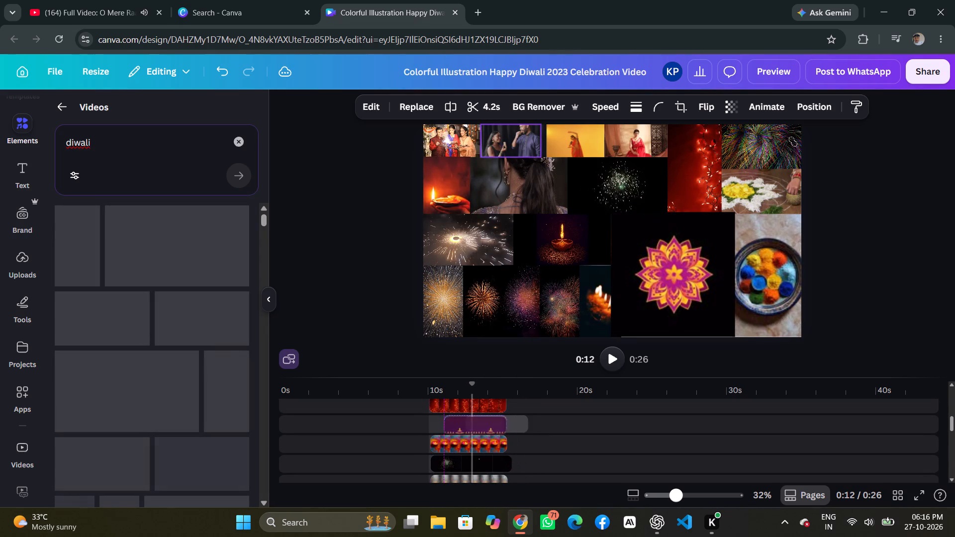
{"action": "left_click_drag", "start_coordinate": [458, 428], "coordinate": [447, 426]}
Shift the couple clip and the yellow-background dancer clip earlier on the timeline to start at 10 s.
{"action": "scroll", "coordinate": [554, 446], "scroll_direction": "up", "scroll_amount": 1}
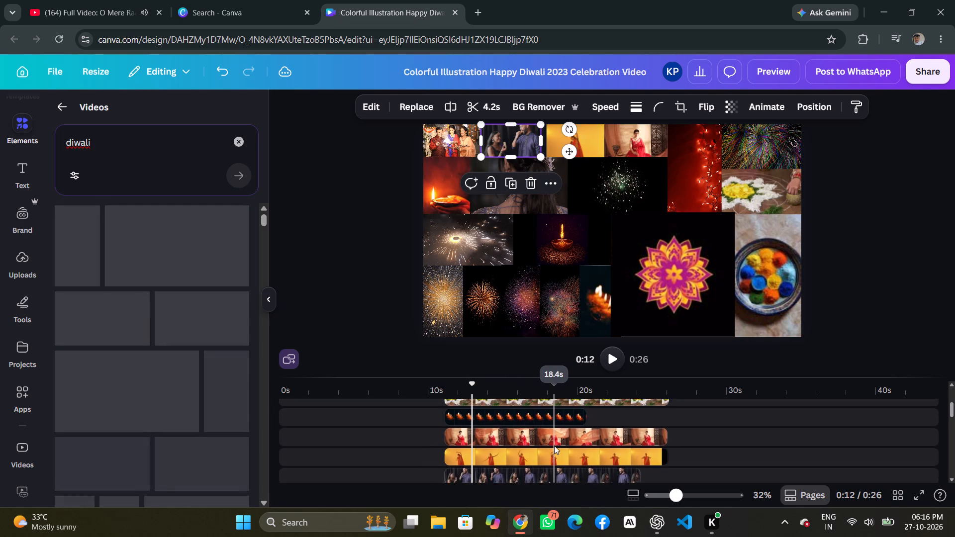
{"action": "scroll", "coordinate": [554, 446], "scroll_direction": "up", "scroll_amount": 3}
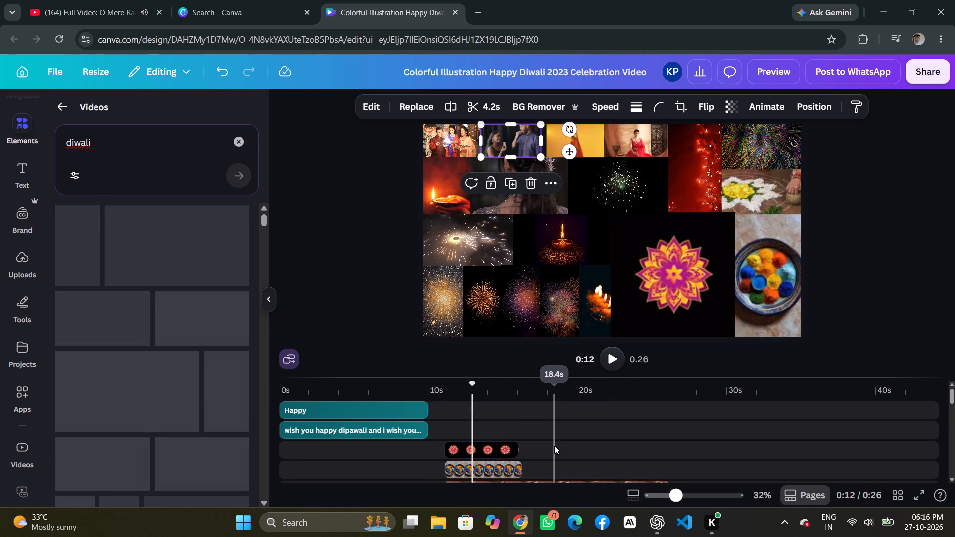
{"action": "scroll", "coordinate": [554, 446], "scroll_direction": "down", "scroll_amount": 2}
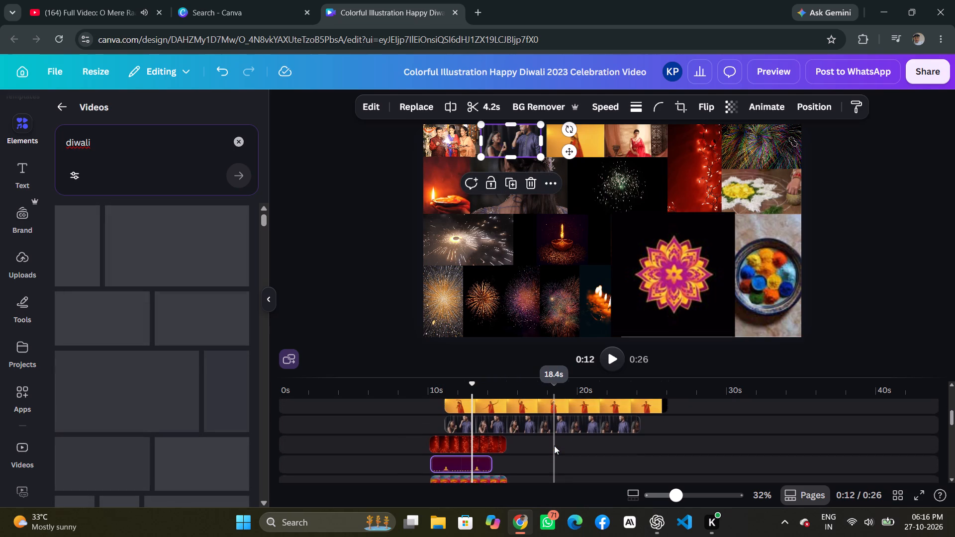
{"action": "scroll", "coordinate": [554, 446], "scroll_direction": "down", "scroll_amount": 1}
{"action": "left_click_drag", "start_coordinate": [535, 428], "coordinate": [519, 431]}
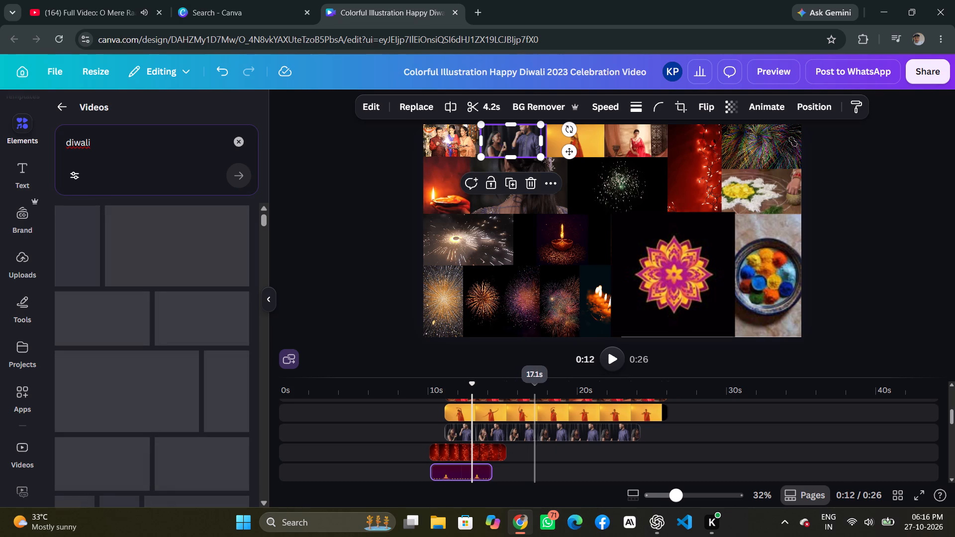
{"action": "left_click_drag", "start_coordinate": [519, 431], "coordinate": [520, 428]}
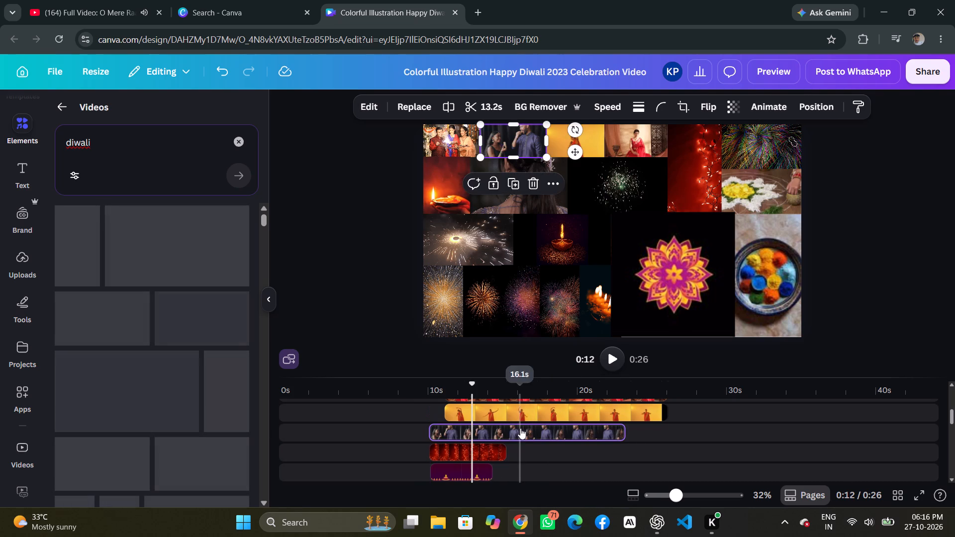
{"action": "left_click_drag", "start_coordinate": [560, 408], "coordinate": [546, 407]}
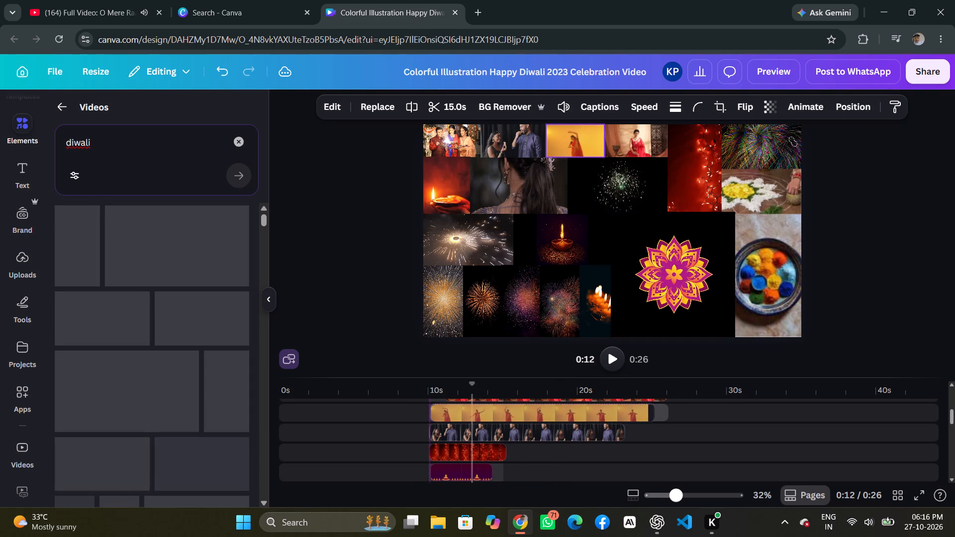
{"action": "left_click_drag", "start_coordinate": [546, 407], "coordinate": [544, 407]}
Shift the woman in red clip and the 9.5 s burning diyas clip earlier on the timeline to start at 10 s.
{"action": "scroll", "coordinate": [545, 416], "scroll_direction": "up", "scroll_amount": 1}
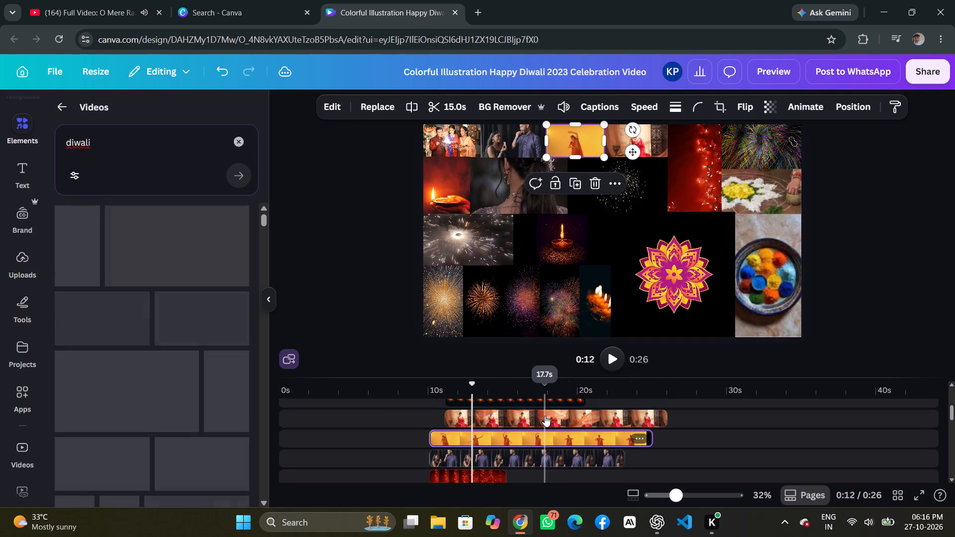
{"action": "scroll", "coordinate": [545, 416], "scroll_direction": "up", "scroll_amount": 1}
{"action": "left_click_drag", "start_coordinate": [515, 447], "coordinate": [496, 445]}
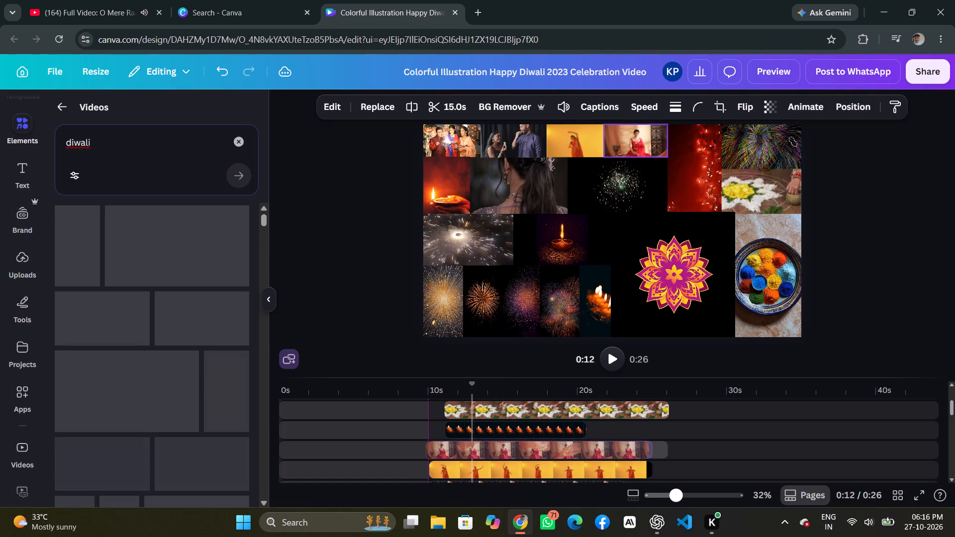
{"action": "left_click_drag", "start_coordinate": [496, 445], "coordinate": [501, 446]}
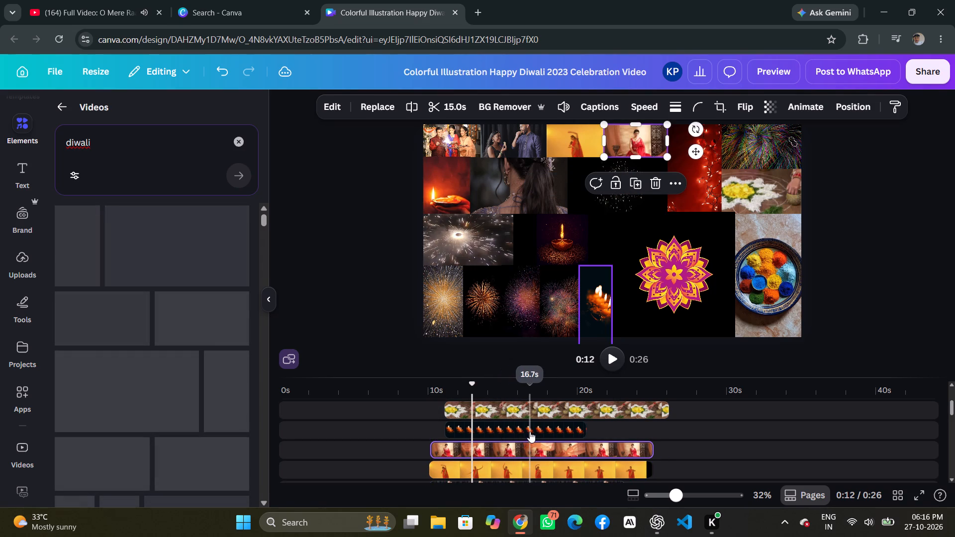
{"action": "left_click_drag", "start_coordinate": [530, 432], "coordinate": [517, 431]}
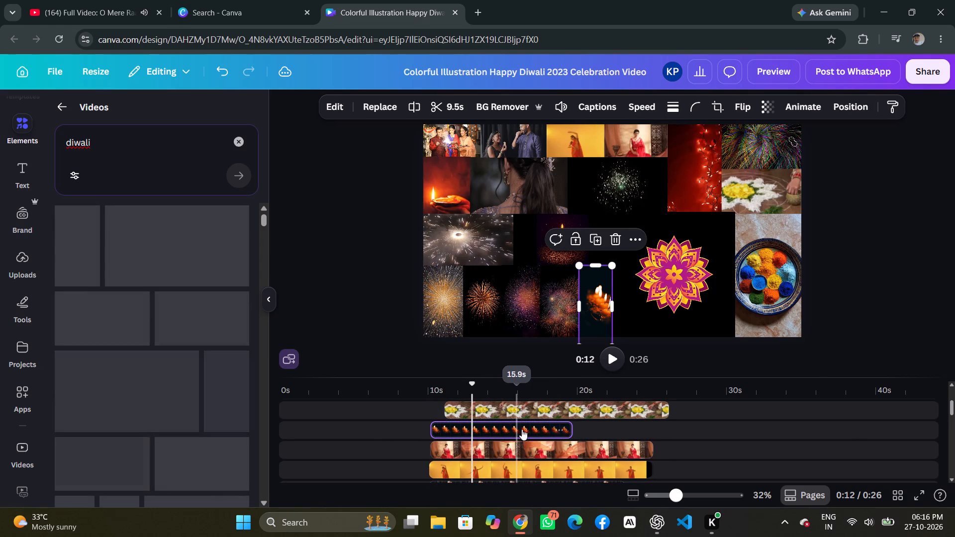
{"action": "scroll", "coordinate": [559, 411], "scroll_direction": "up", "scroll_amount": 1}
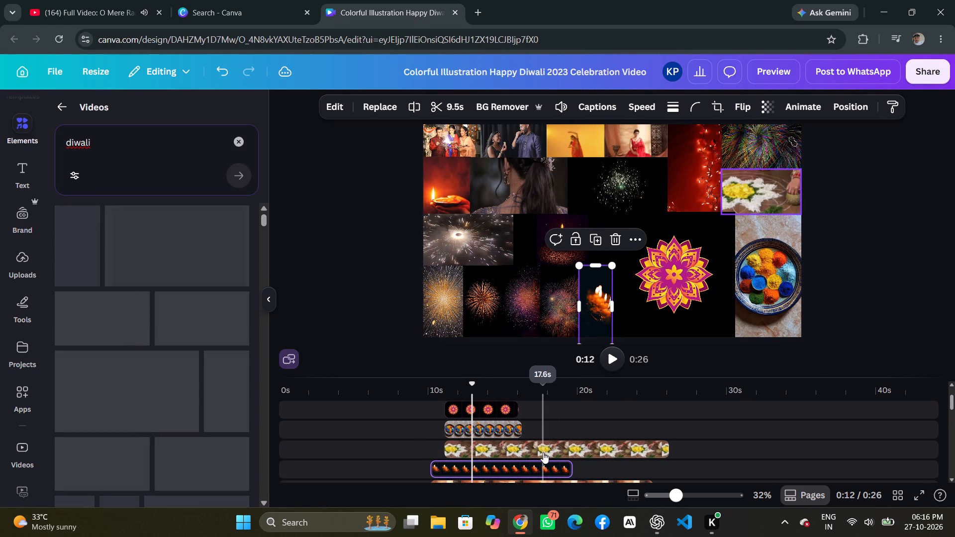
Shift the 15.0 s flower rangoli, 5.2 s coloured powders and 5.0 s mandala clips earlier on the timeline to start at 10 s.
{"action": "left_click_drag", "start_coordinate": [543, 452], "coordinate": [530, 450]}
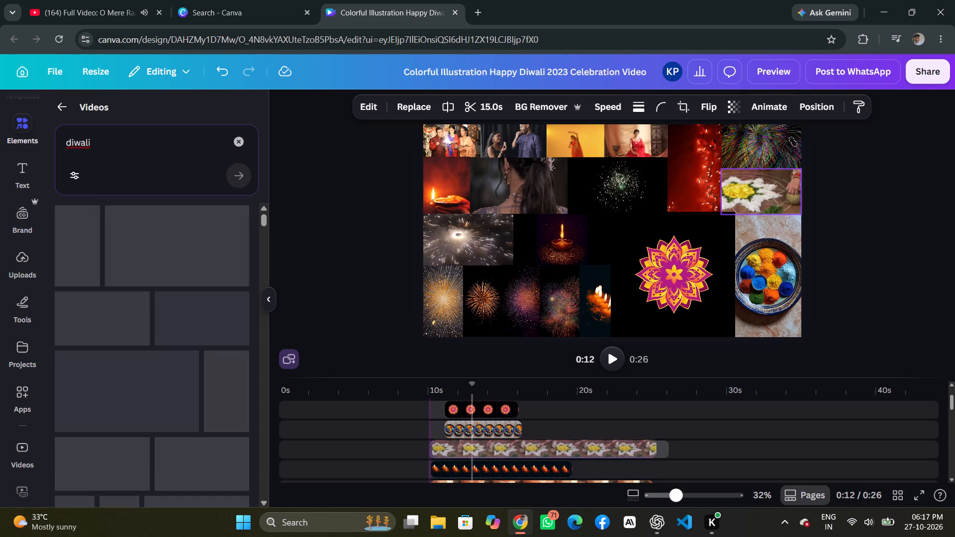
{"action": "left_click_drag", "start_coordinate": [530, 450], "coordinate": [529, 450]}
{"action": "left_click", "coordinate": [514, 428]}
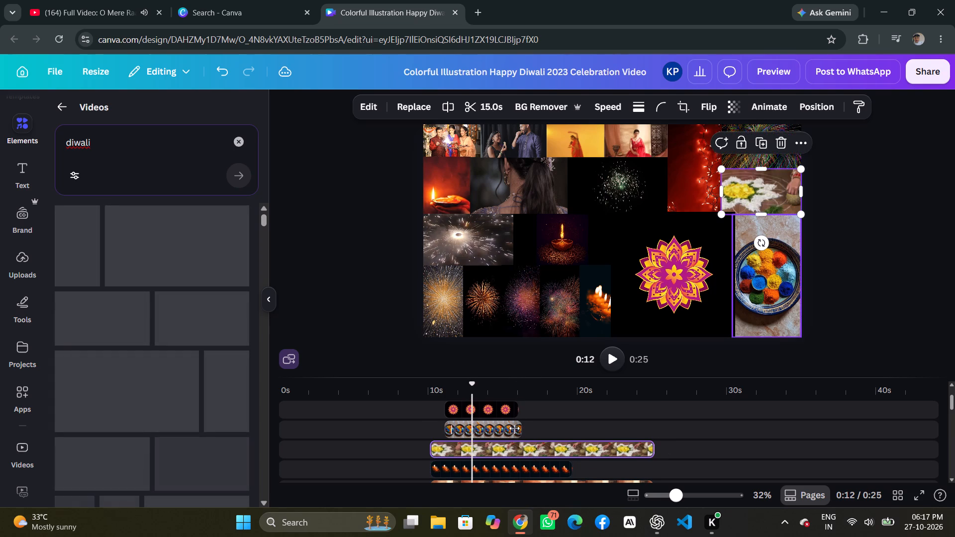
{"action": "left_click_drag", "start_coordinate": [503, 428], "coordinate": [483, 431]}
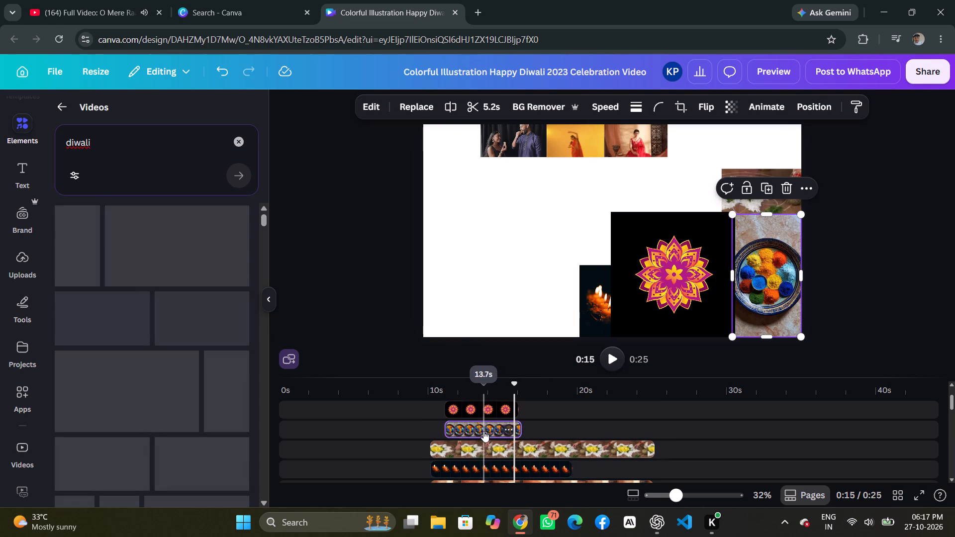
{"action": "left_click_drag", "start_coordinate": [483, 431], "coordinate": [483, 431]}
{"action": "left_click_drag", "start_coordinate": [489, 427], "coordinate": [480, 427]}
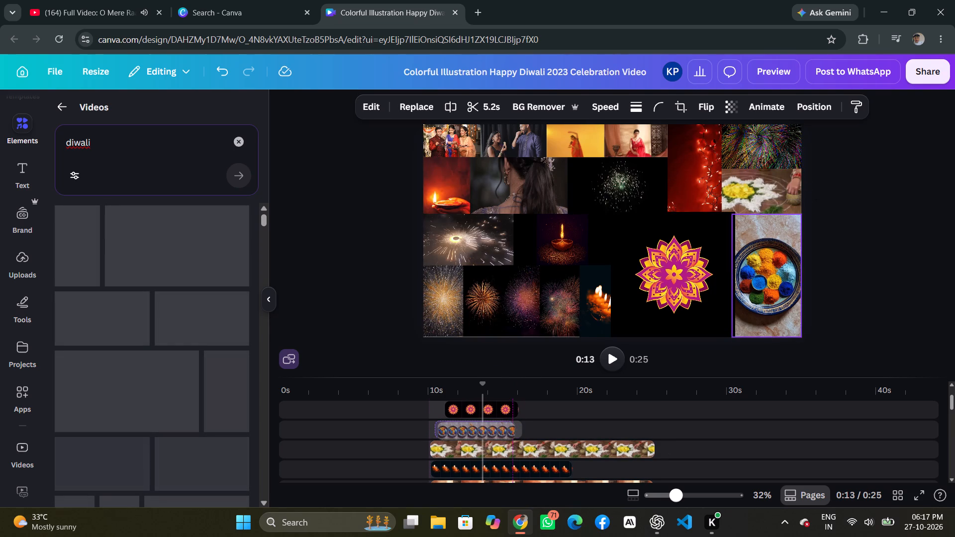
{"action": "left_click_drag", "start_coordinate": [480, 427], "coordinate": [474, 426]}
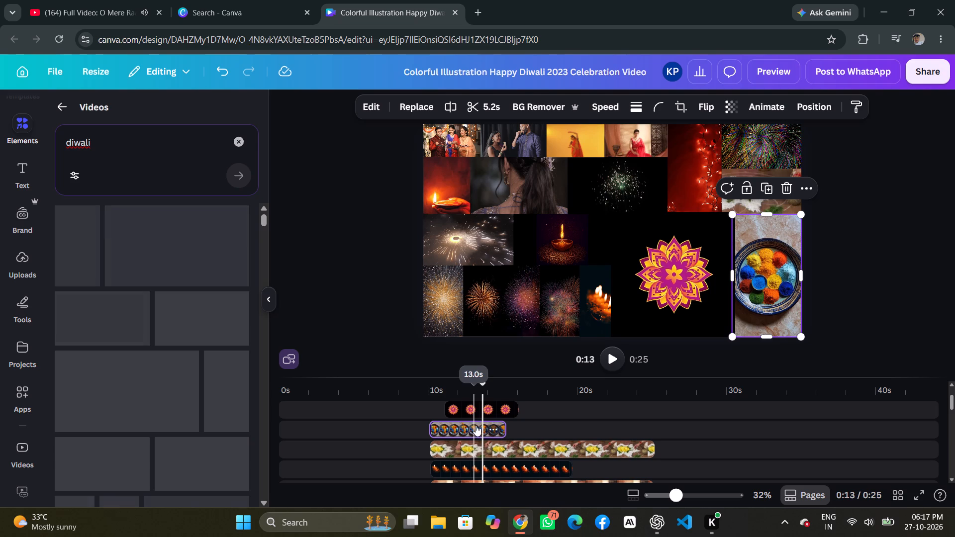
{"action": "left_click", "coordinate": [475, 426]}
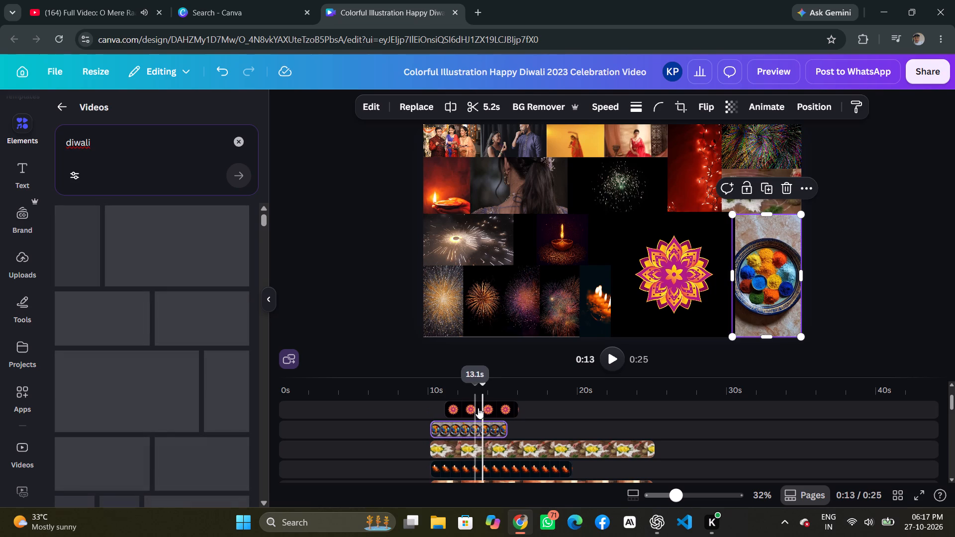
{"action": "left_click_drag", "start_coordinate": [479, 402], "coordinate": [463, 401]}
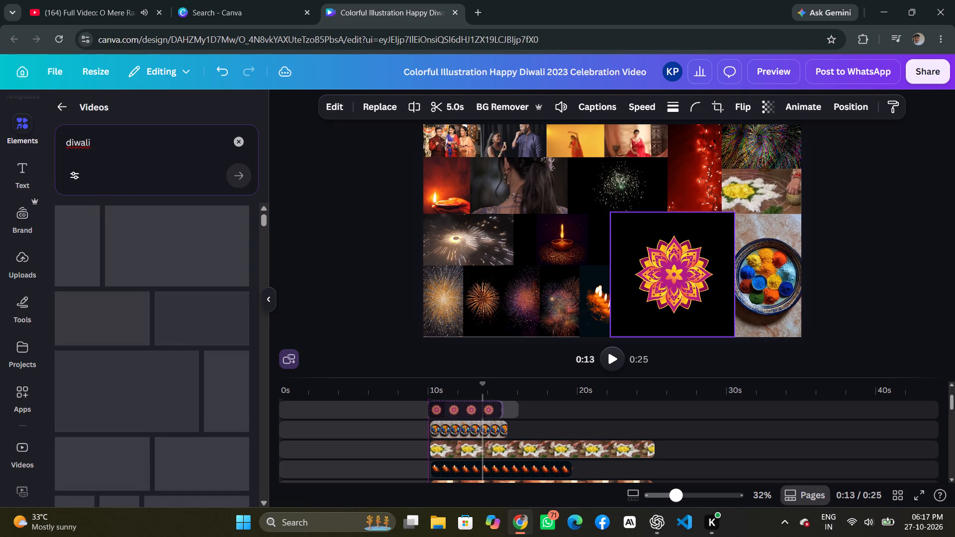
{"action": "left_click_drag", "start_coordinate": [463, 401], "coordinate": [465, 401]}
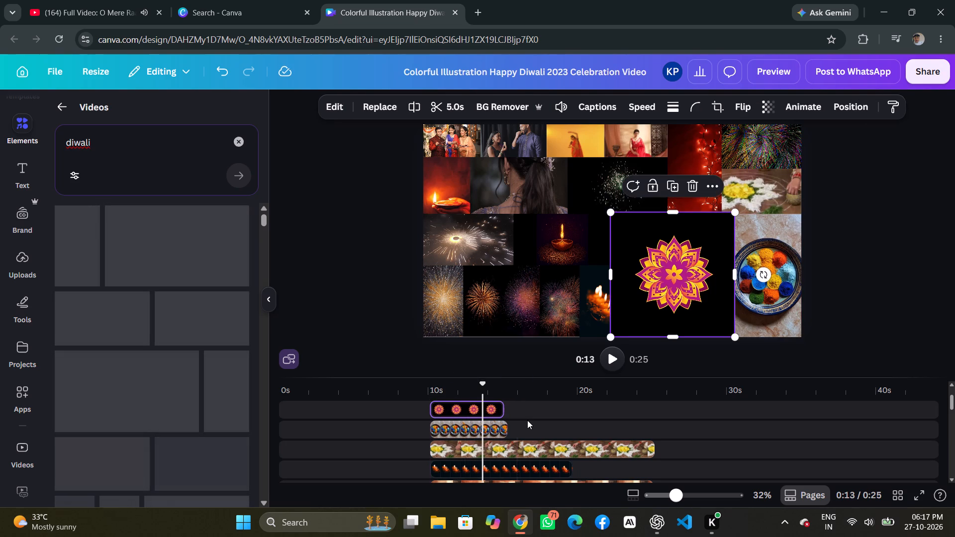
Play the collage and move the playhead back to about 10 s to preview it from its start.
{"action": "scroll", "coordinate": [529, 421], "scroll_direction": "down", "scroll_amount": 1}
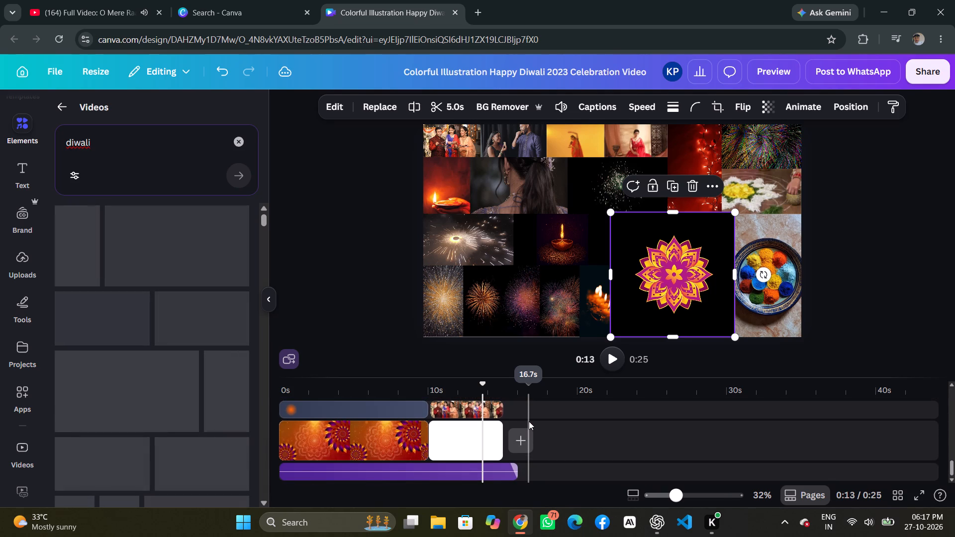
{"action": "left_click", "coordinate": [612, 363]}
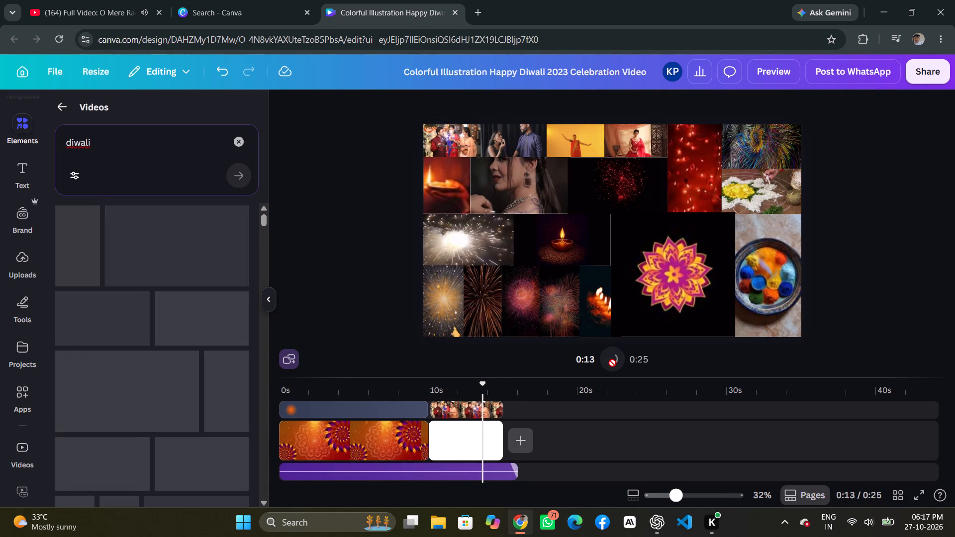
{"action": "left_click_drag", "start_coordinate": [482, 385], "coordinate": [477, 385]}
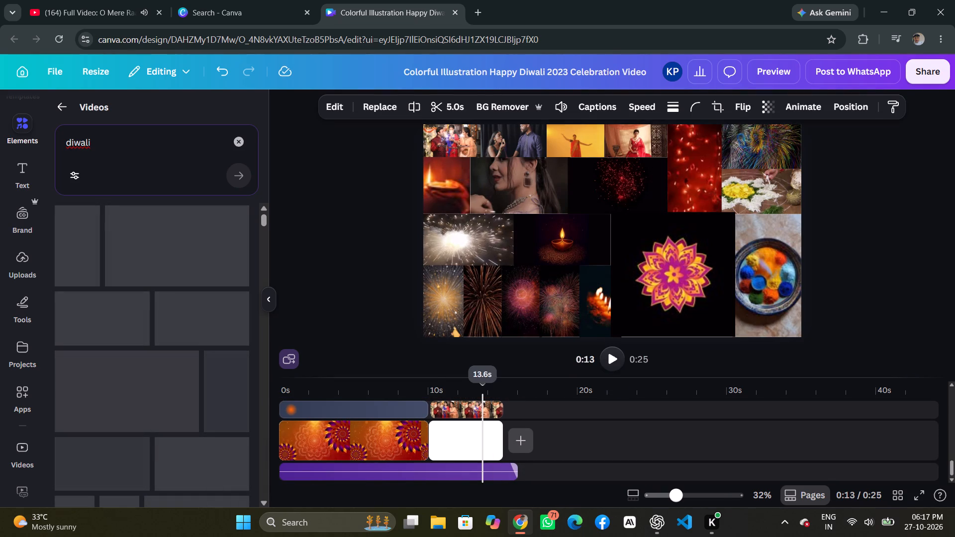
{"action": "left_click_drag", "start_coordinate": [477, 385], "coordinate": [435, 391]}
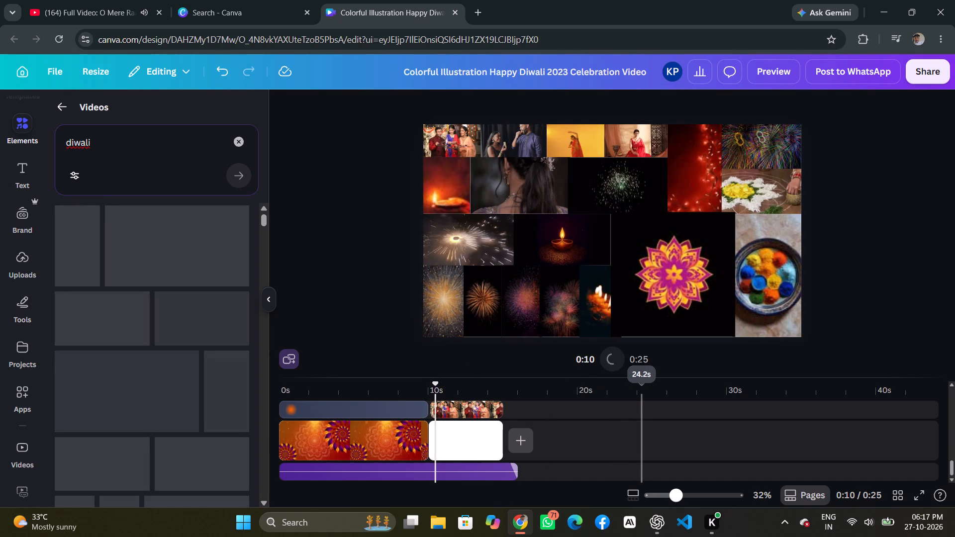
Preview the video in full screen, exit full screen, and play it in the editor.
{"action": "left_click", "coordinate": [907, 494]}
{"action": "left_click", "coordinate": [919, 494]}
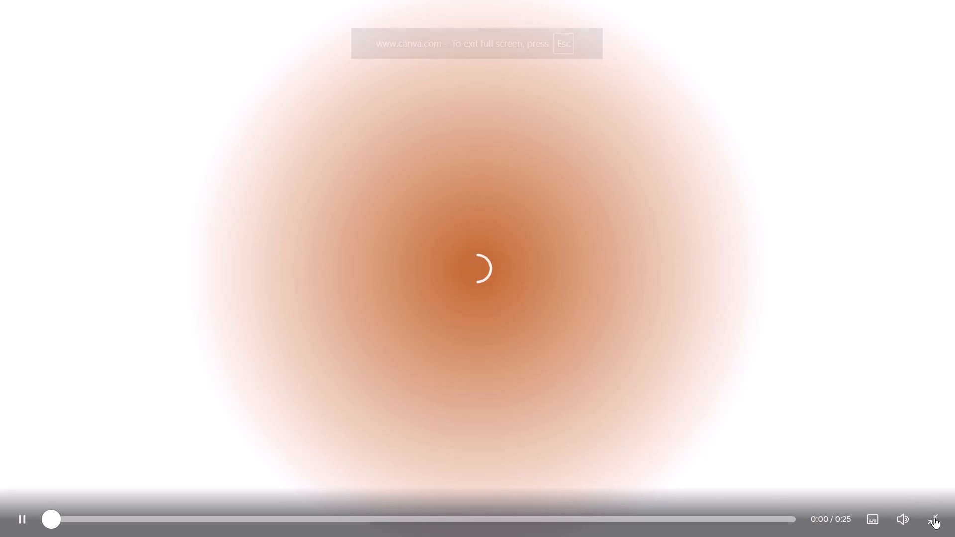
{"action": "left_click", "coordinate": [871, 520]}
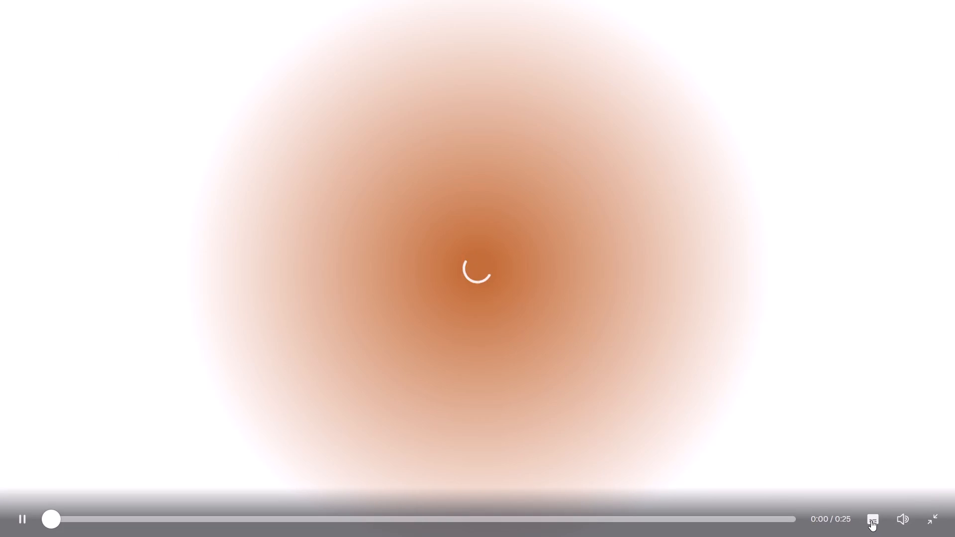
{"action": "left_click", "coordinate": [871, 520]}
{"action": "left_click", "coordinate": [931, 517]}
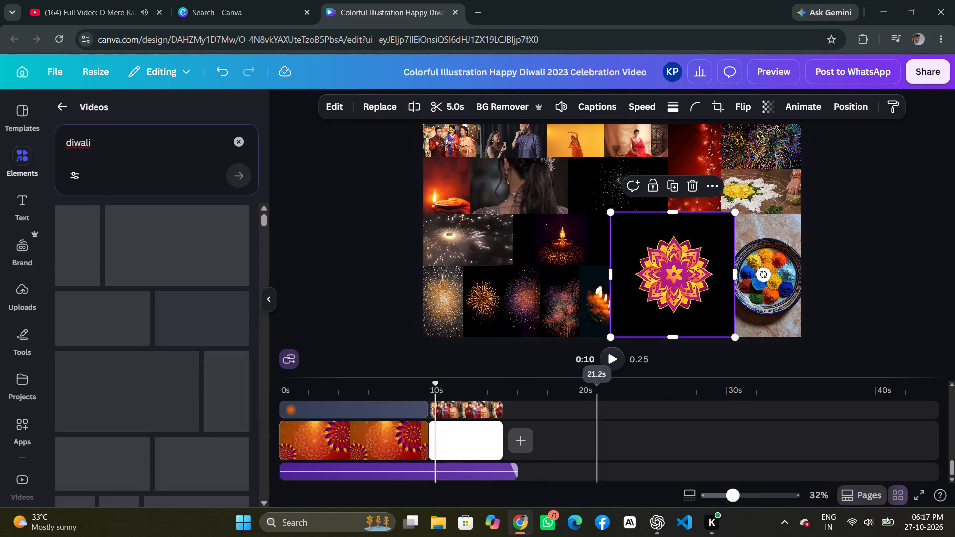
{"action": "left_click", "coordinate": [609, 356]}
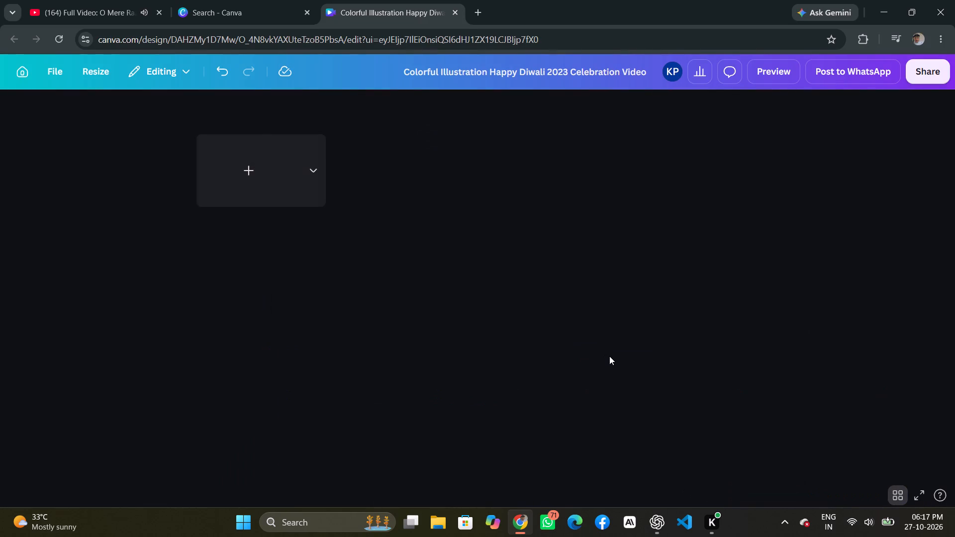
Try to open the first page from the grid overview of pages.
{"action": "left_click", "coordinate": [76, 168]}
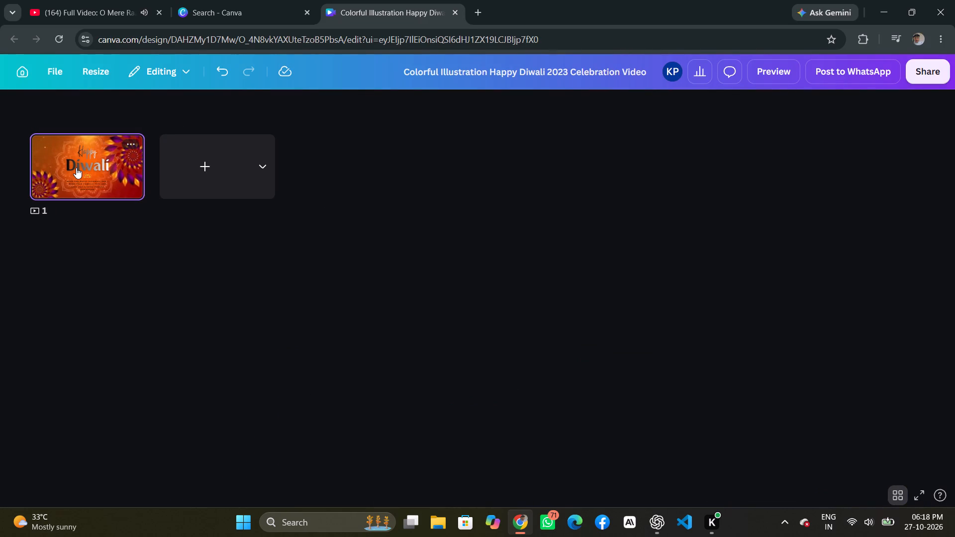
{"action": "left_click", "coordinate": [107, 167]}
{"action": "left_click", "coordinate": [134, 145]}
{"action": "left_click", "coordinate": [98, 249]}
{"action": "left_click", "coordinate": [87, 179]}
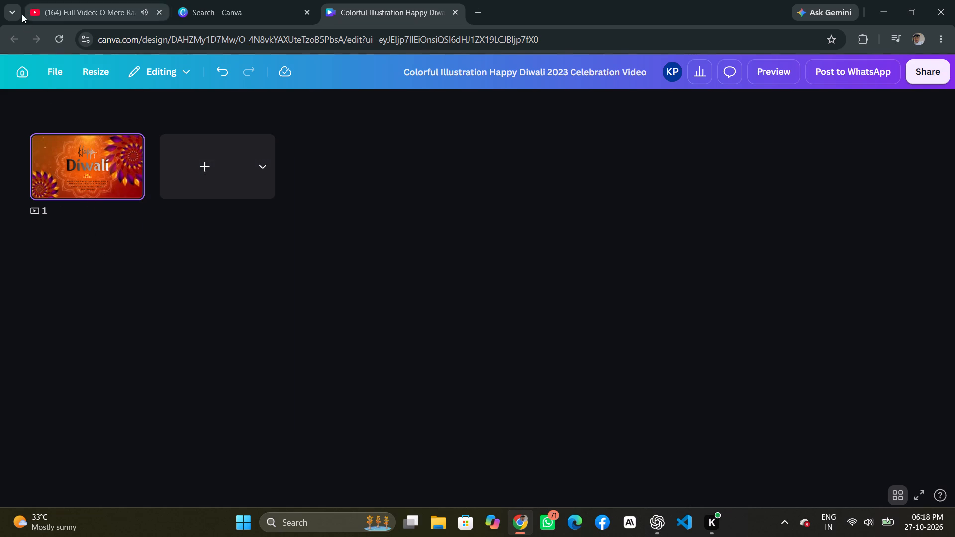
Go to the Canva home page in the other browser tab and reopen the Happy Diwali video from the recent designs.
{"action": "left_click", "coordinate": [235, 0]}
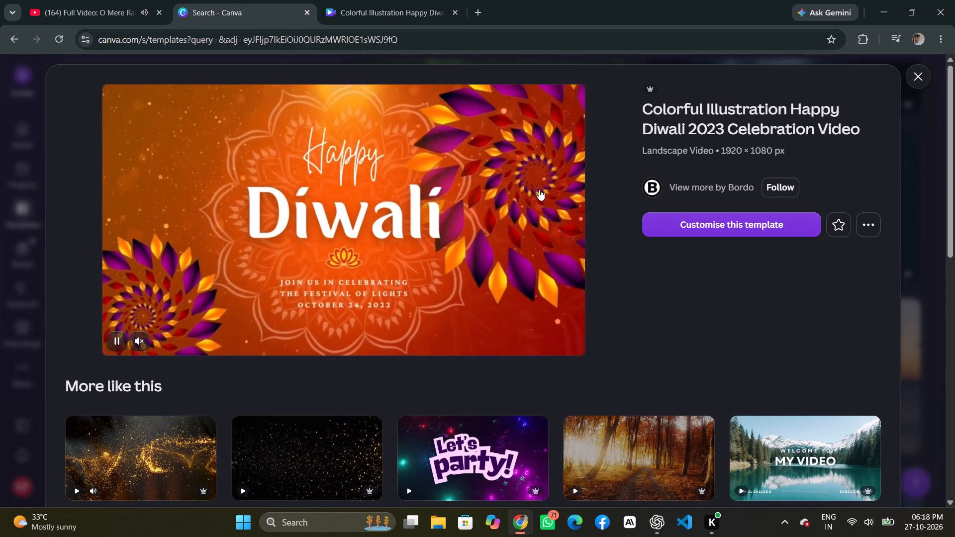
{"action": "scroll", "coordinate": [433, 227], "scroll_direction": "up", "scroll_amount": 7}
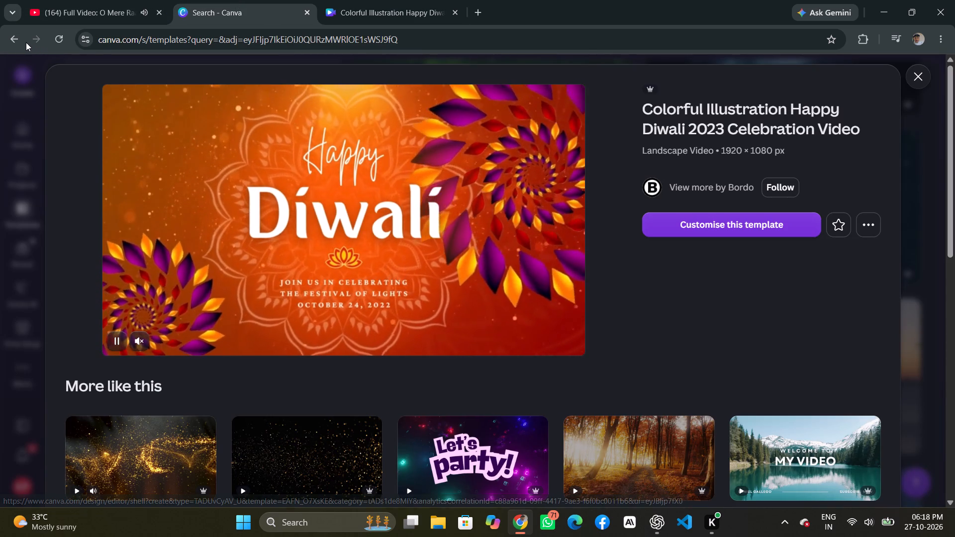
{"action": "left_click", "coordinate": [17, 40]}
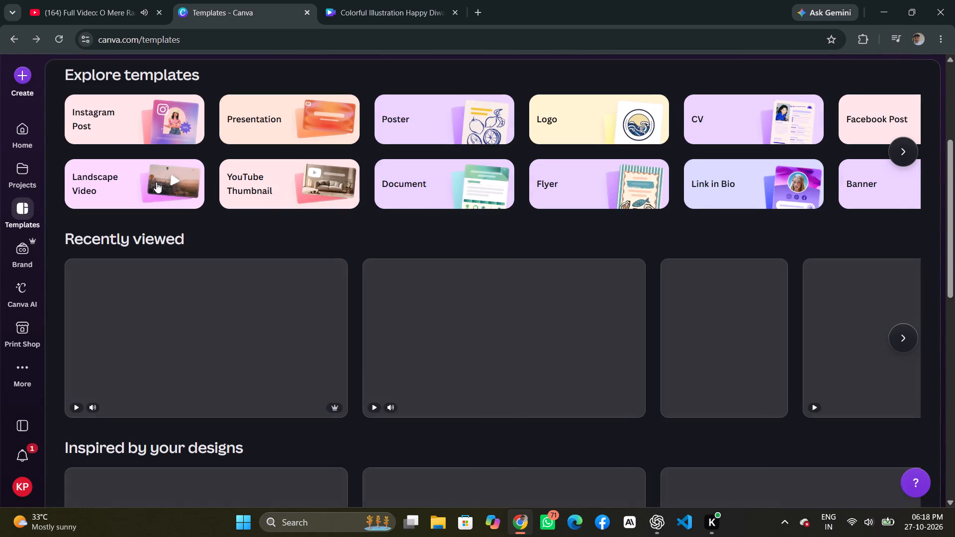
{"action": "scroll", "coordinate": [156, 182], "scroll_direction": "up", "scroll_amount": 2}
{"action": "left_click", "coordinate": [22, 128]}
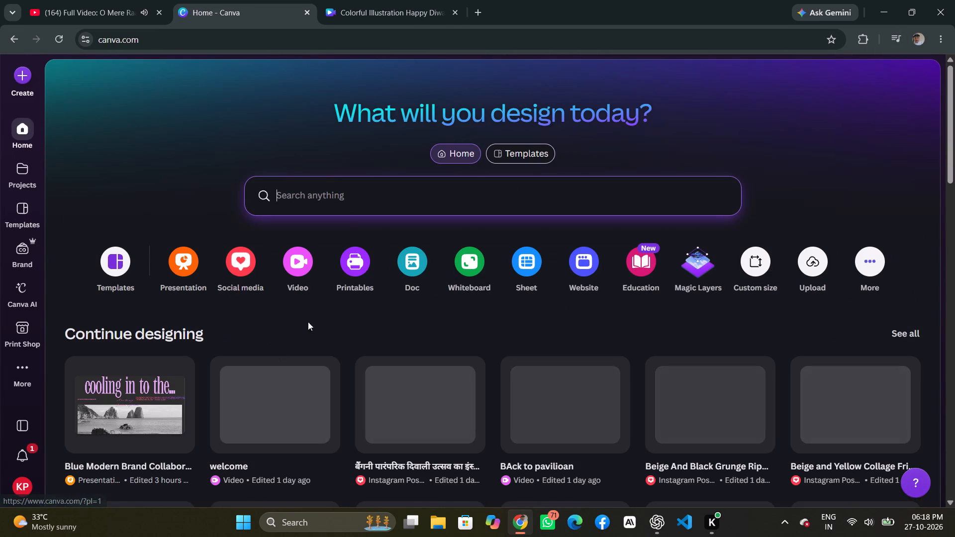
{"action": "left_click", "coordinate": [140, 390]}
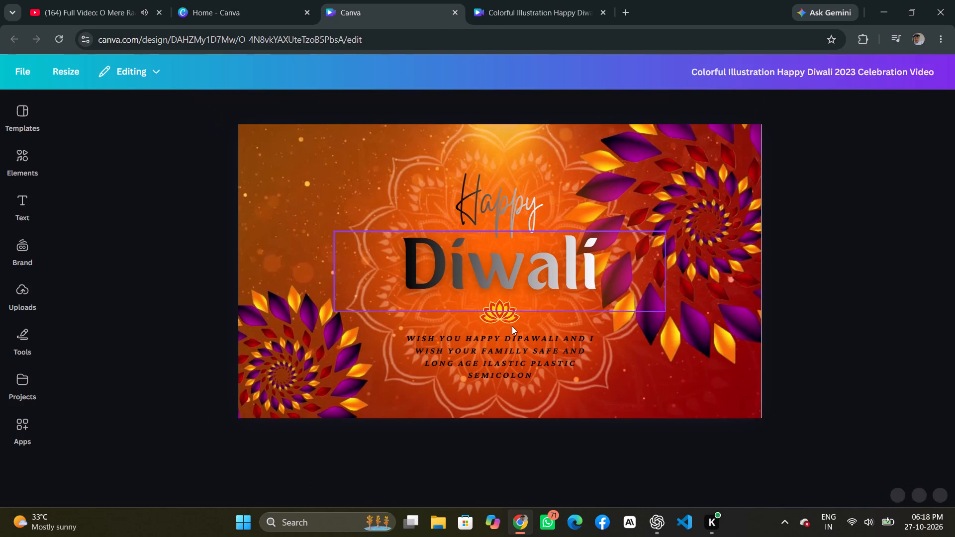
Play the reopened video from the start to preview the title page and the collage.
{"action": "left_click", "coordinate": [504, 357]}
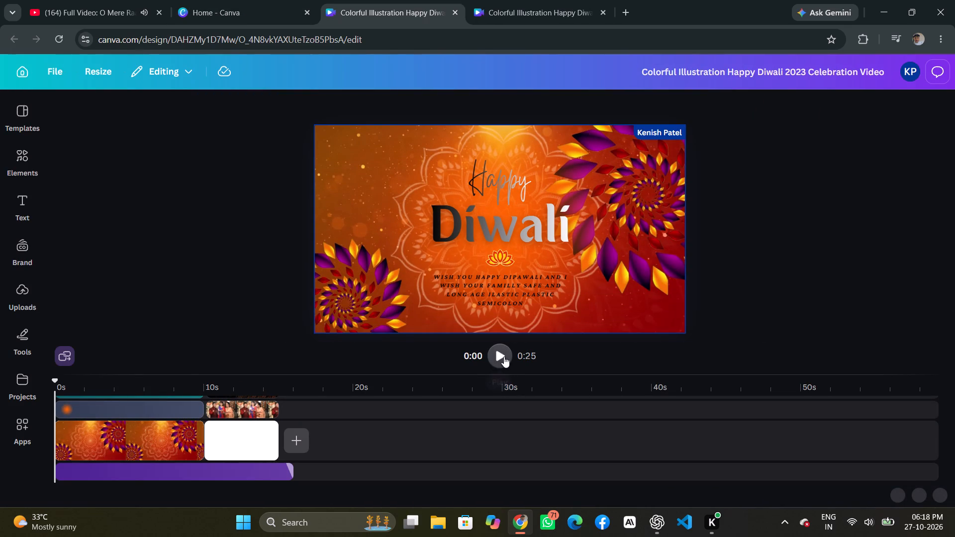
{"action": "scroll", "coordinate": [424, 440], "scroll_direction": "up", "scroll_amount": 4}
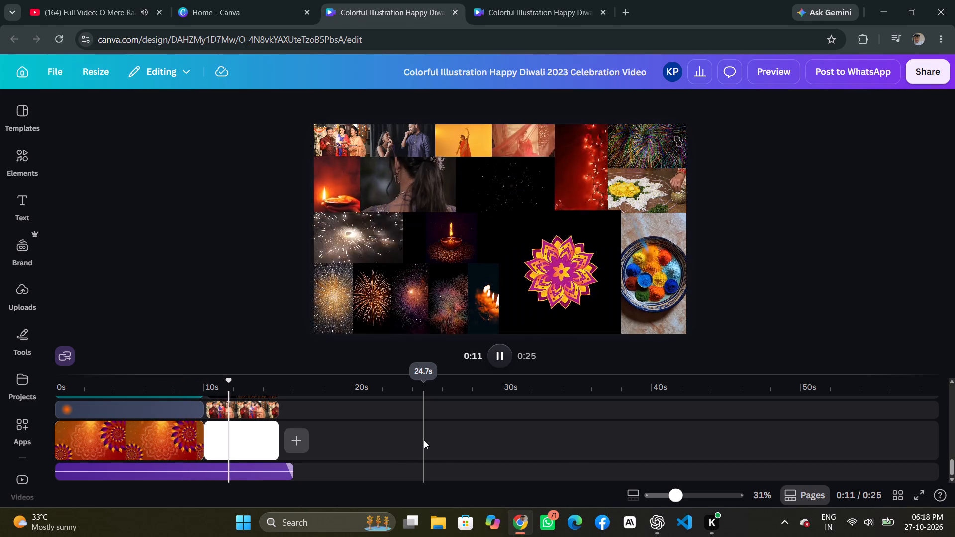
Add a Dissolve transition between the Happy Diwali title page and the collage page.
{"action": "left_click", "coordinate": [202, 441]}
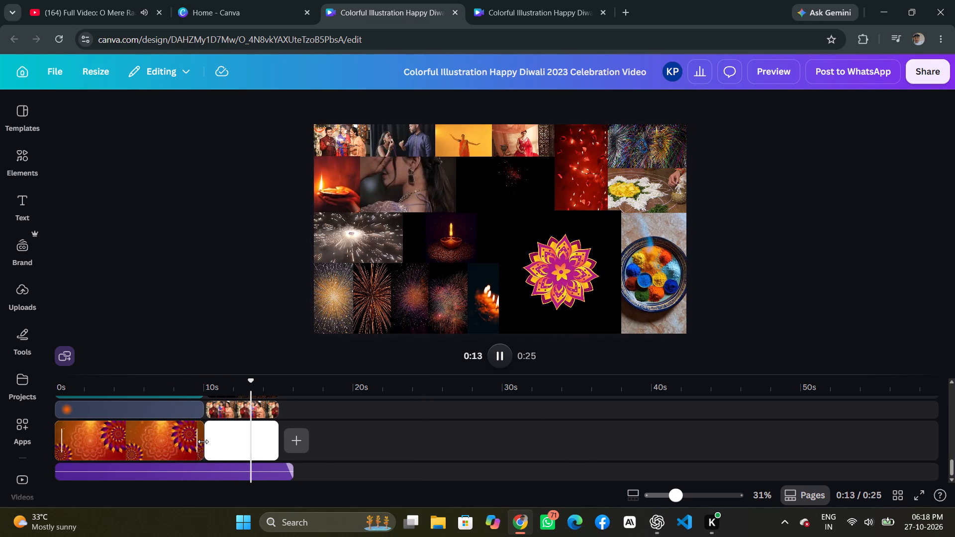
{"action": "left_click", "coordinate": [203, 443]}
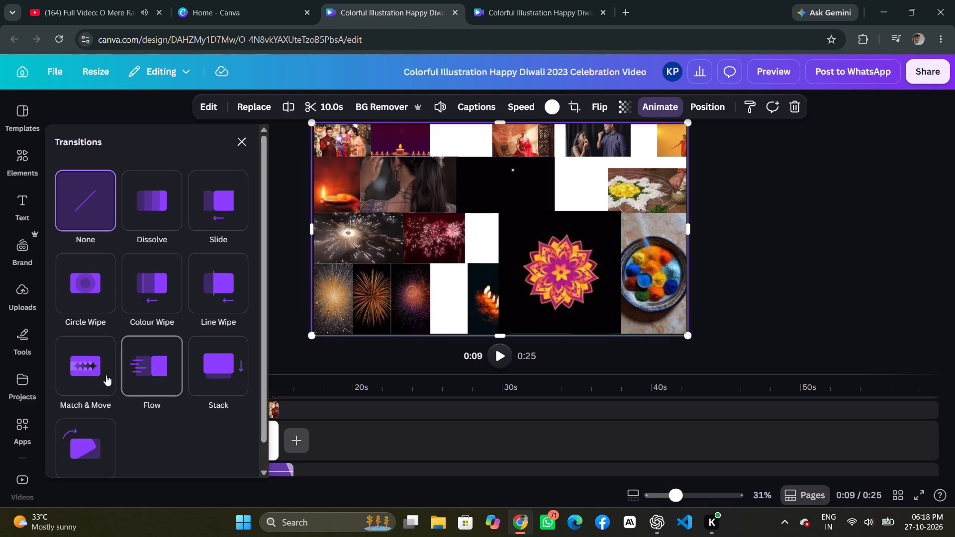
{"action": "scroll", "coordinate": [128, 356], "scroll_direction": "down", "scroll_amount": 1}
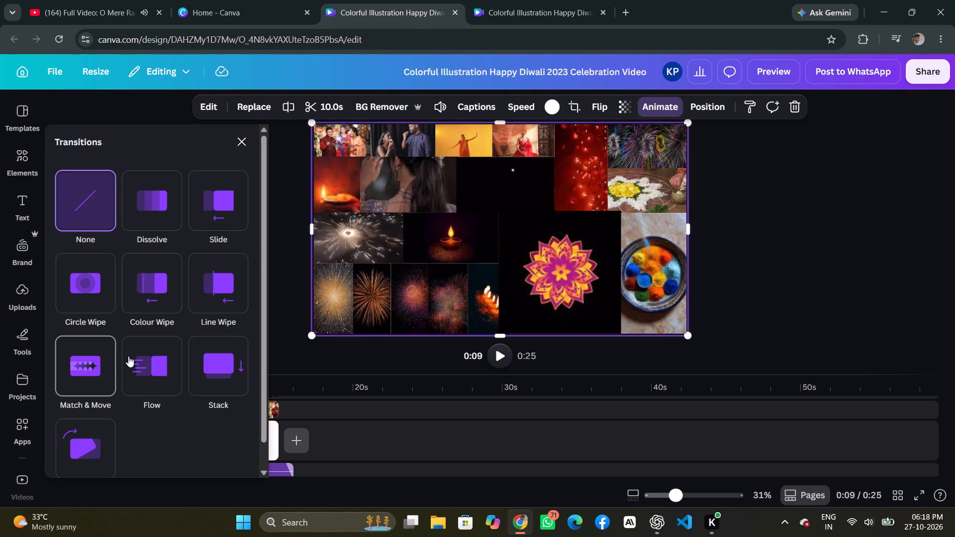
{"action": "scroll", "coordinate": [128, 356], "scroll_direction": "down", "scroll_amount": 6}
{"action": "scroll", "coordinate": [128, 356], "scroll_direction": "up", "scroll_amount": 2}
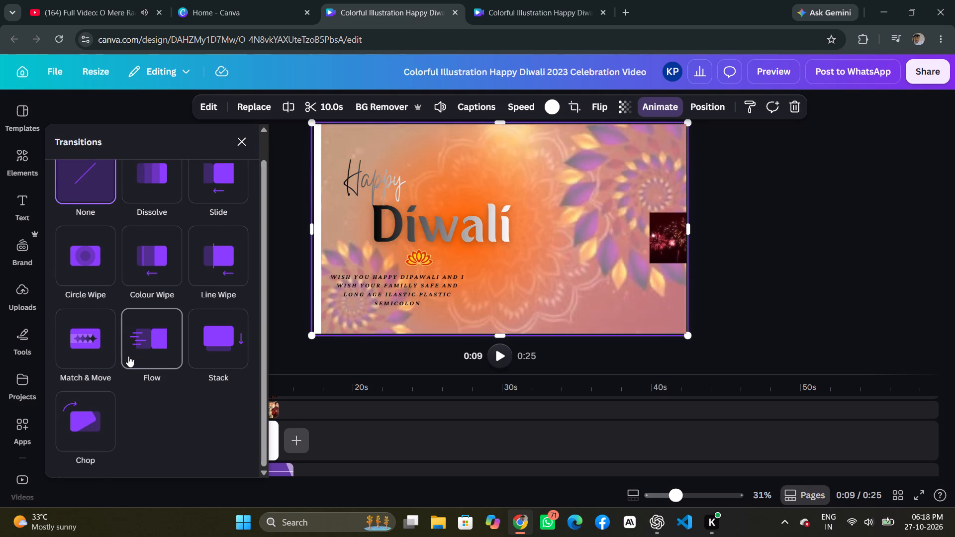
{"action": "scroll", "coordinate": [128, 356], "scroll_direction": "up", "scroll_amount": 2}
{"action": "scroll", "coordinate": [128, 356], "scroll_direction": "down", "scroll_amount": 6}
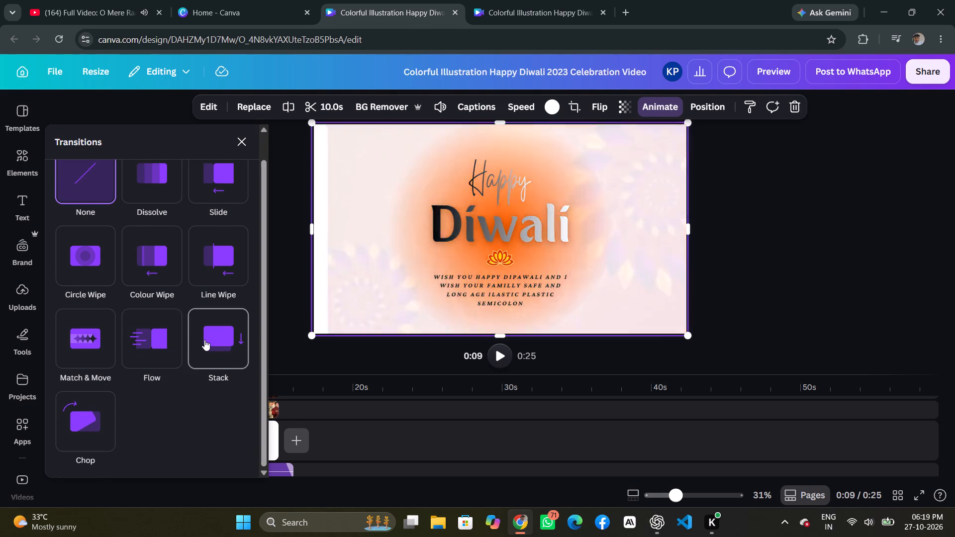
{"action": "scroll", "coordinate": [175, 417], "scroll_direction": "down", "scroll_amount": 5}
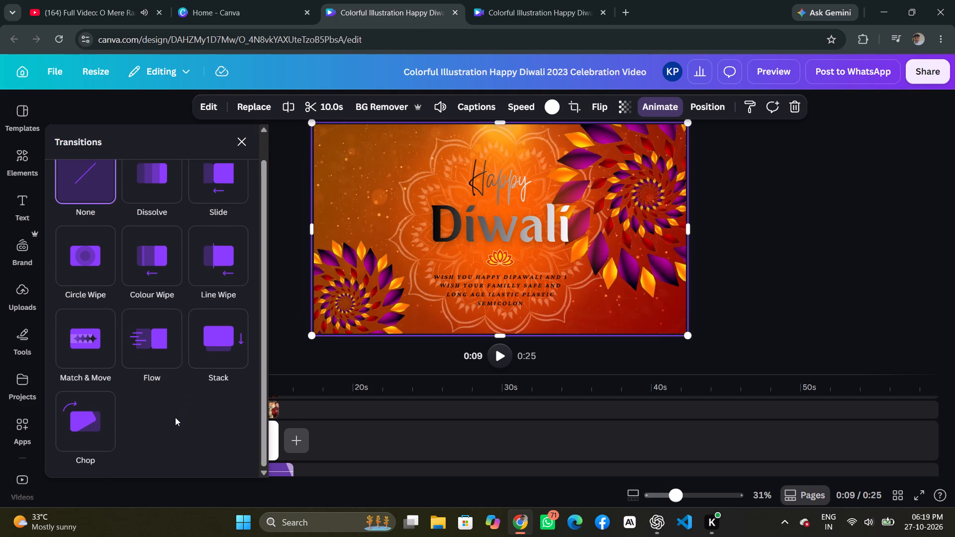
{"action": "scroll", "coordinate": [175, 417], "scroll_direction": "up", "scroll_amount": 3}
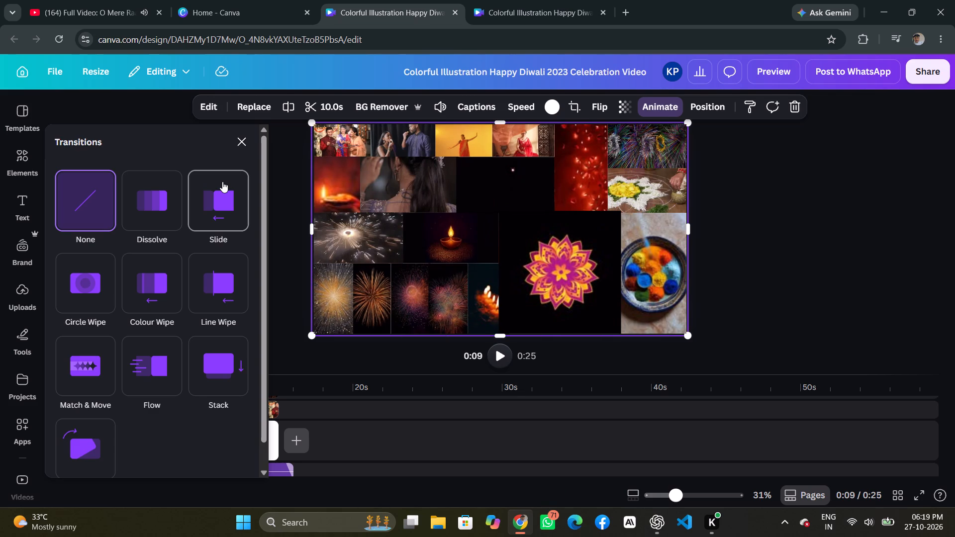
{"action": "left_click", "coordinate": [152, 208]}
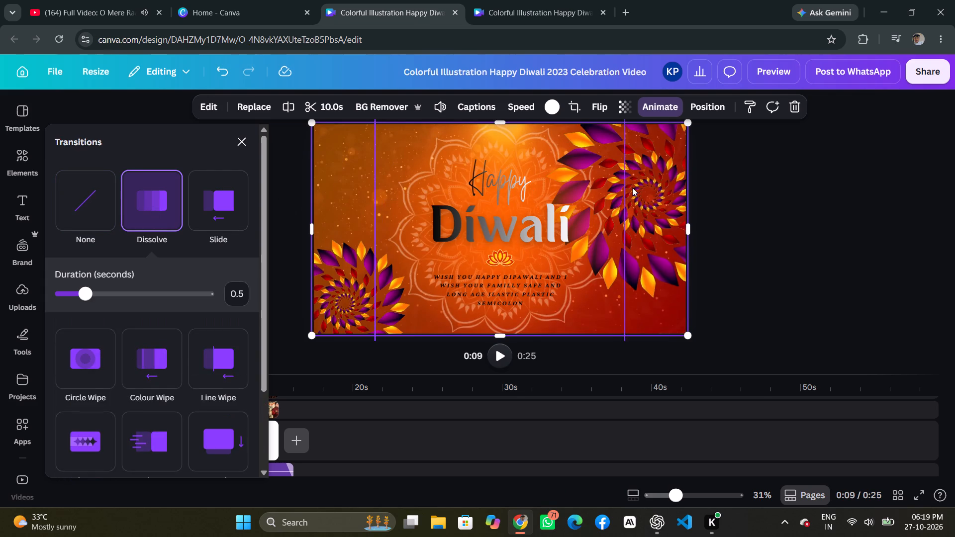
Play the video from just before the 10 s page change to preview the Dissolve transition and the collage.
{"action": "left_click", "coordinate": [742, 196]}
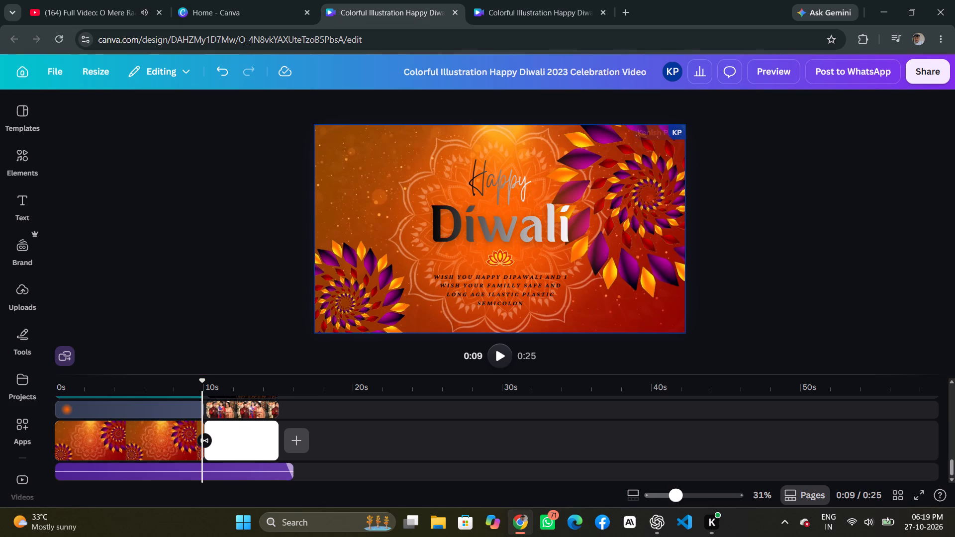
{"action": "left_click_drag", "start_coordinate": [203, 388], "coordinate": [194, 390]}
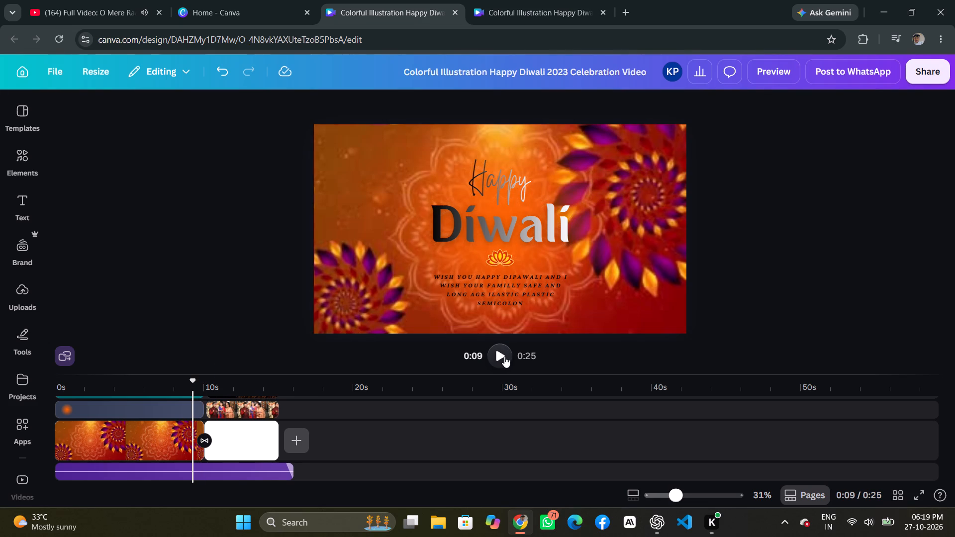
{"action": "left_click", "coordinate": [504, 357]}
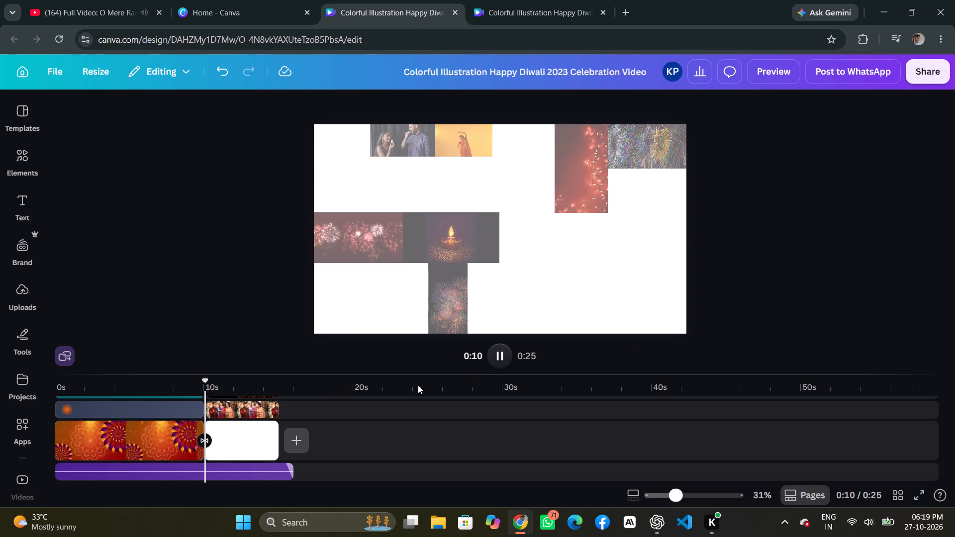
{"action": "scroll", "coordinate": [261, 368], "scroll_direction": "down", "scroll_amount": 5}
{"action": "scroll", "coordinate": [261, 368], "scroll_direction": "up", "scroll_amount": 3}
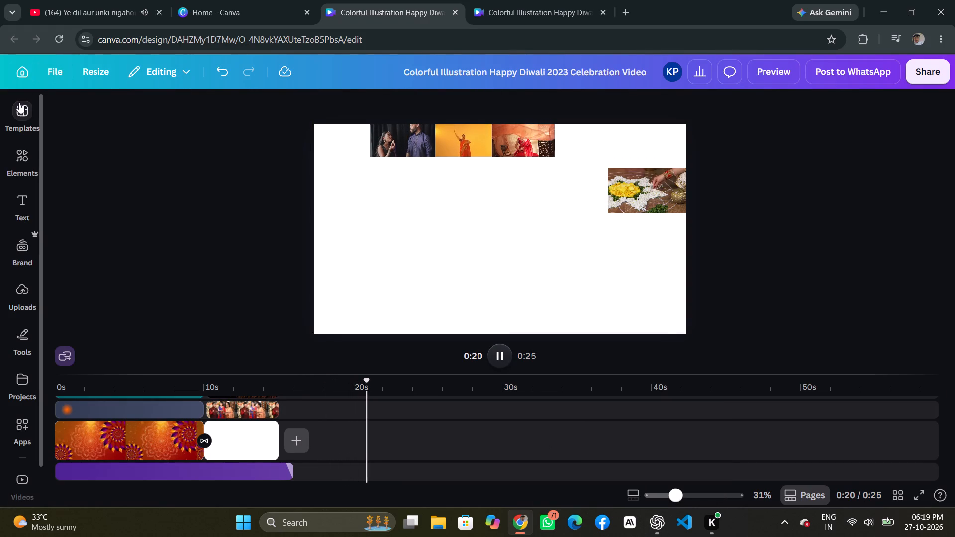
Leave the Diwali video for the Canva home page and browse the Landscape Video templates.
{"action": "left_click", "coordinate": [23, 70]}
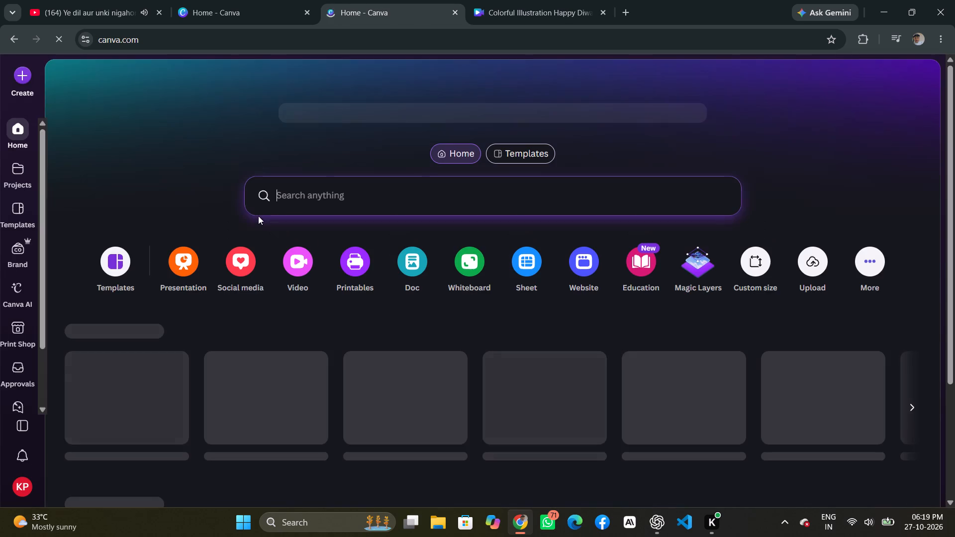
{"action": "left_click", "coordinate": [115, 267]}
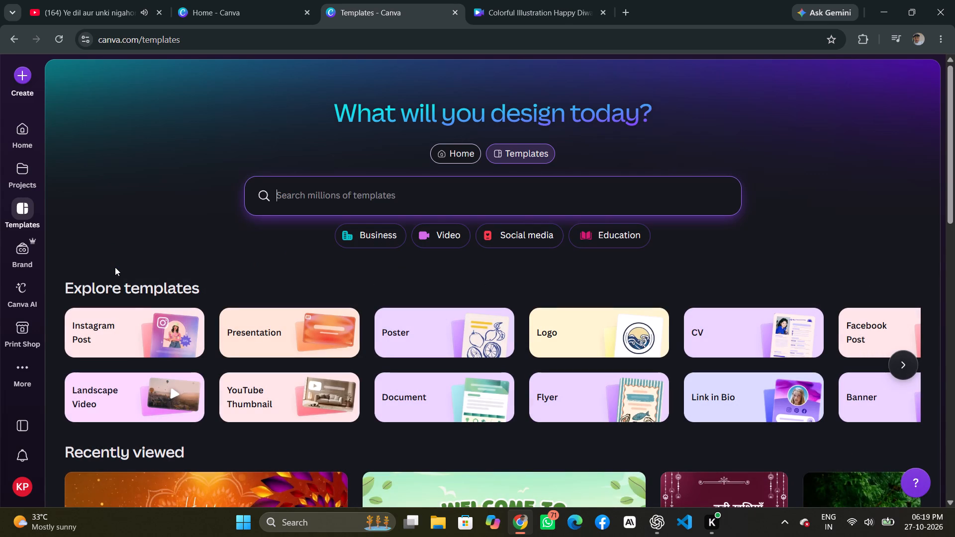
{"action": "left_click", "coordinate": [157, 394]}
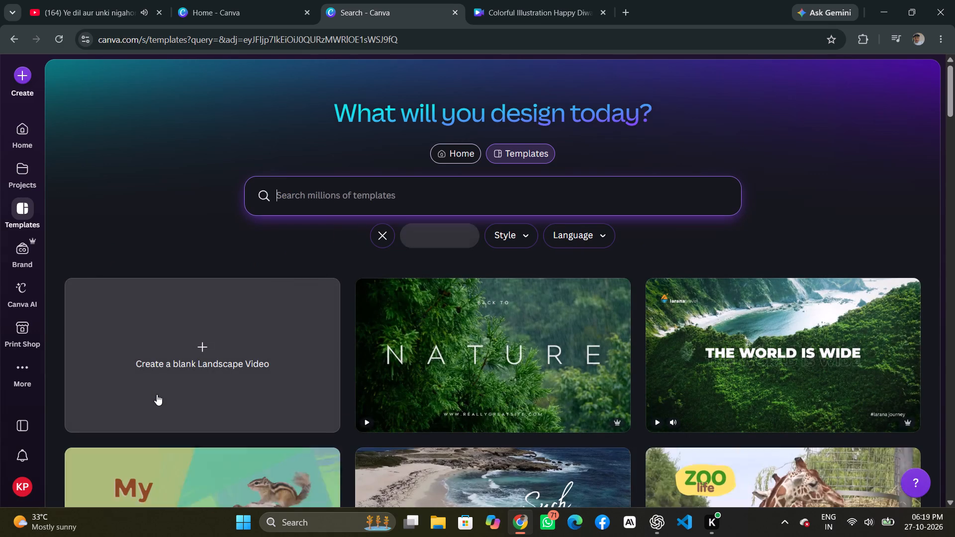
{"action": "scroll", "coordinate": [487, 377], "scroll_direction": "down", "scroll_amount": 5}
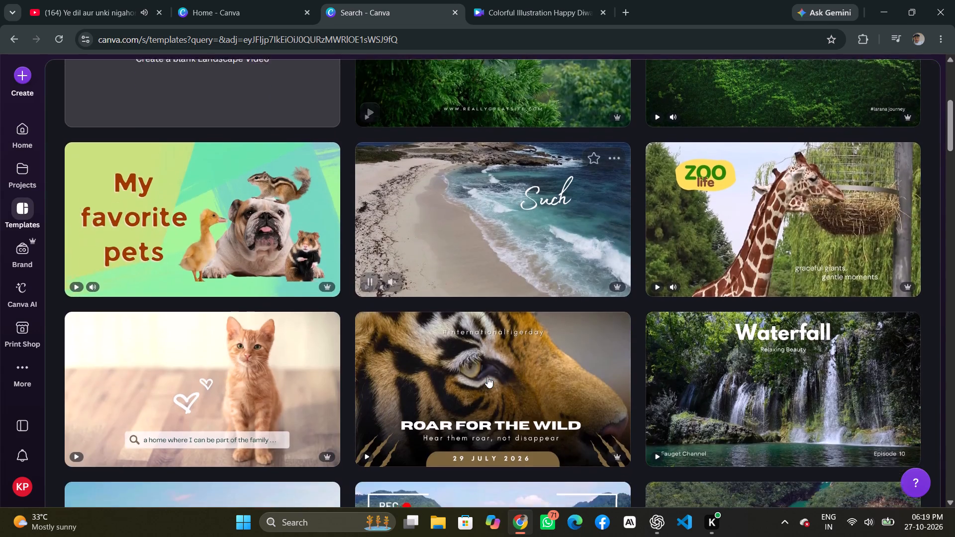